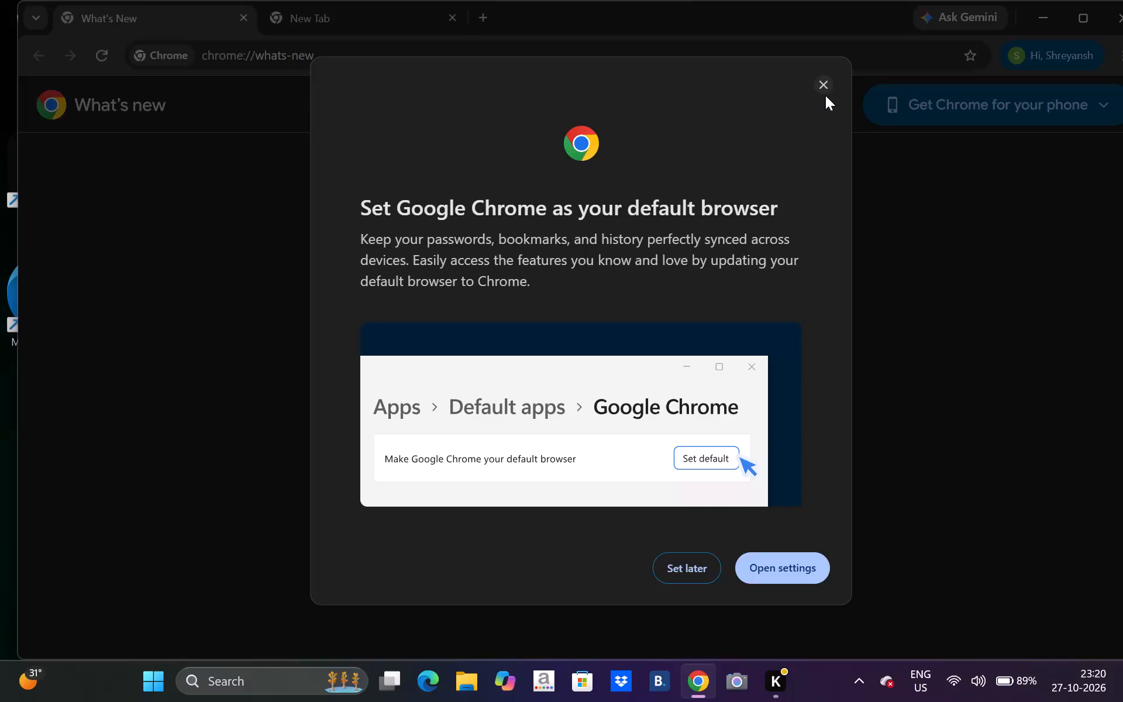
# Dismiss the prompt about setting the default browser and the YouTube notification about the Short.
pyautogui.click(825, 79)
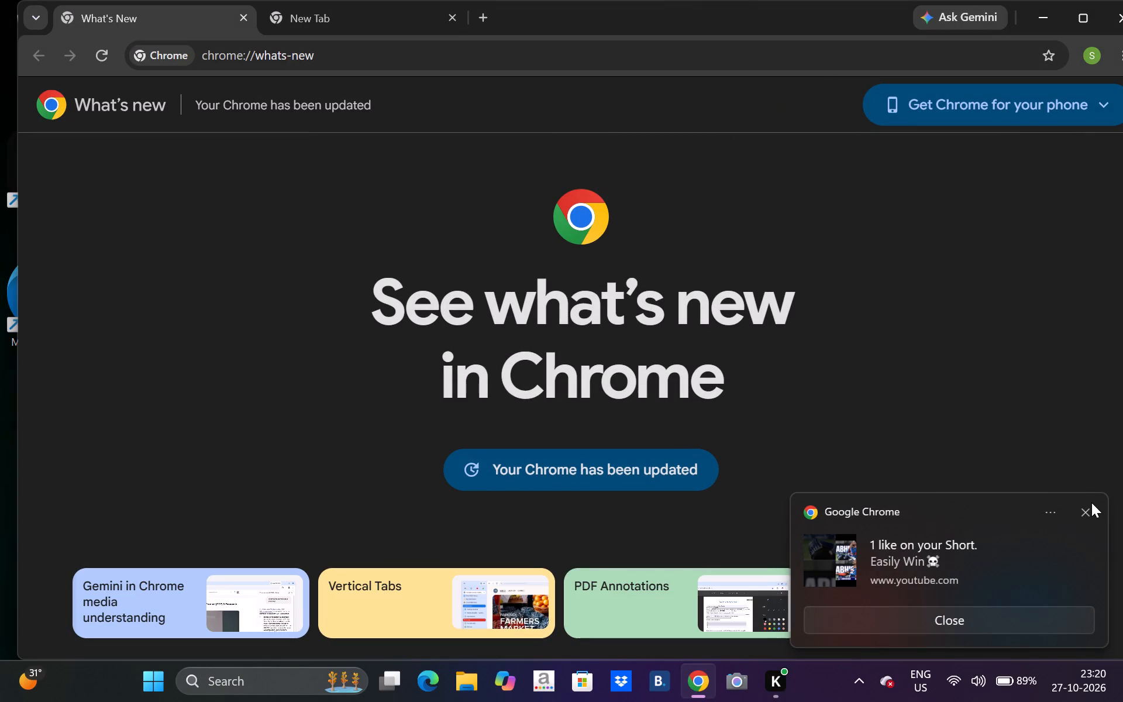
pyautogui.click(1085, 510)
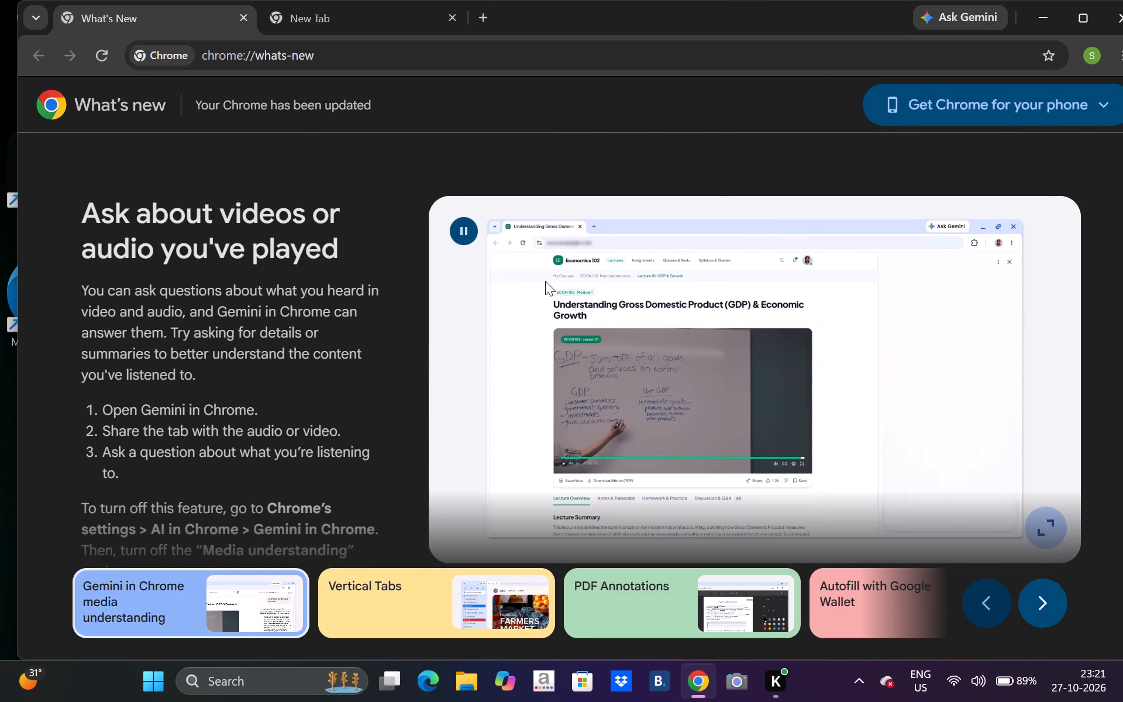
# Switch to the already open New Tab page and bring up the recent suggestions for the Google search box.
pyautogui.click(366, 20)
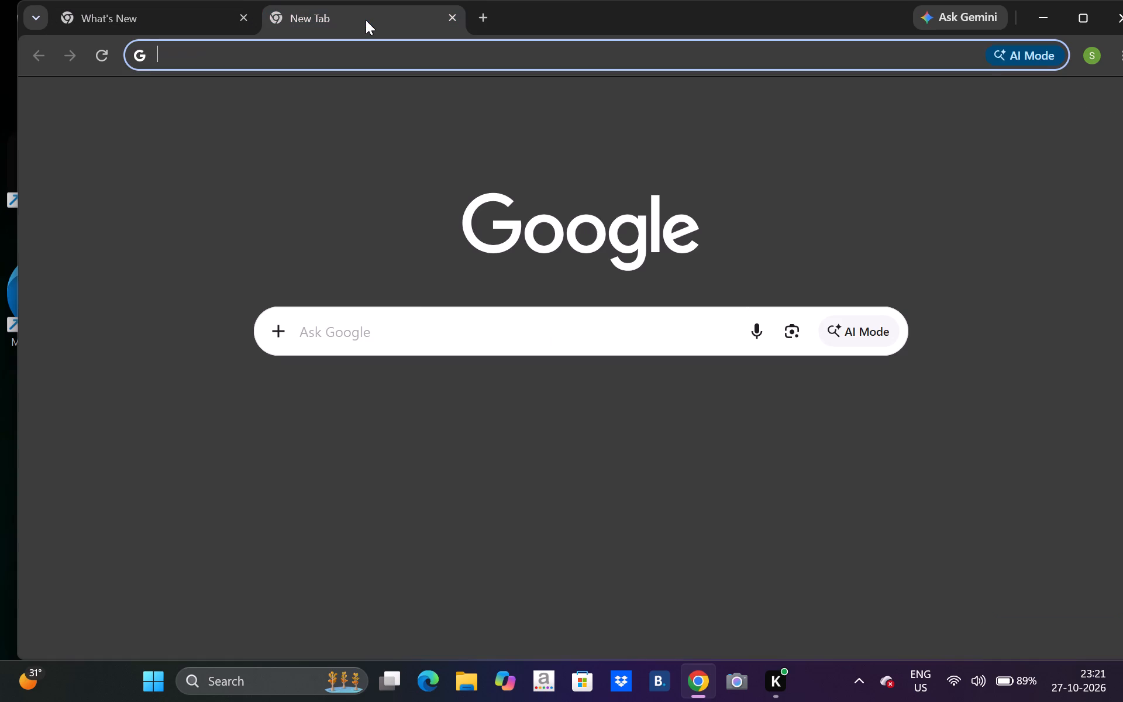
pyautogui.click(430, 314)
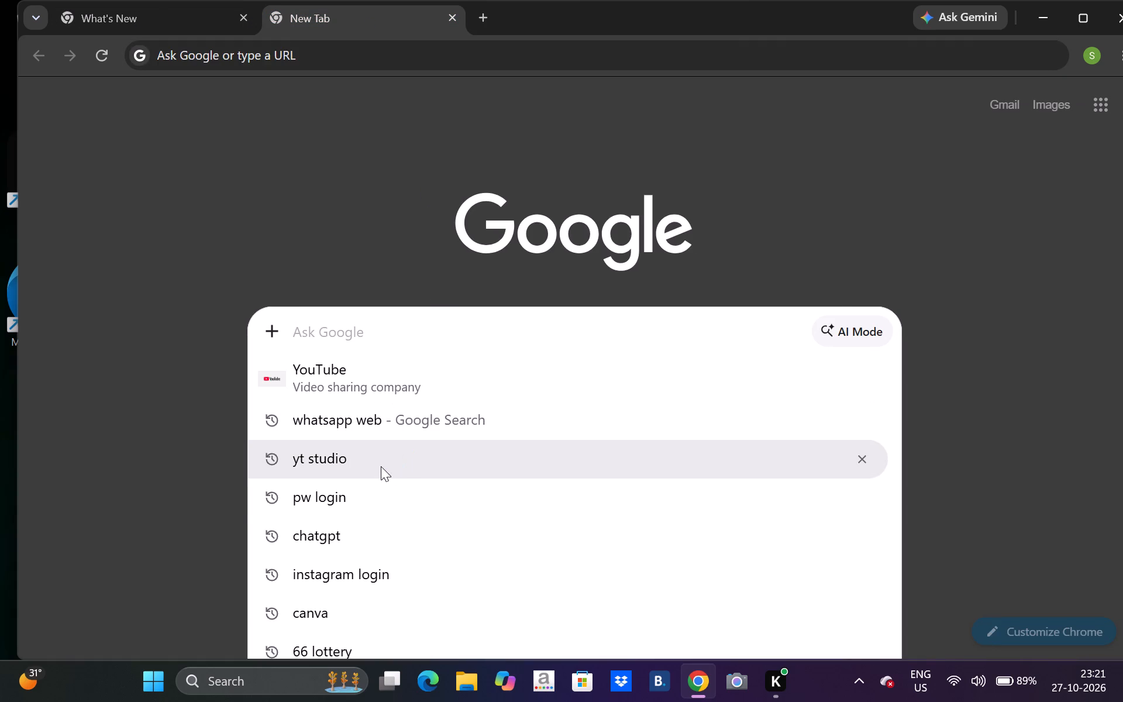
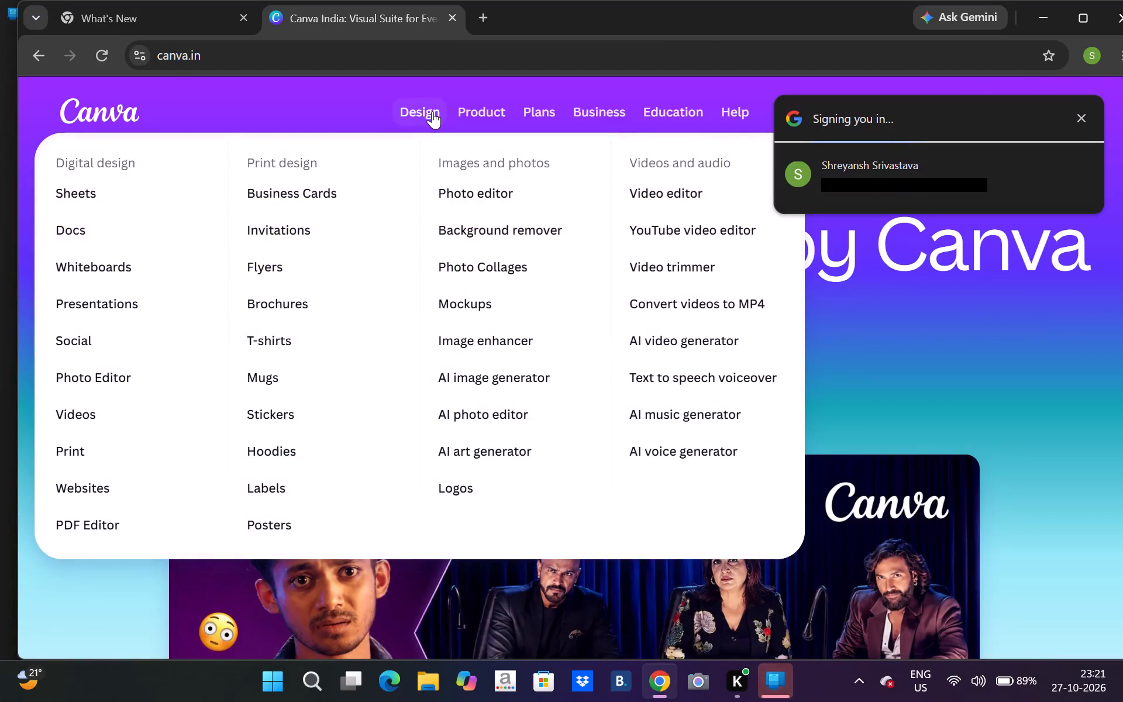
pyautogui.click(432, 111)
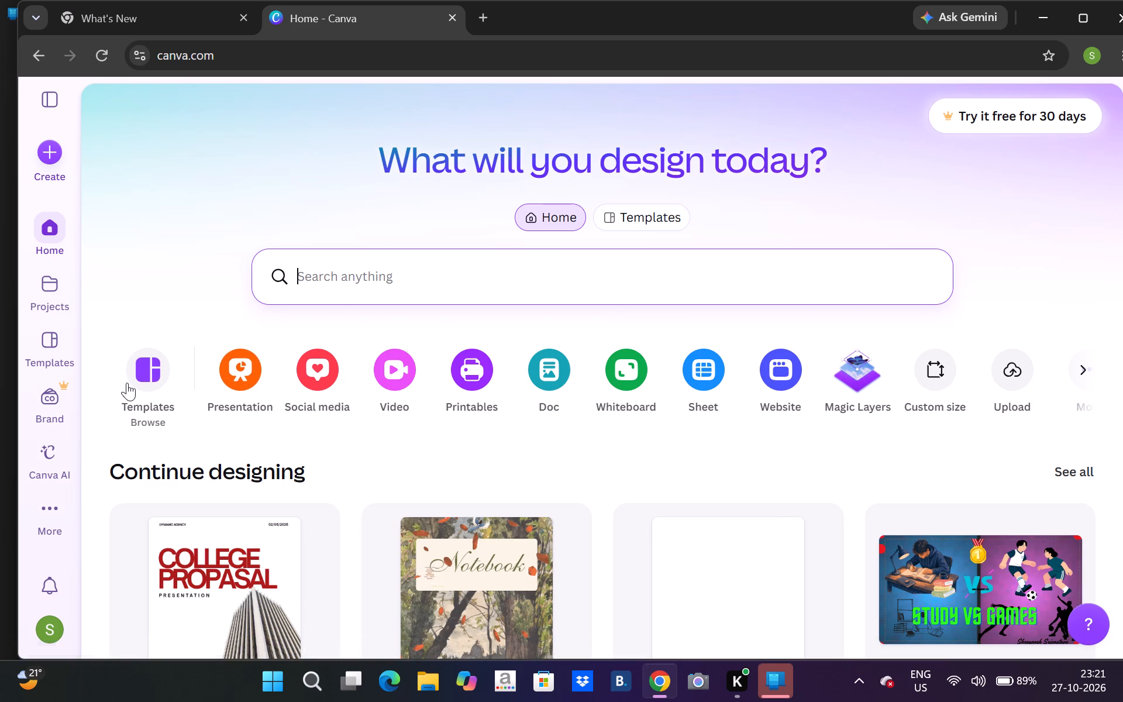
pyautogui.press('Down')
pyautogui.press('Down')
# Create a new blank Instagram Reel design from the Videos category.
pyautogui.click(55, 250)
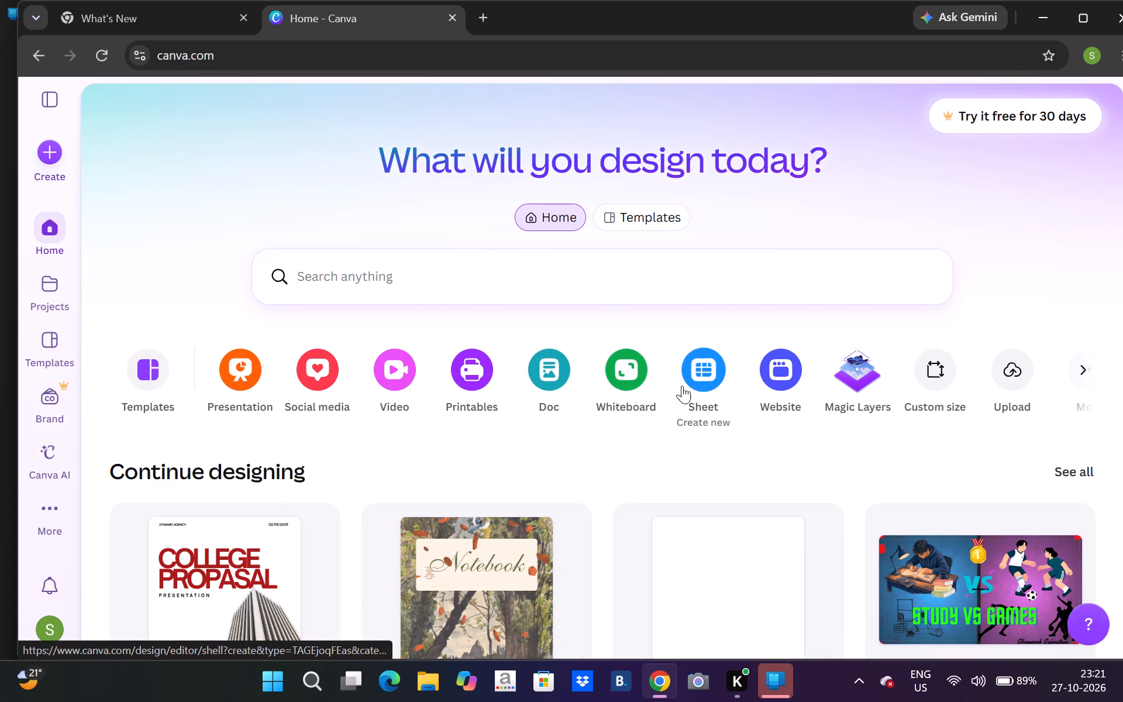
pyautogui.click(381, 401)
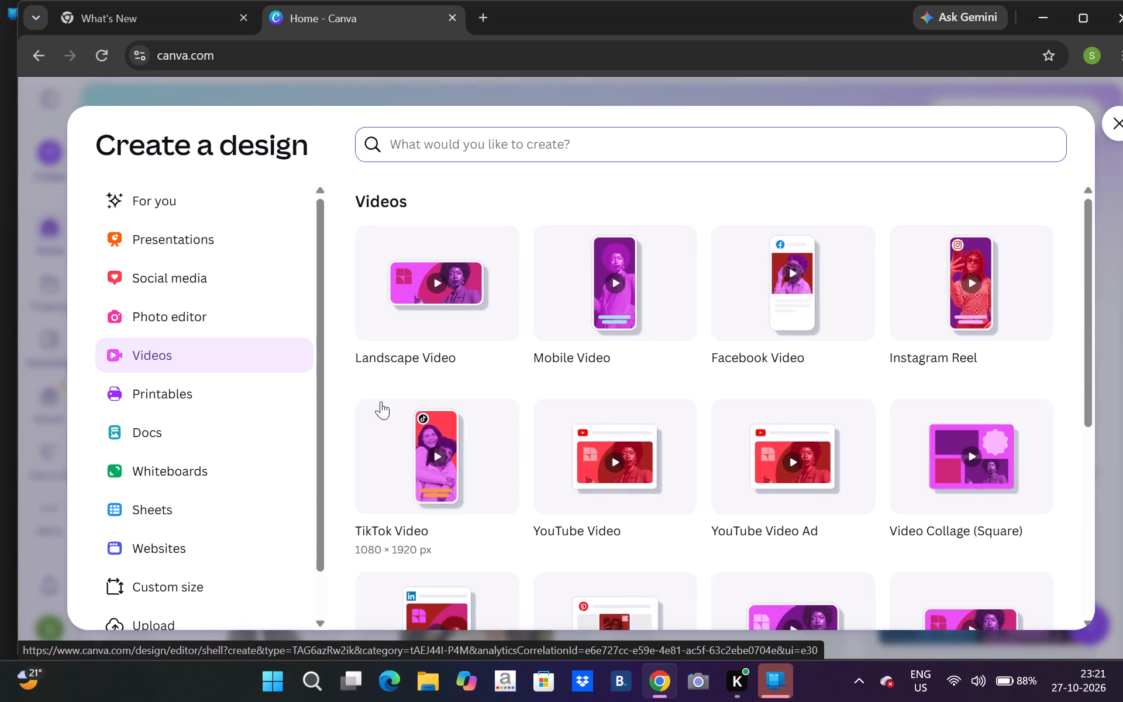
pyautogui.click(963, 291)
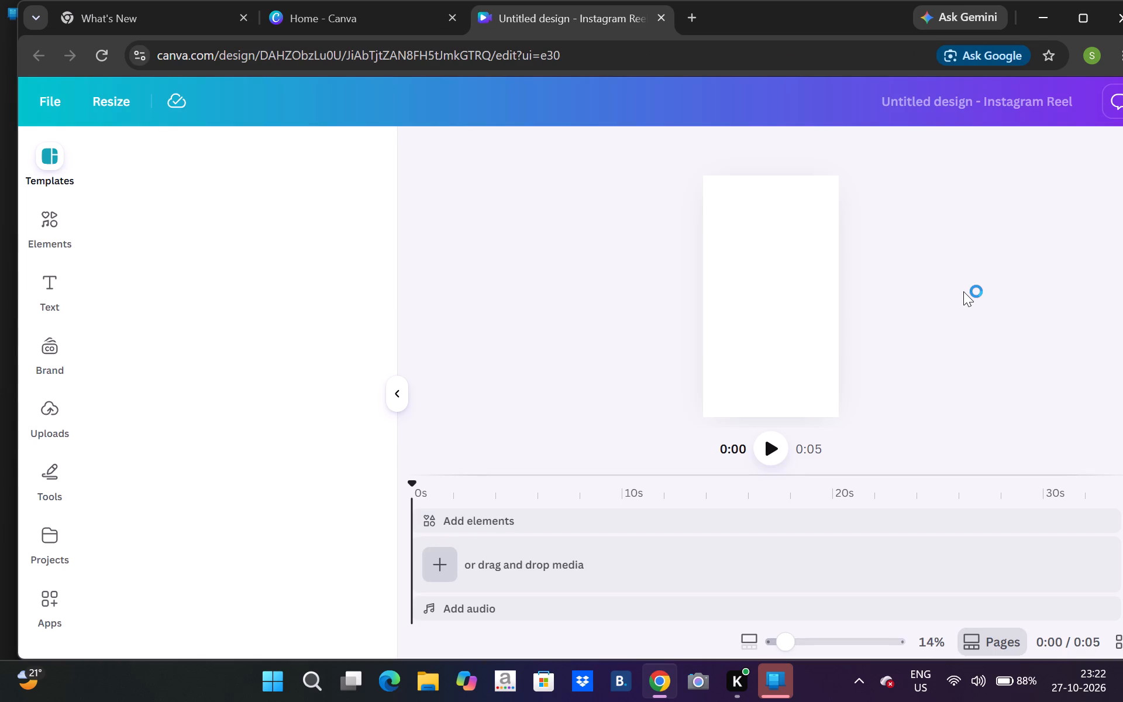
# Play back the blank reel in the editor.
pyautogui.click(780, 445)
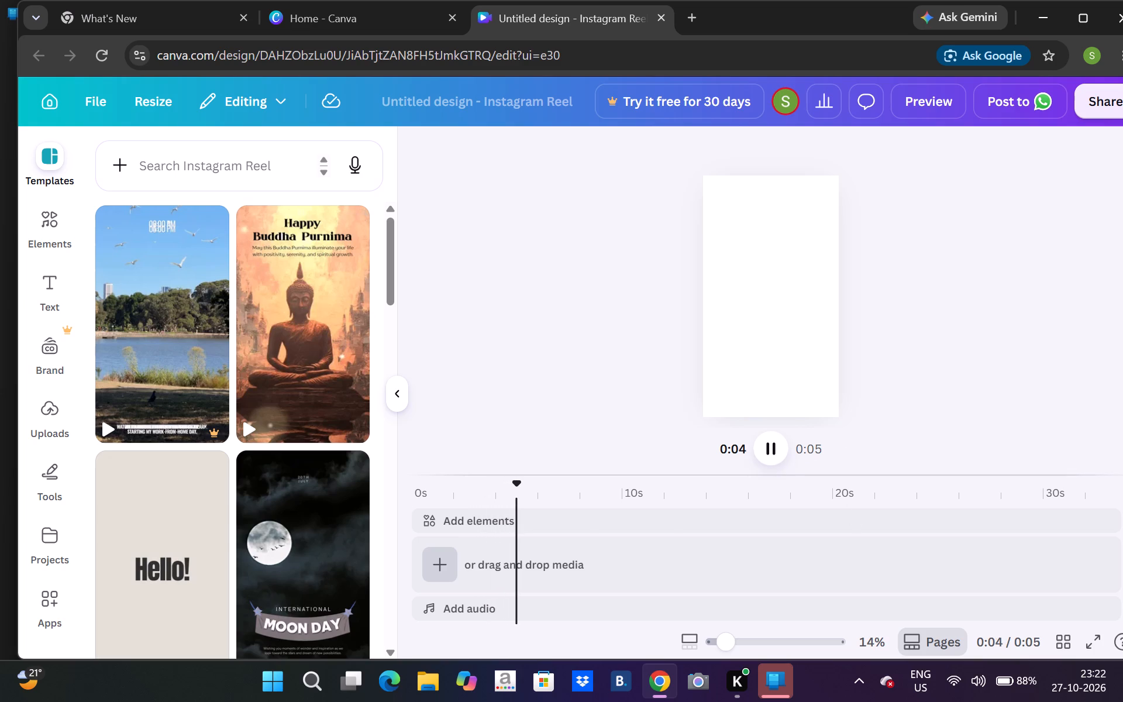
pyautogui.click(775, 457)
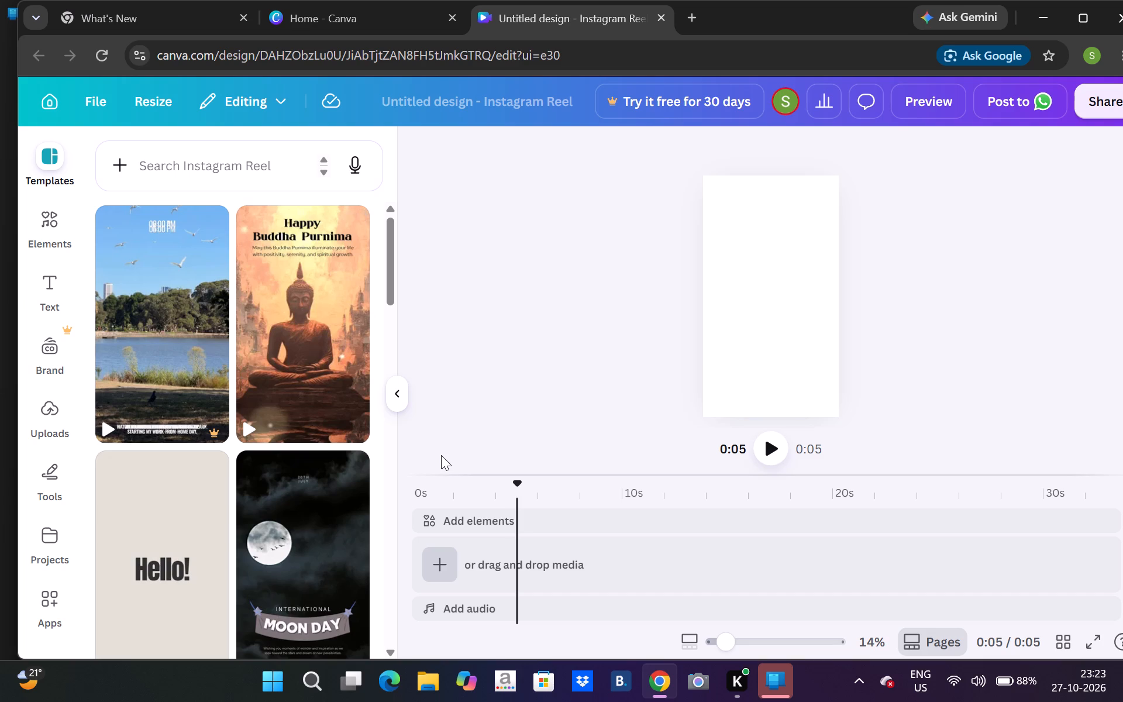
# Add the "Have you 15 minutes?" page from the Cream and Black Minimalist Communication Instagram Reel template to the design.
pyautogui.tripleClick(387, 652)
pyautogui.click(387, 652)
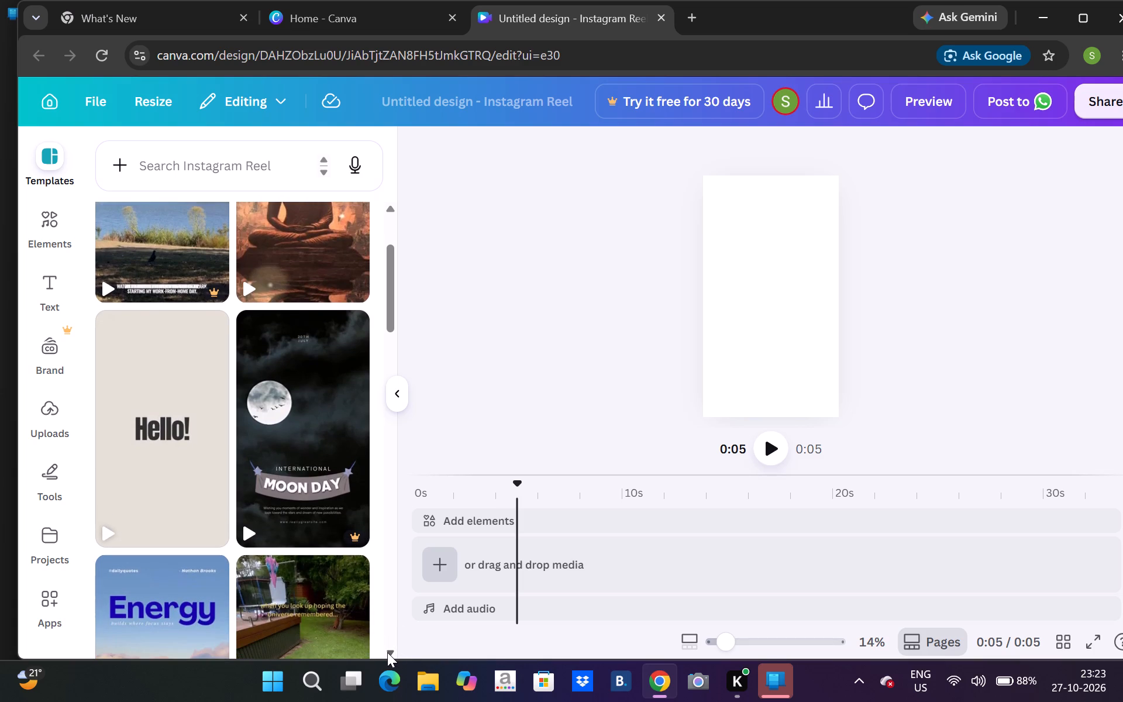
pyautogui.click(149, 407)
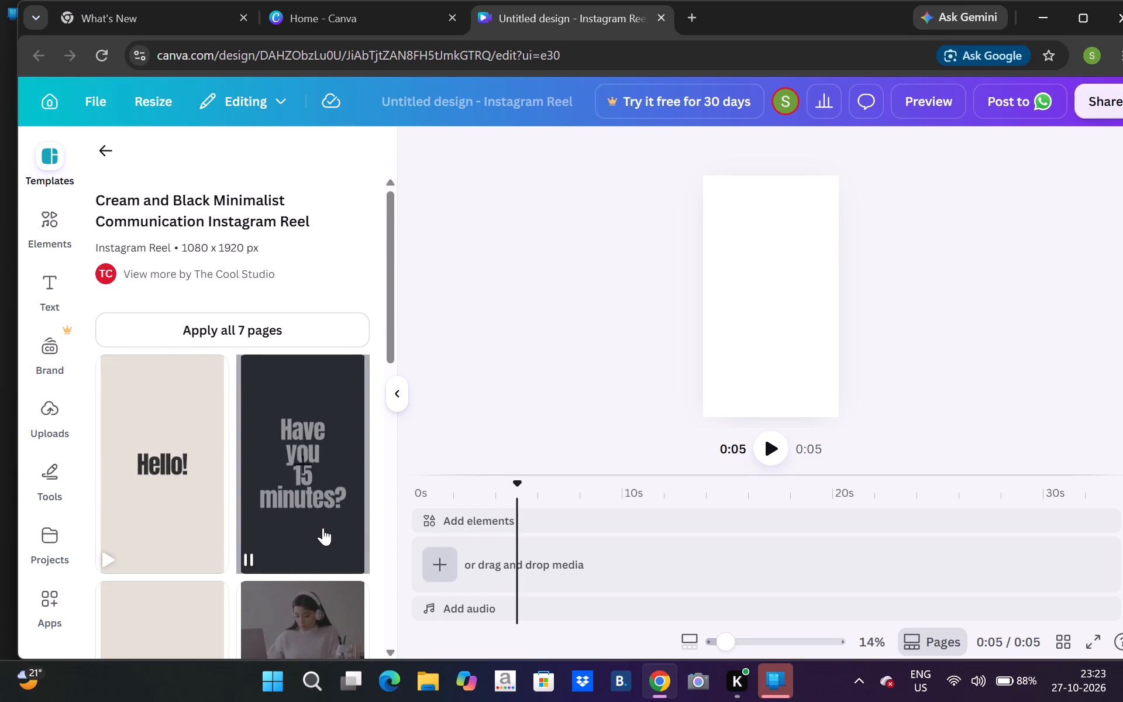
pyautogui.press('Down')
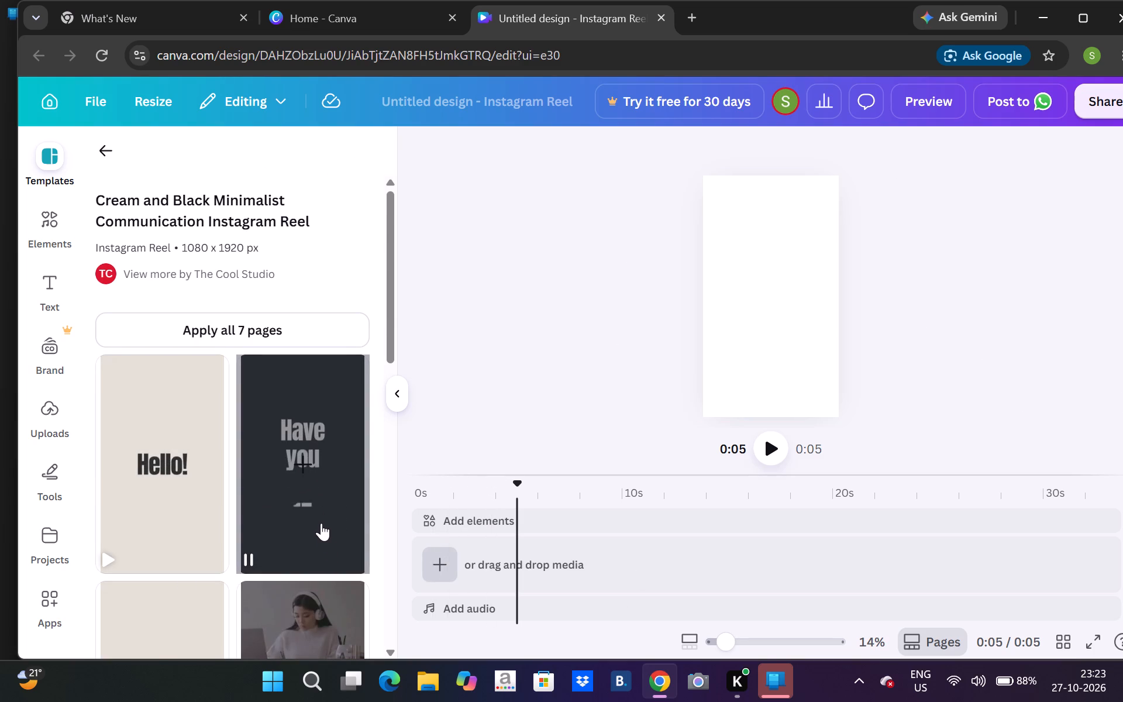
pyautogui.click(321, 523)
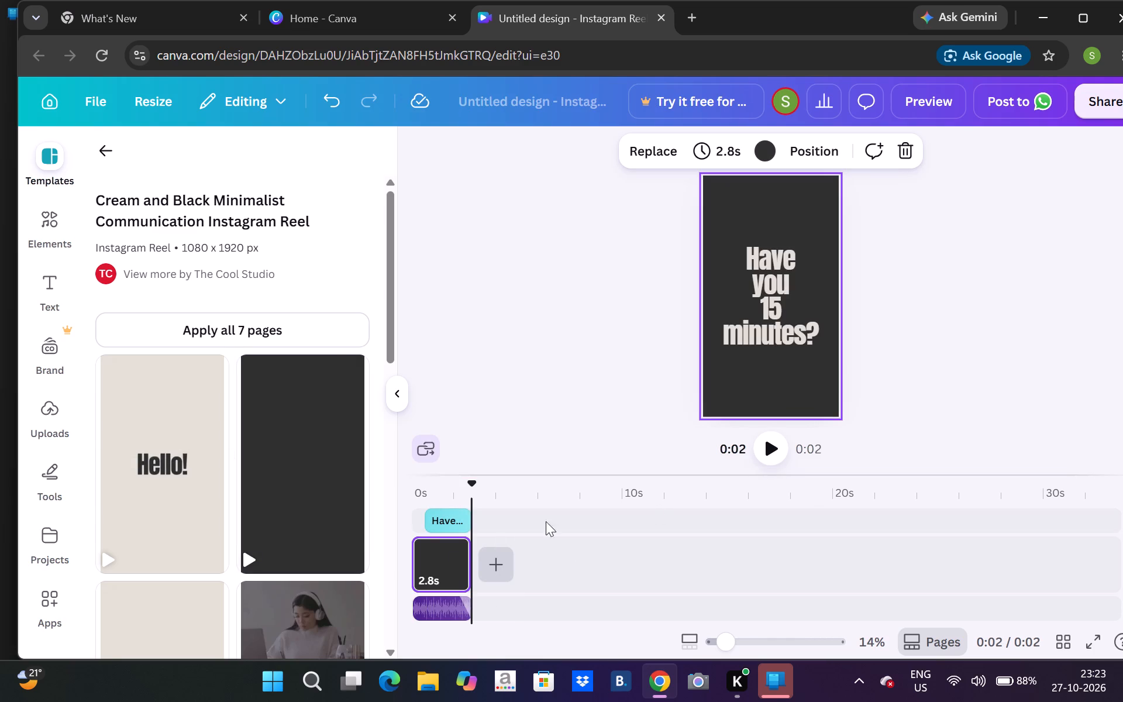
# Open the background color options for the "Have you 15 minutes?" page in the timeline.
pyautogui.click(431, 563)
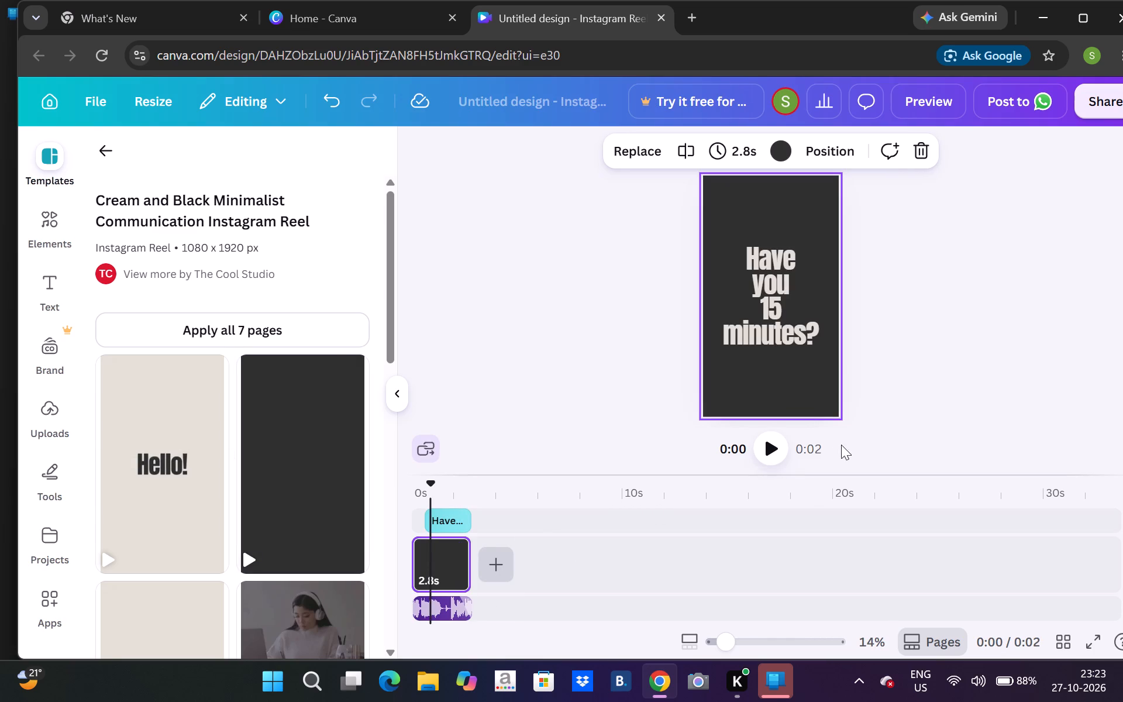
pyautogui.click(790, 153)
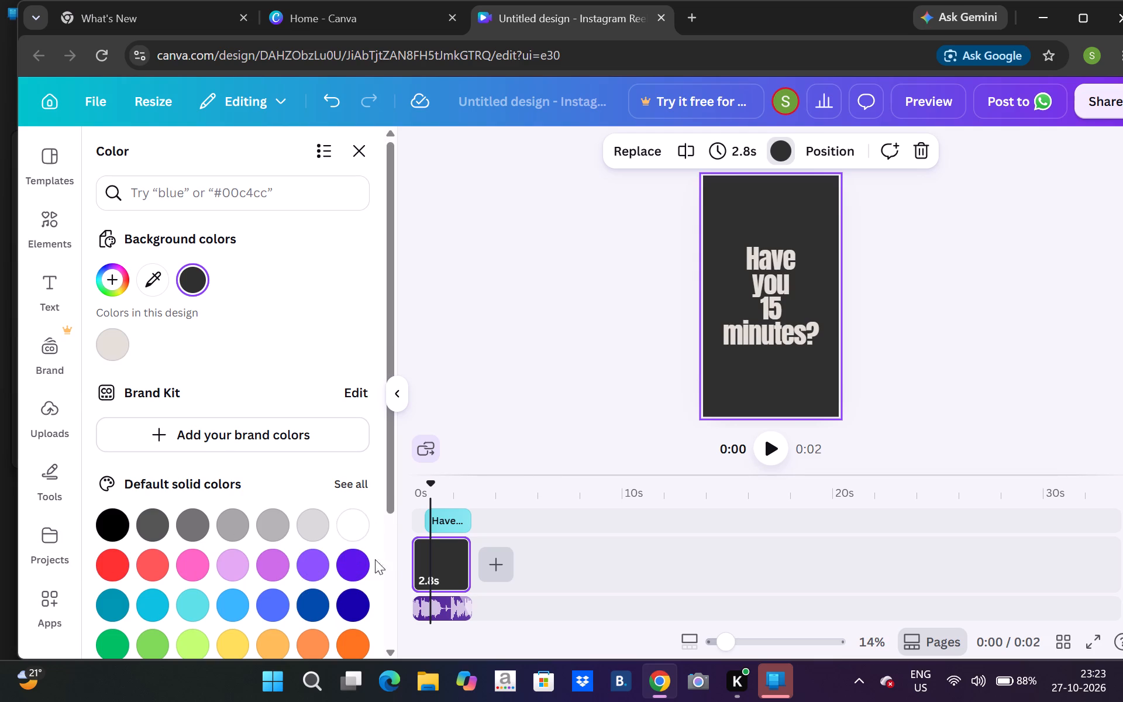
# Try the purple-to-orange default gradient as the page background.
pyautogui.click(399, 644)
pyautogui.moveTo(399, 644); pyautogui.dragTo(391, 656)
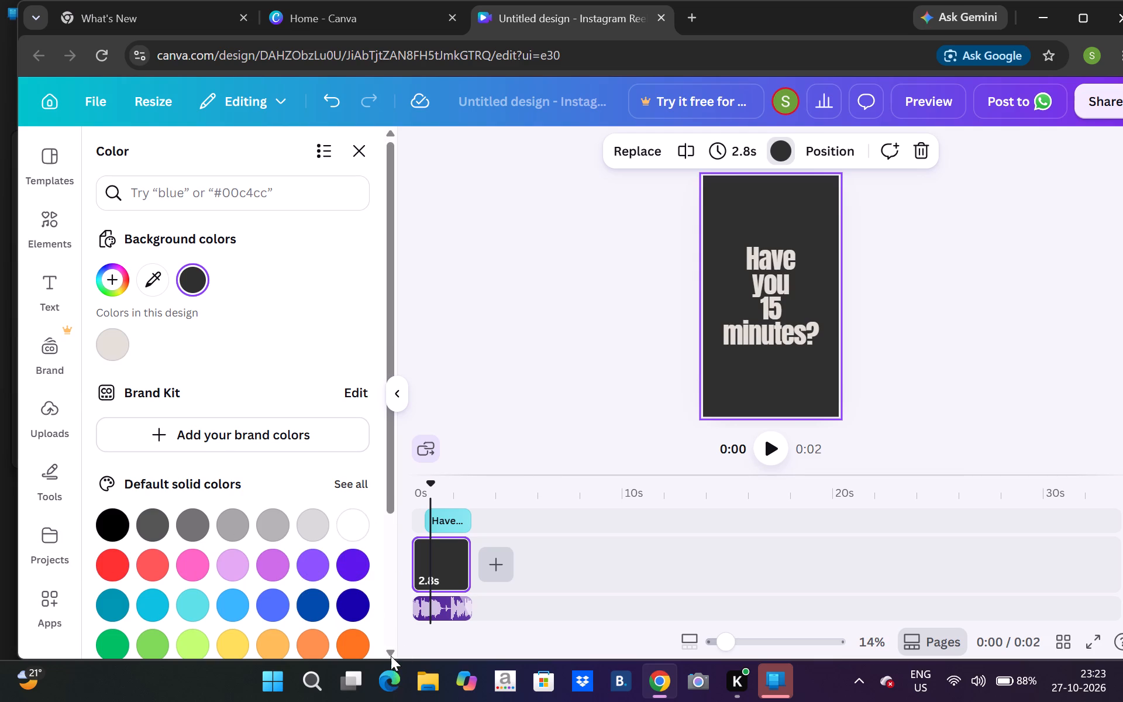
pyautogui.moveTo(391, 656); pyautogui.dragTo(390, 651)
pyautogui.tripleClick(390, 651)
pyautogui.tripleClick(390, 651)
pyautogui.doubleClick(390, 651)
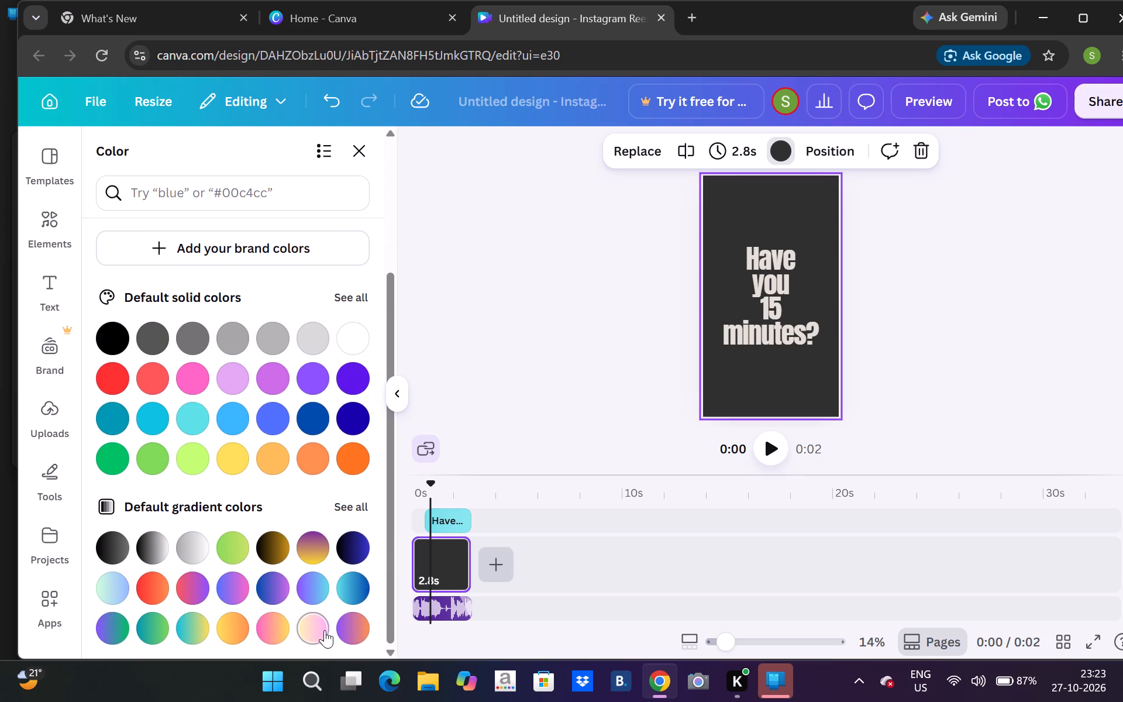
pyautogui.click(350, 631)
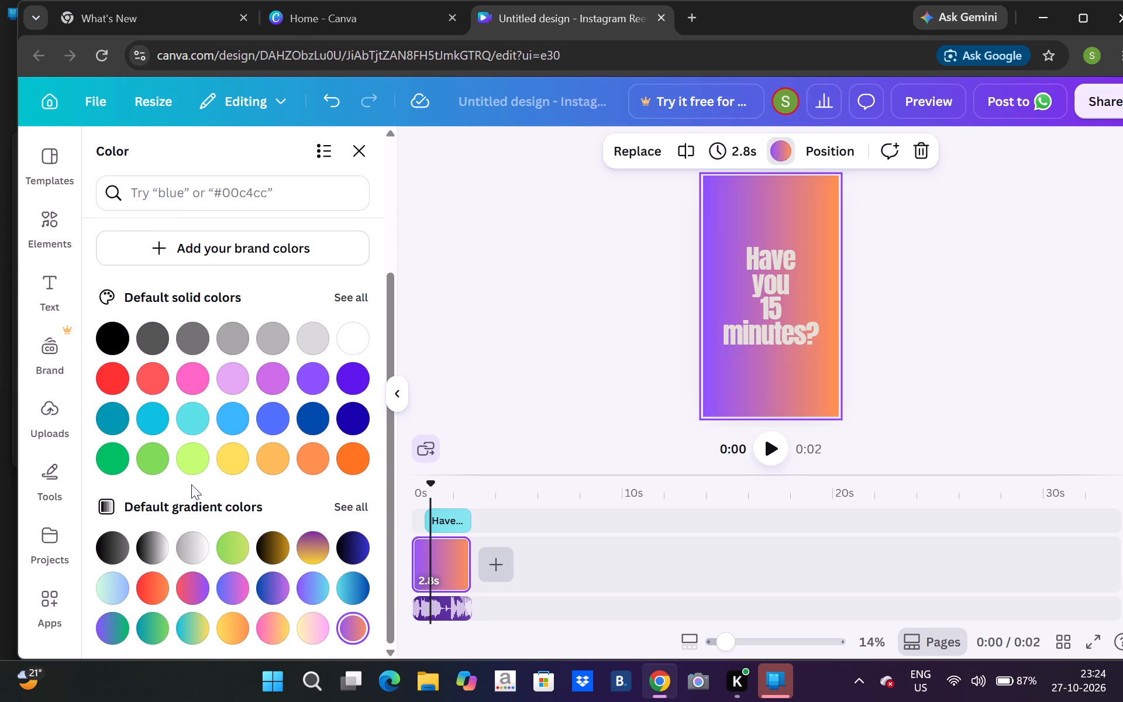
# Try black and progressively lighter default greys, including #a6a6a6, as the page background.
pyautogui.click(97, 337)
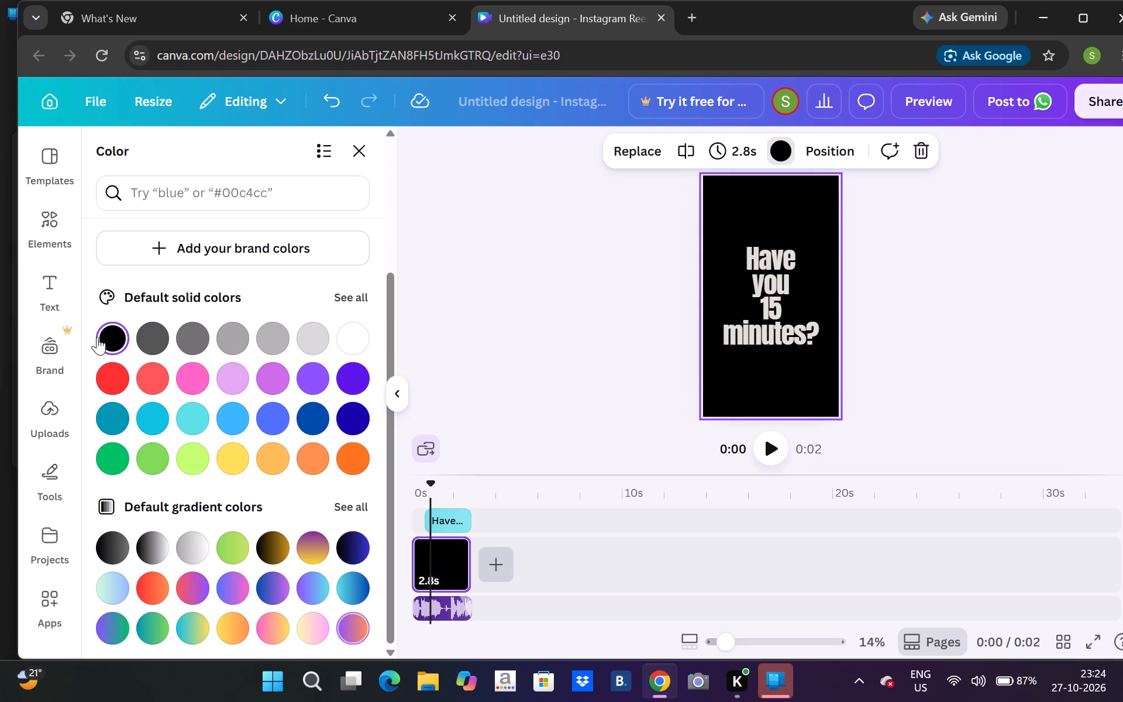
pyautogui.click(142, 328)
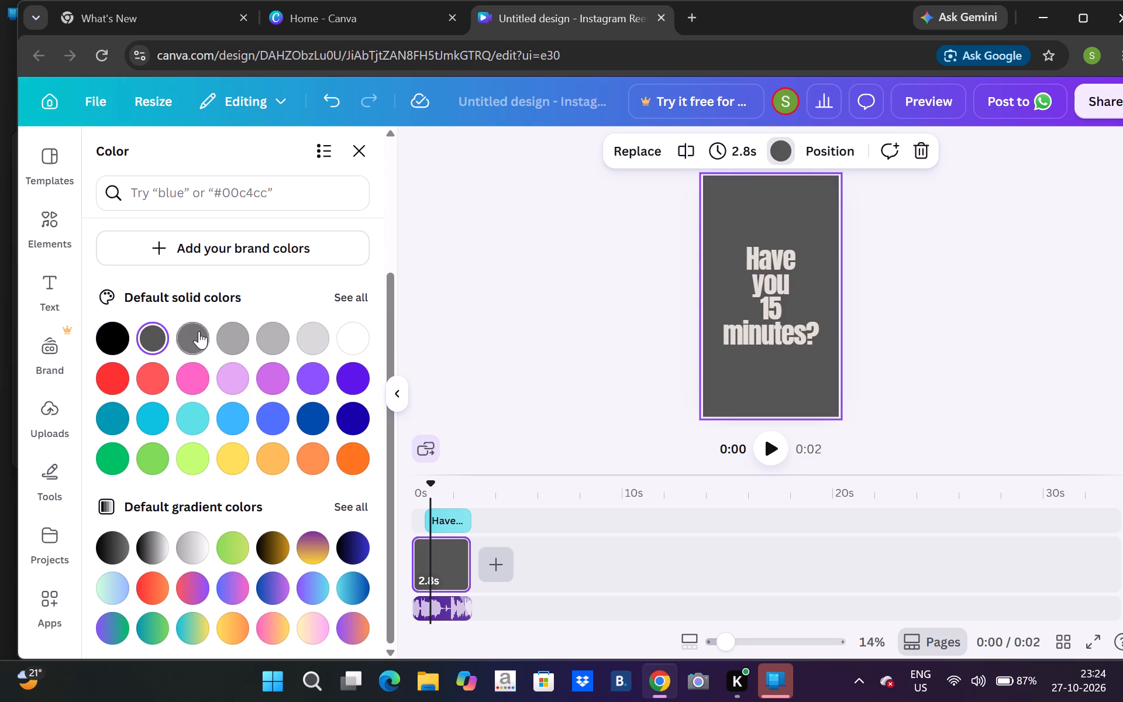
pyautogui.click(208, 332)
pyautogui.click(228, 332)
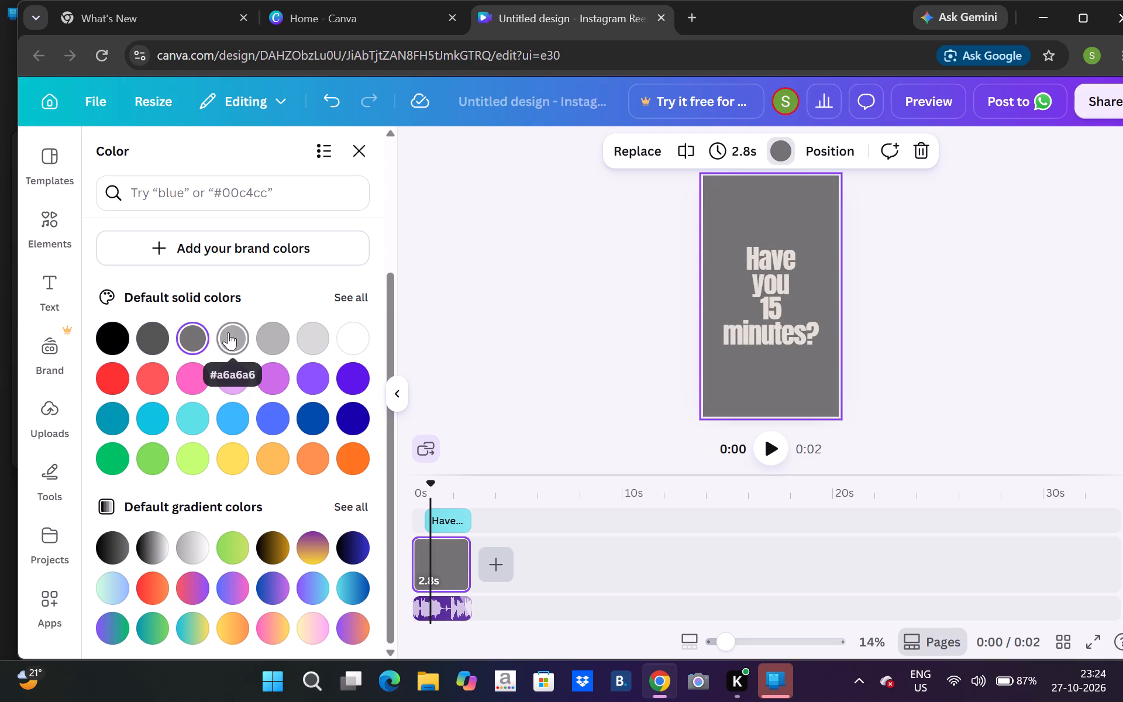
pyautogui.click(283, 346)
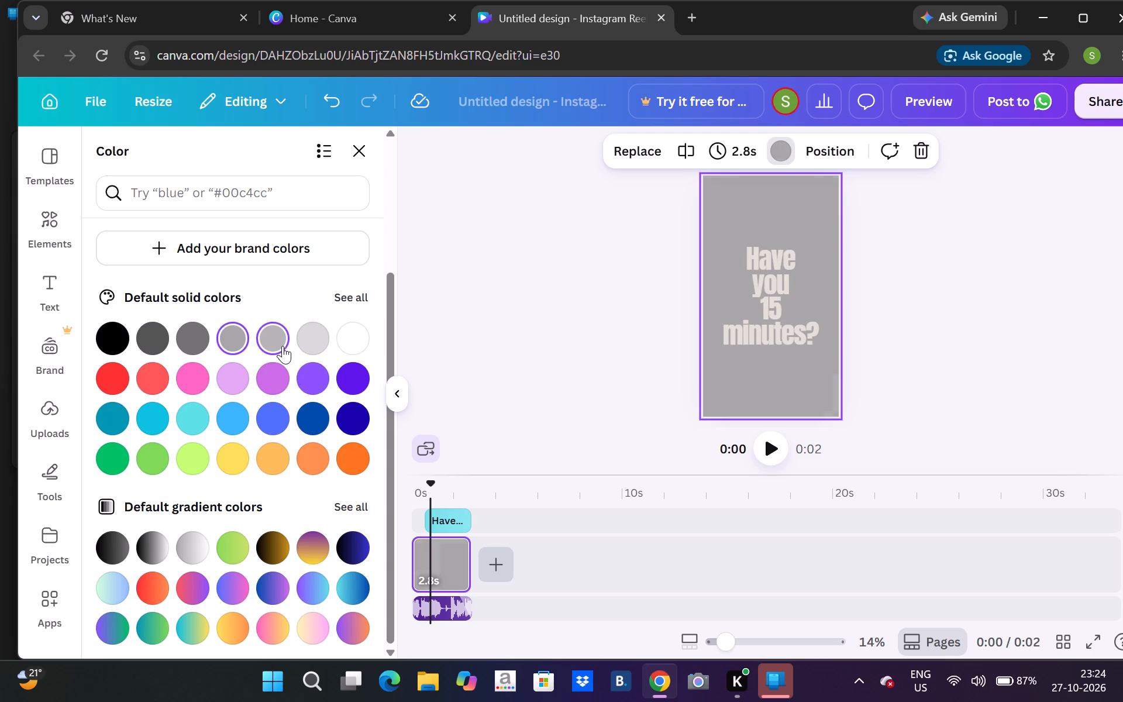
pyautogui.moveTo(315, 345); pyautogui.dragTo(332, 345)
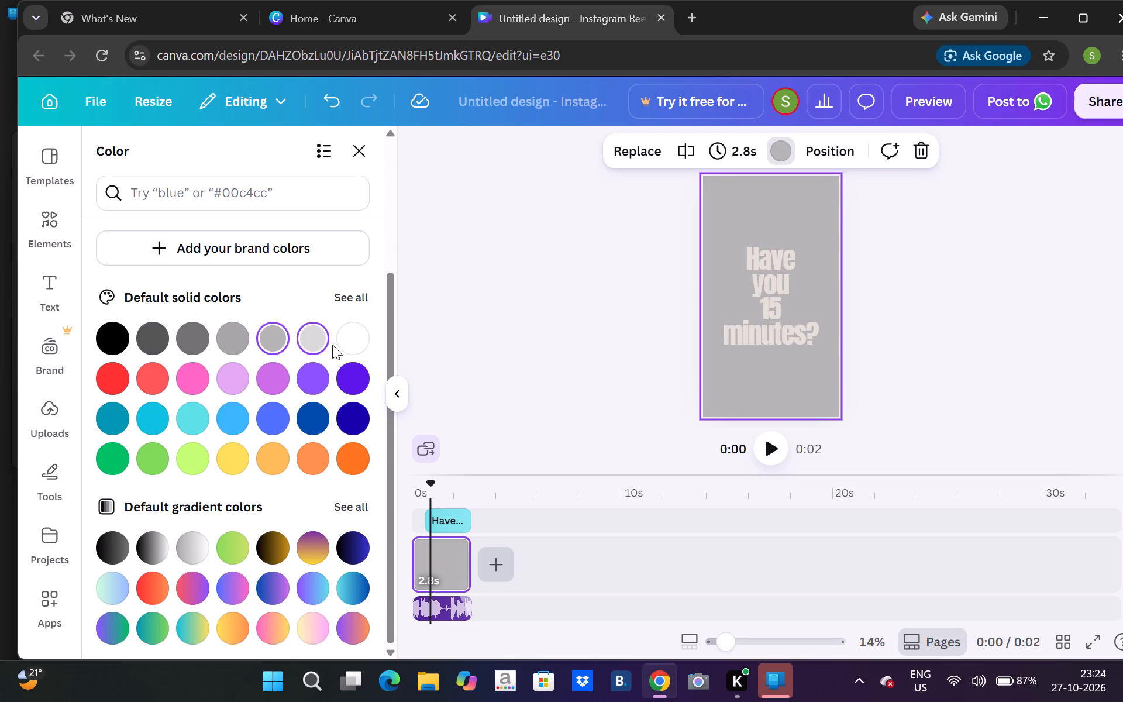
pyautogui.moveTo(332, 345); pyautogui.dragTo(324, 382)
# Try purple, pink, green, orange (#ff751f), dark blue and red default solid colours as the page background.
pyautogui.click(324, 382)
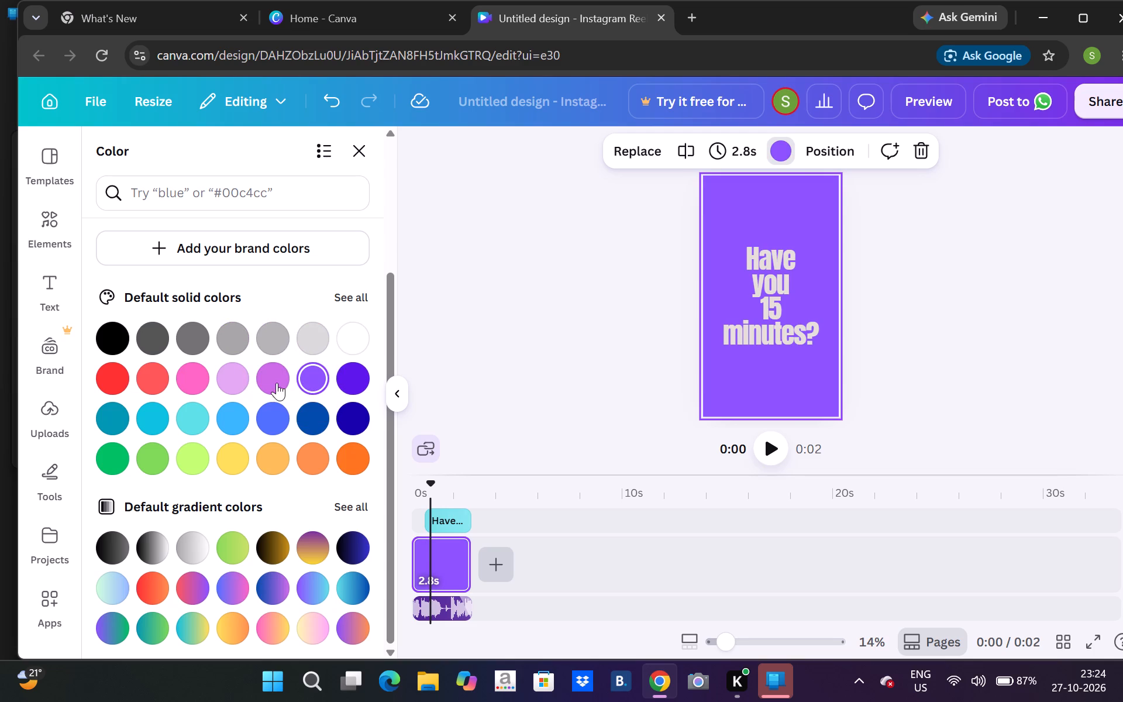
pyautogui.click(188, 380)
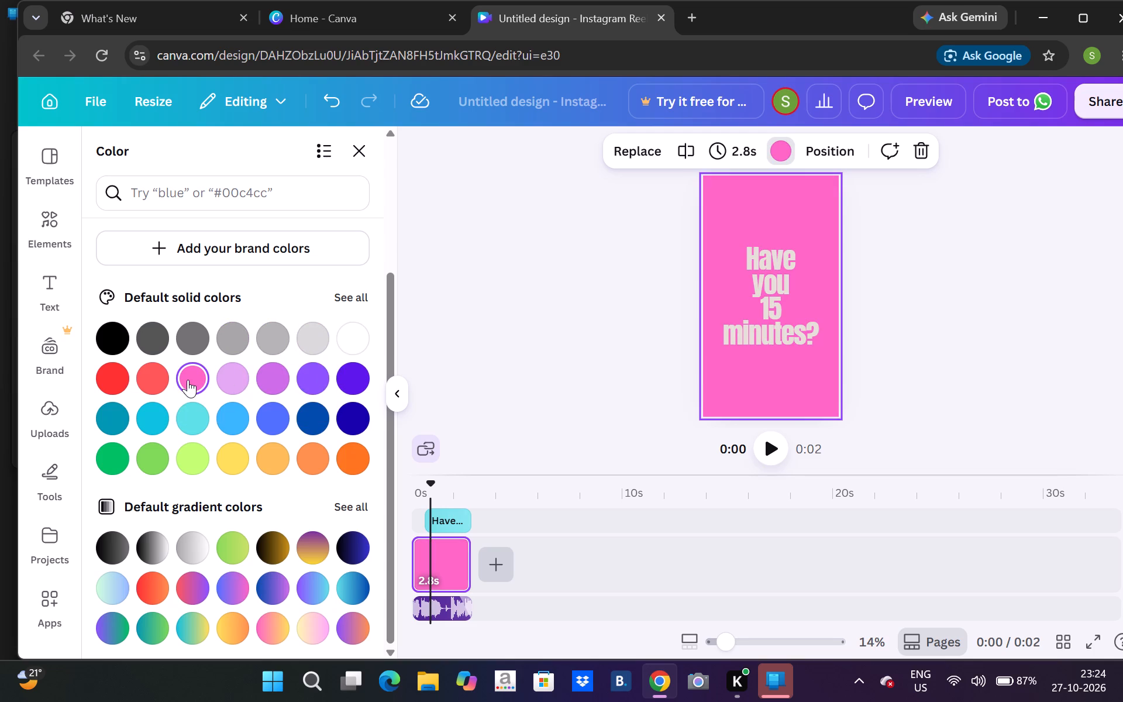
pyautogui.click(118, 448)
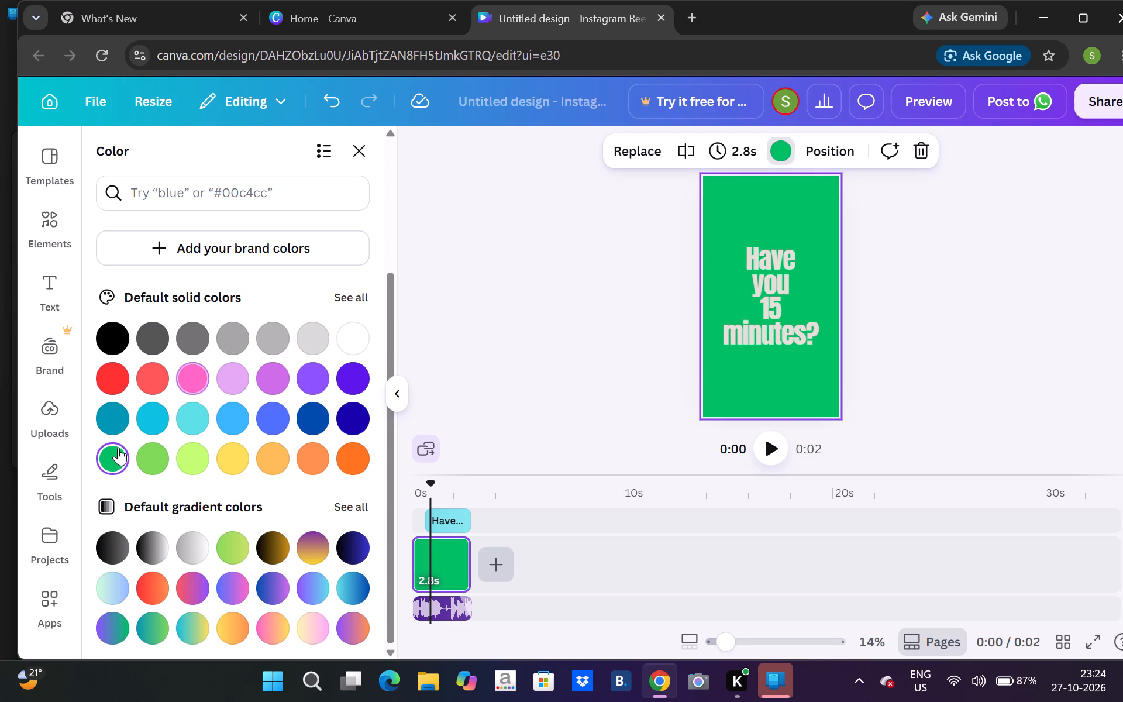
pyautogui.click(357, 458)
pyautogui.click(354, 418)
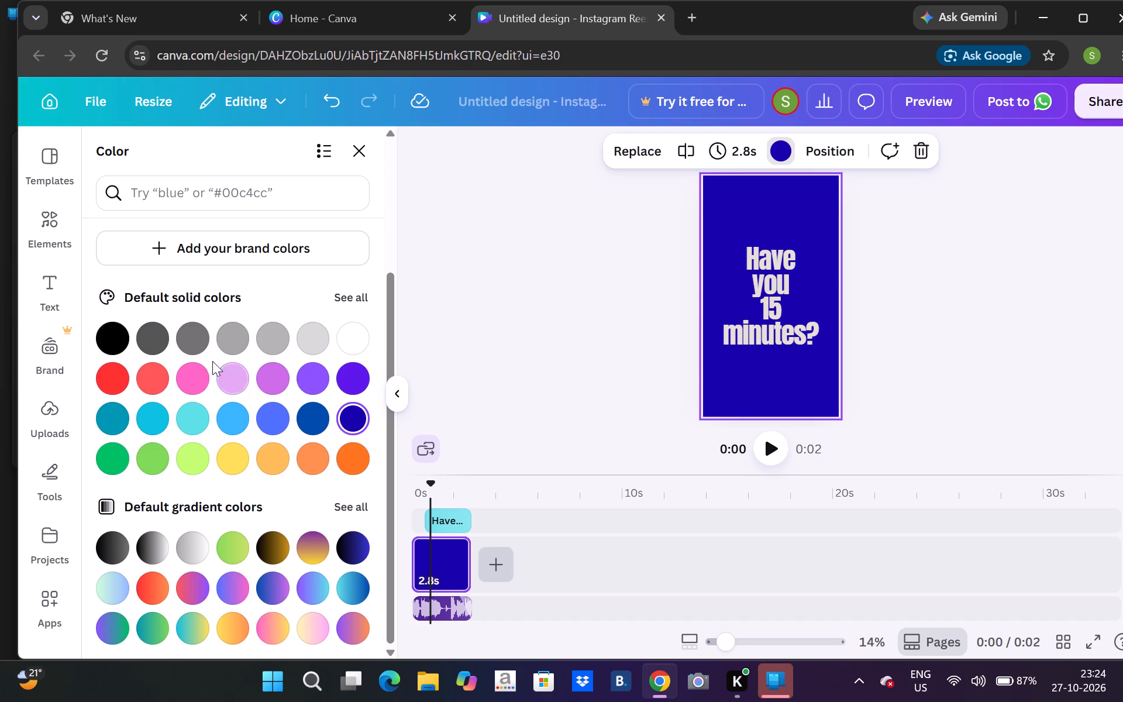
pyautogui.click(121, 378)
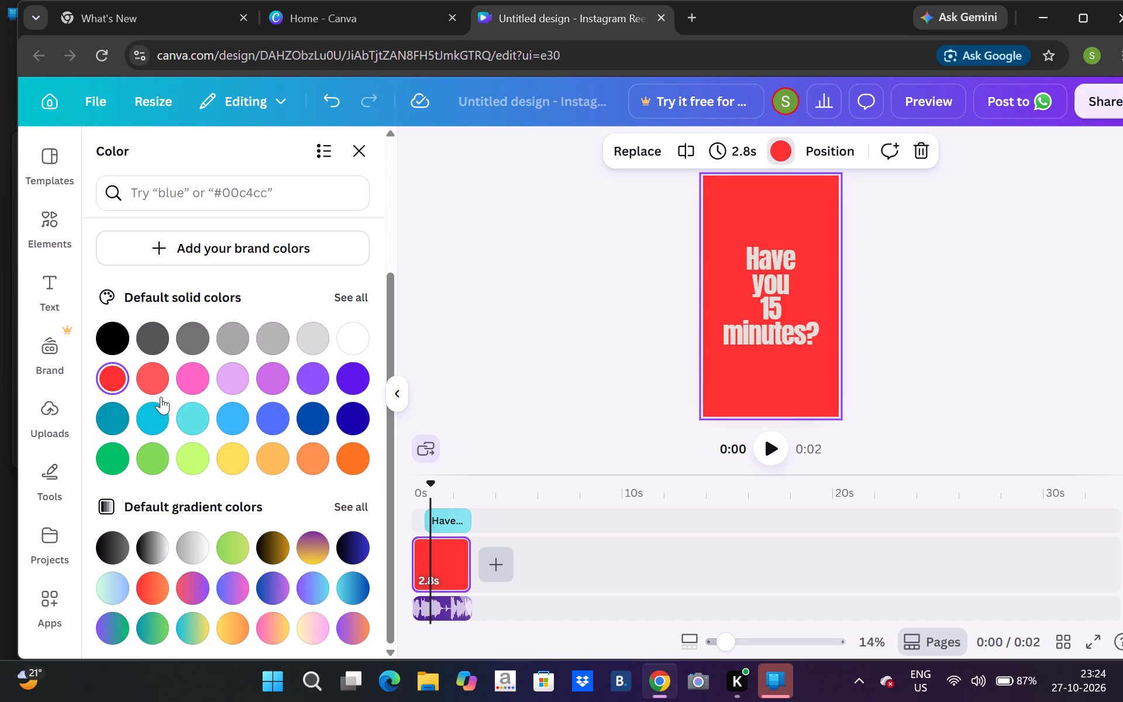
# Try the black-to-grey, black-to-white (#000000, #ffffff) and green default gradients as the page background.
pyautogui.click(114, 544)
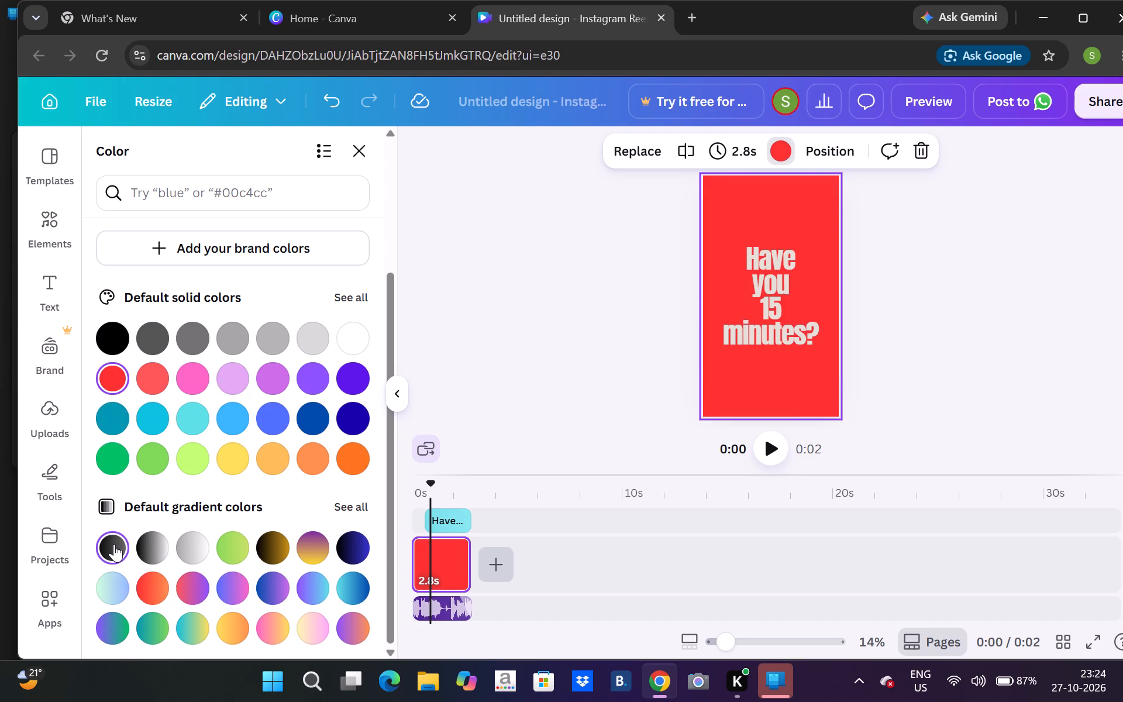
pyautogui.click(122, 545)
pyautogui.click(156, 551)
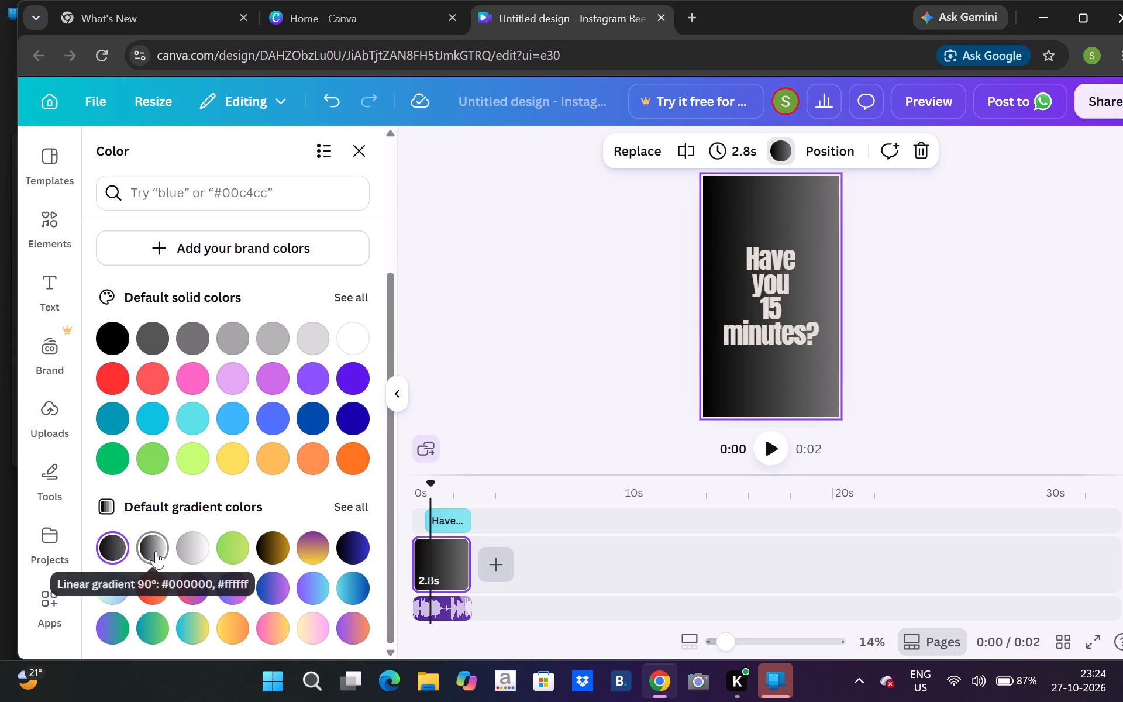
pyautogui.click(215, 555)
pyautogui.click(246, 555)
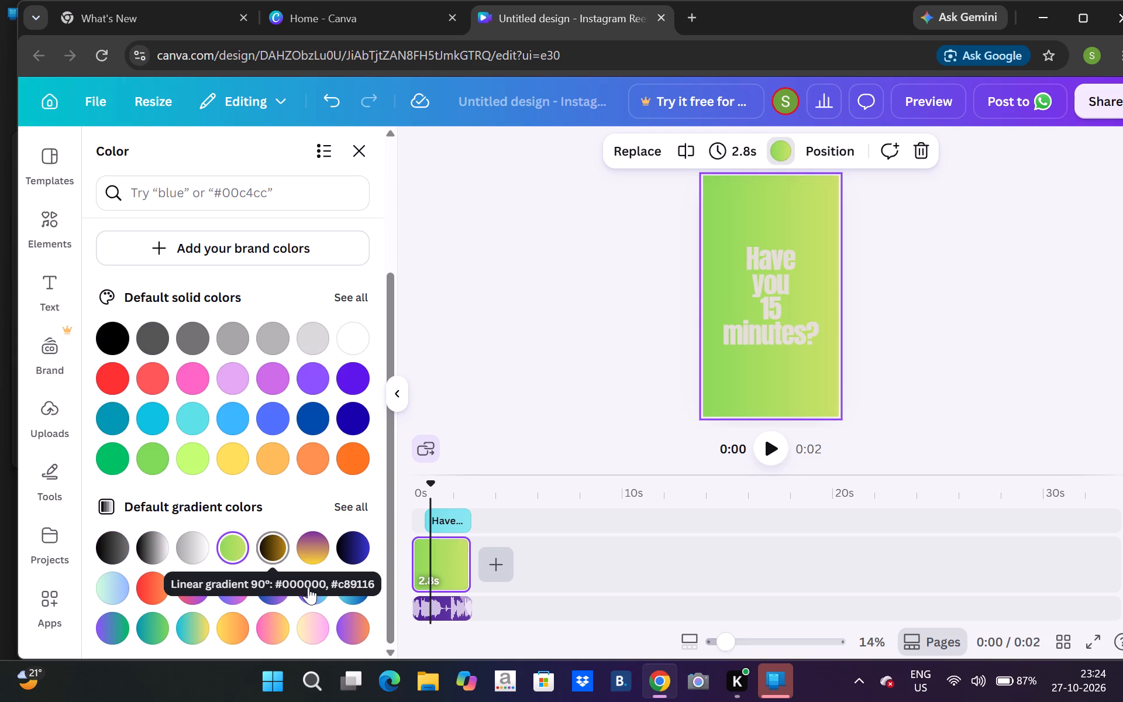
# Set the page background to the purple-to-light-blue default gradient.
pyautogui.click(325, 586)
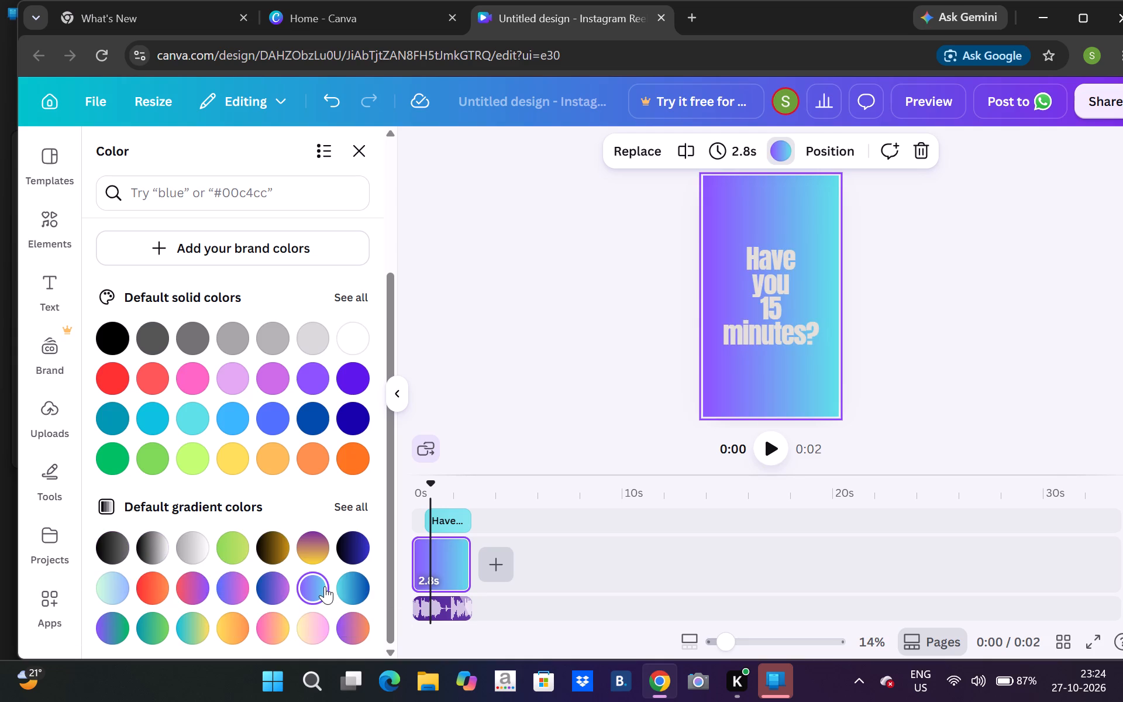
# Replace the "Have you 15 minutes?" text with new wording, entering "Have" on the first line and "yo" on the second.
pyautogui.click(781, 268)
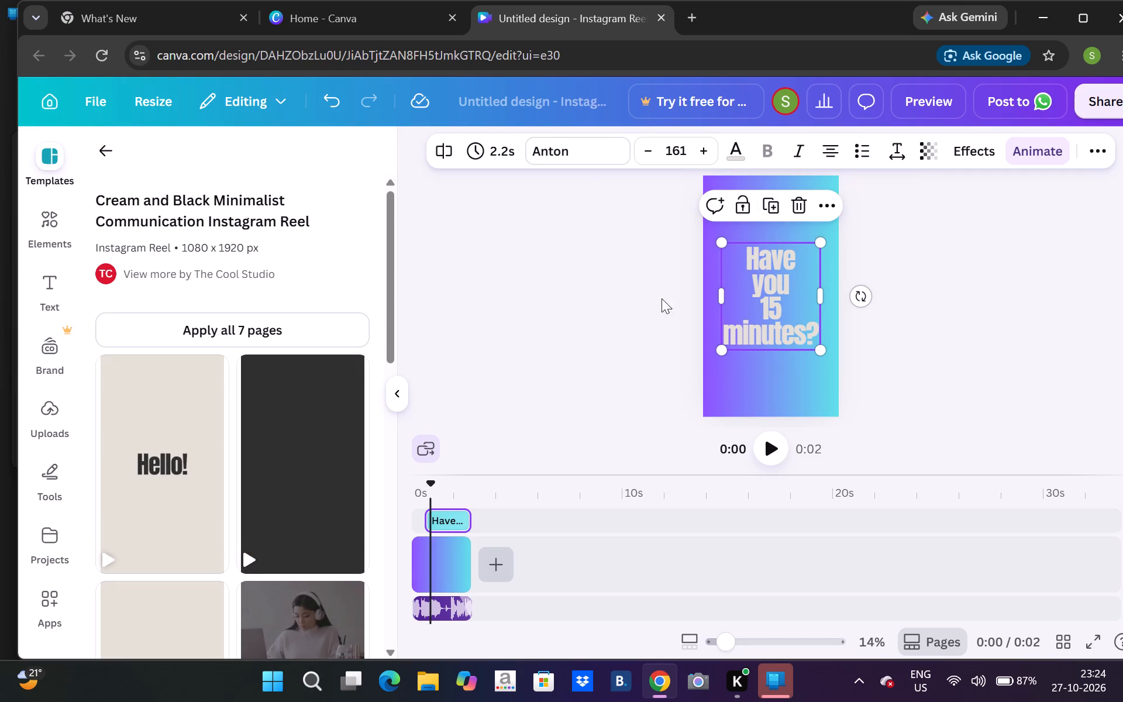
pyautogui.click(750, 270)
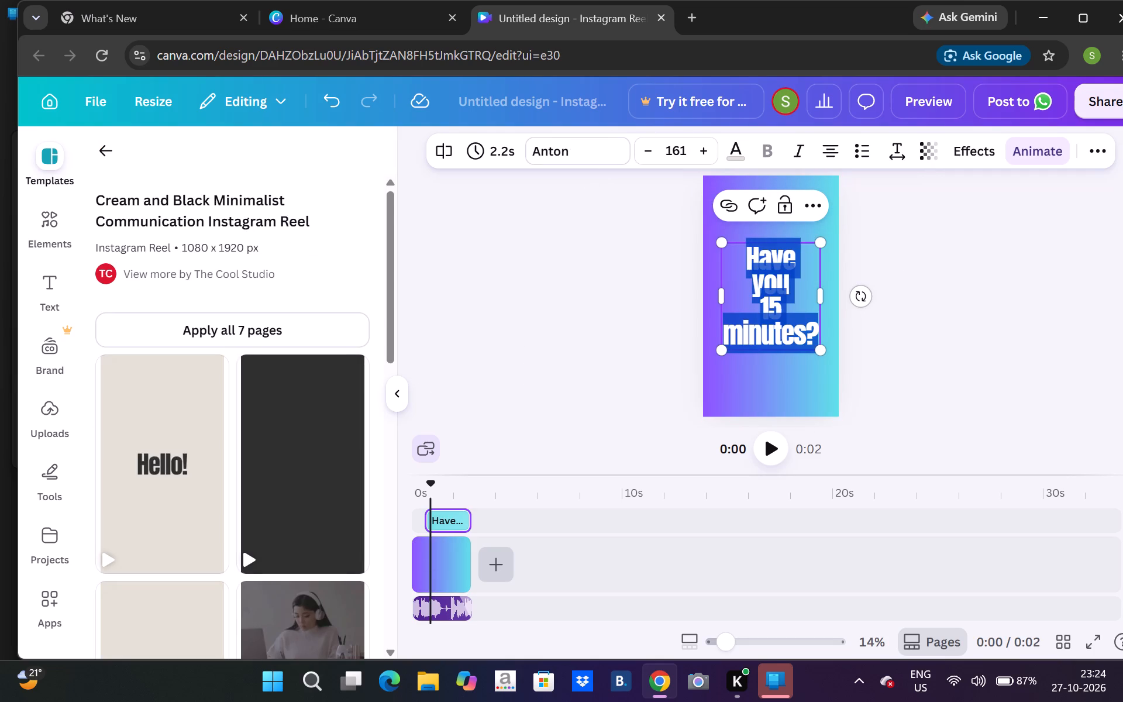
pyautogui.press('BackSpace')
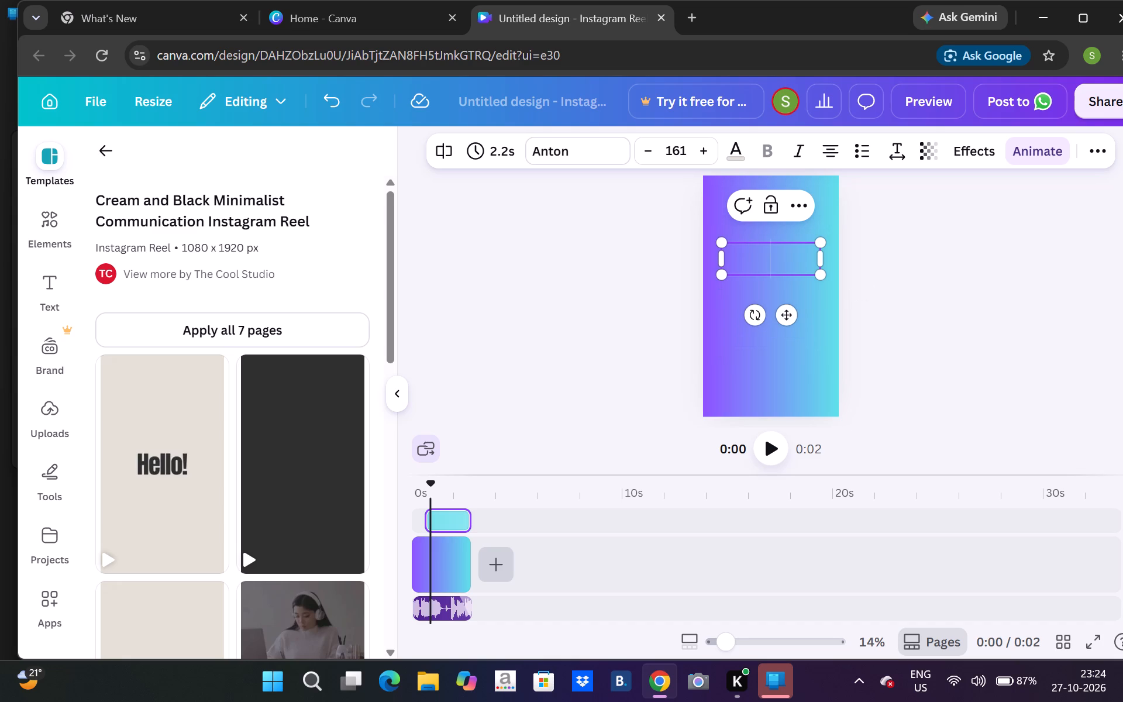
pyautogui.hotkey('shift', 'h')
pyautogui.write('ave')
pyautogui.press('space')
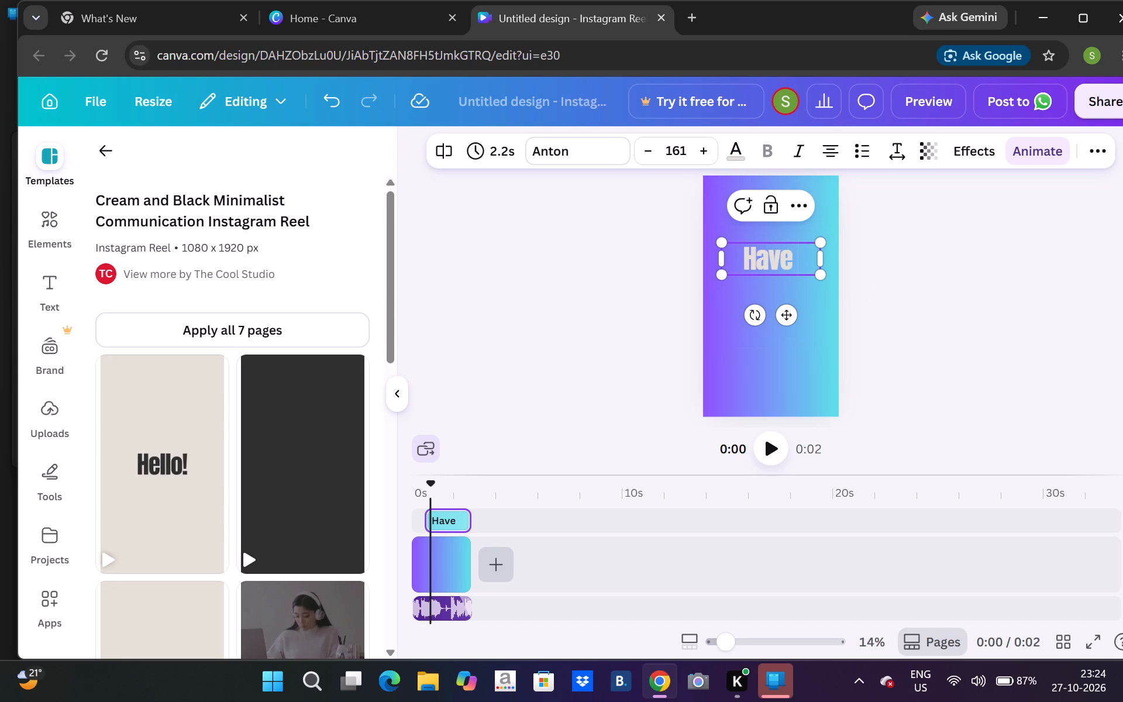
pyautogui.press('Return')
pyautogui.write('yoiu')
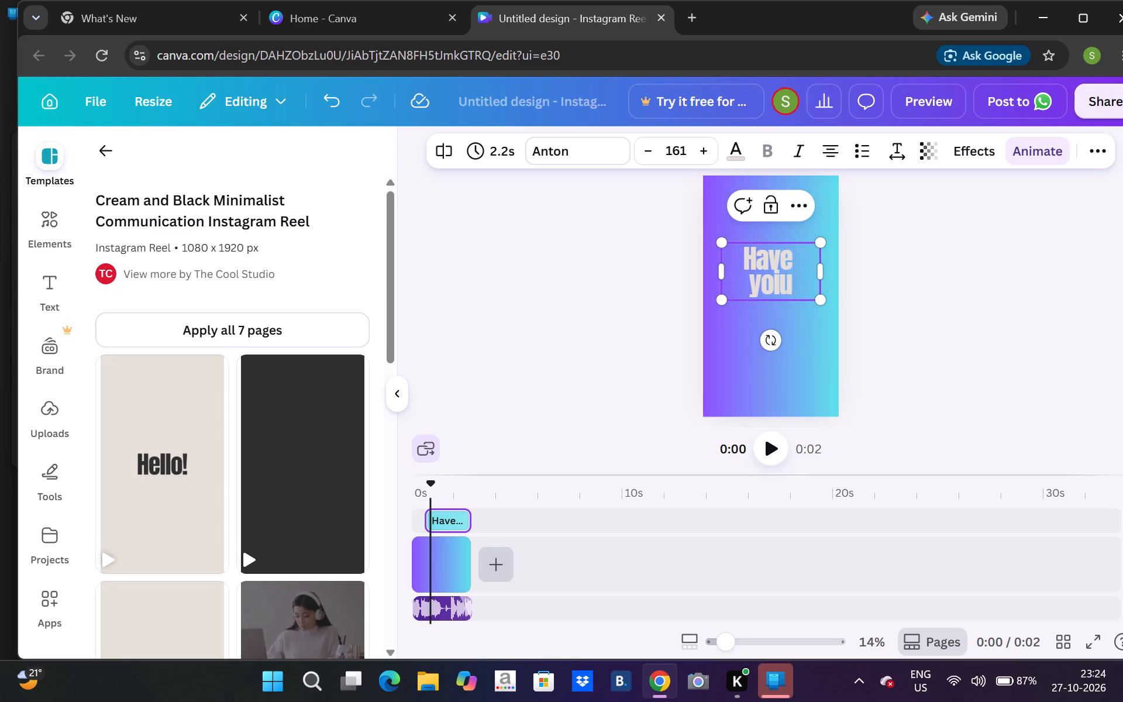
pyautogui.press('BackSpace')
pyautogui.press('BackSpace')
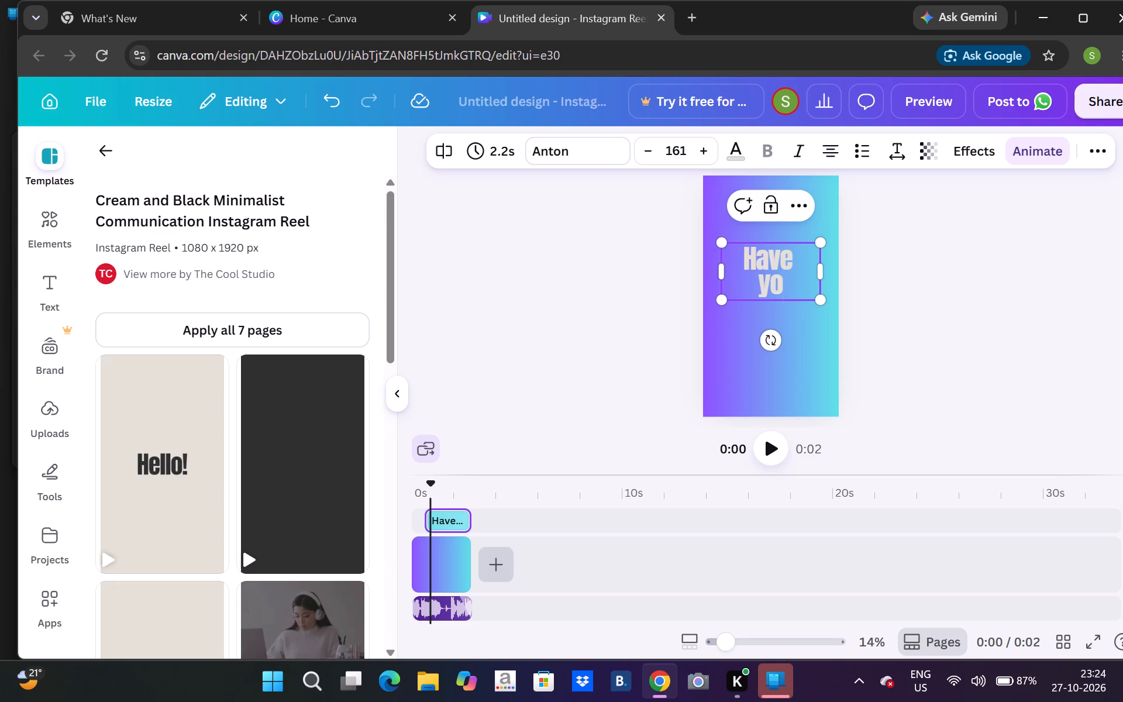
# Complete the text on the gradient page so it reads "Have you have 10 min", with one word or number per line.
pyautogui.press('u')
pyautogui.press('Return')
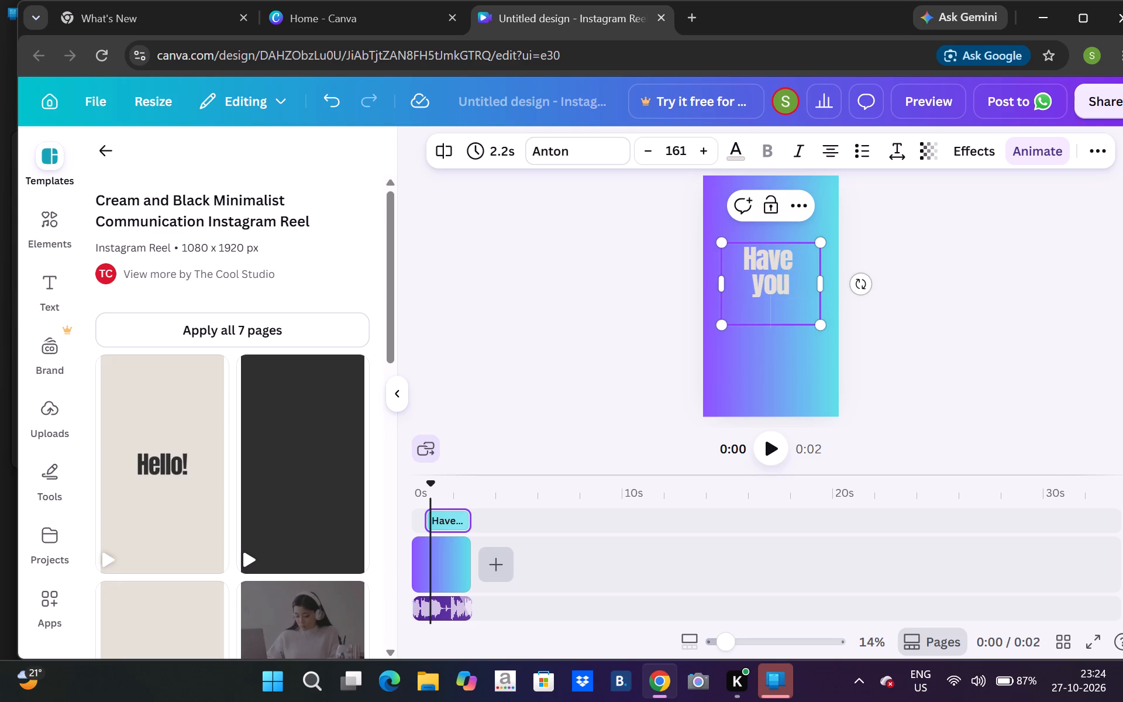
pyautogui.write('have')
pyautogui.press('space')
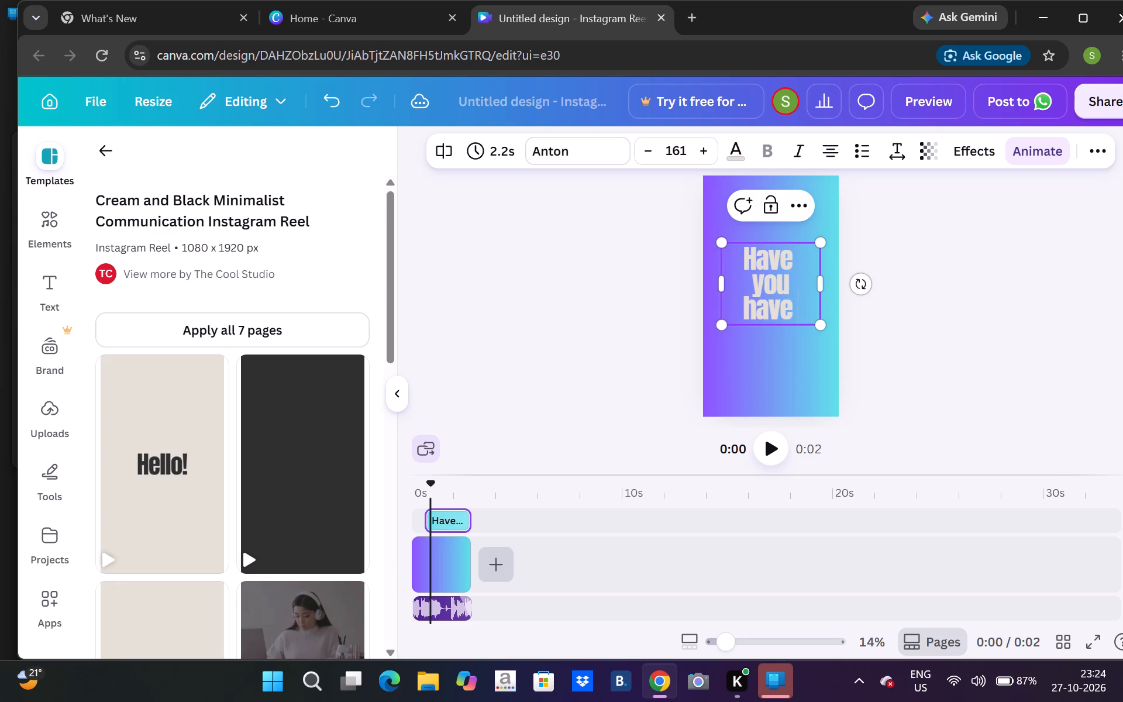
pyautogui.press('BackSpace')
pyautogui.press('BackSpace')
pyautogui.press('BackSpace')
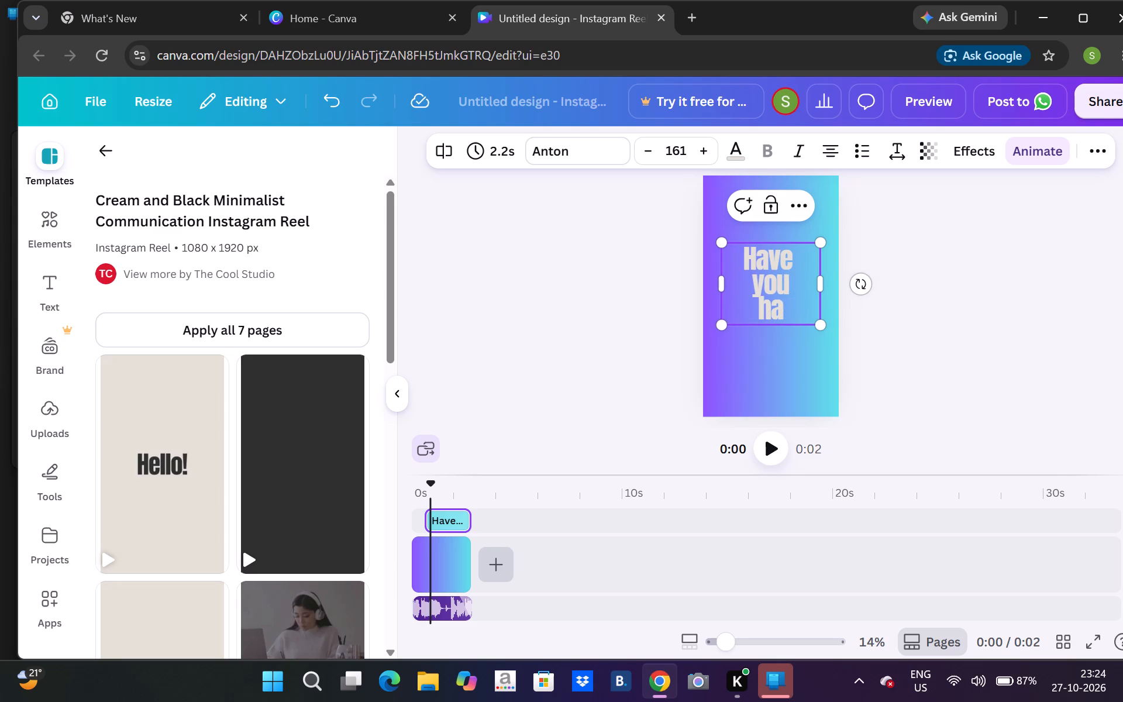
pyautogui.press('BackSpace')
pyautogui.press('BackSpace')
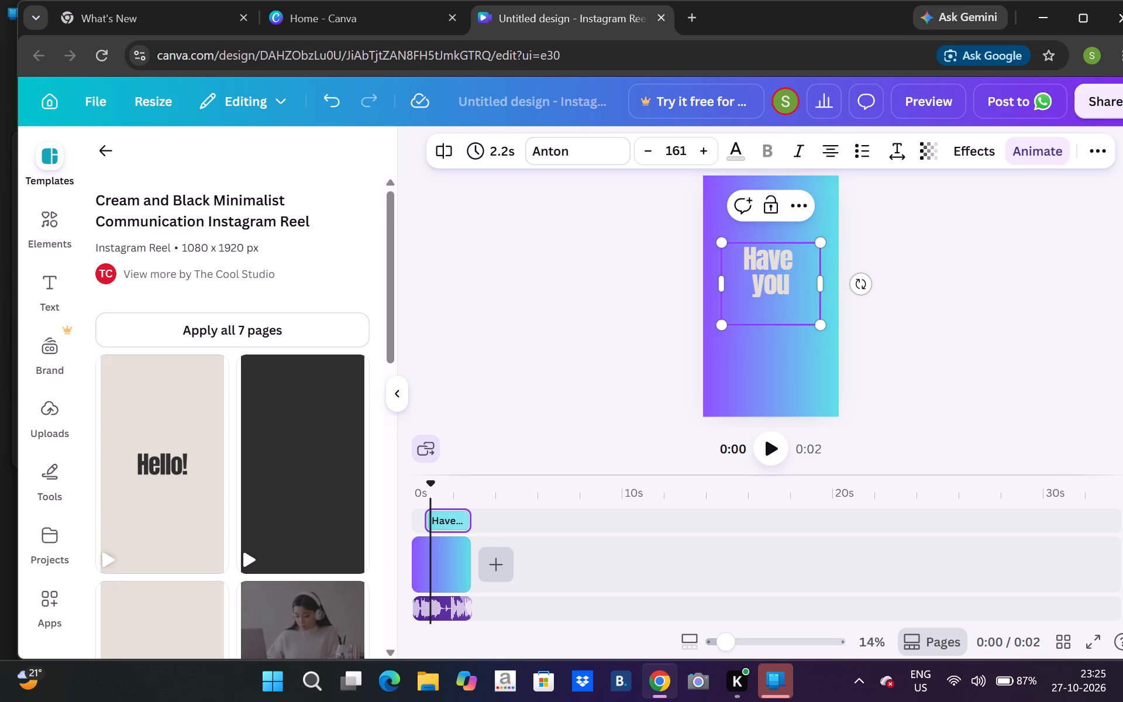
pyautogui.write('have')
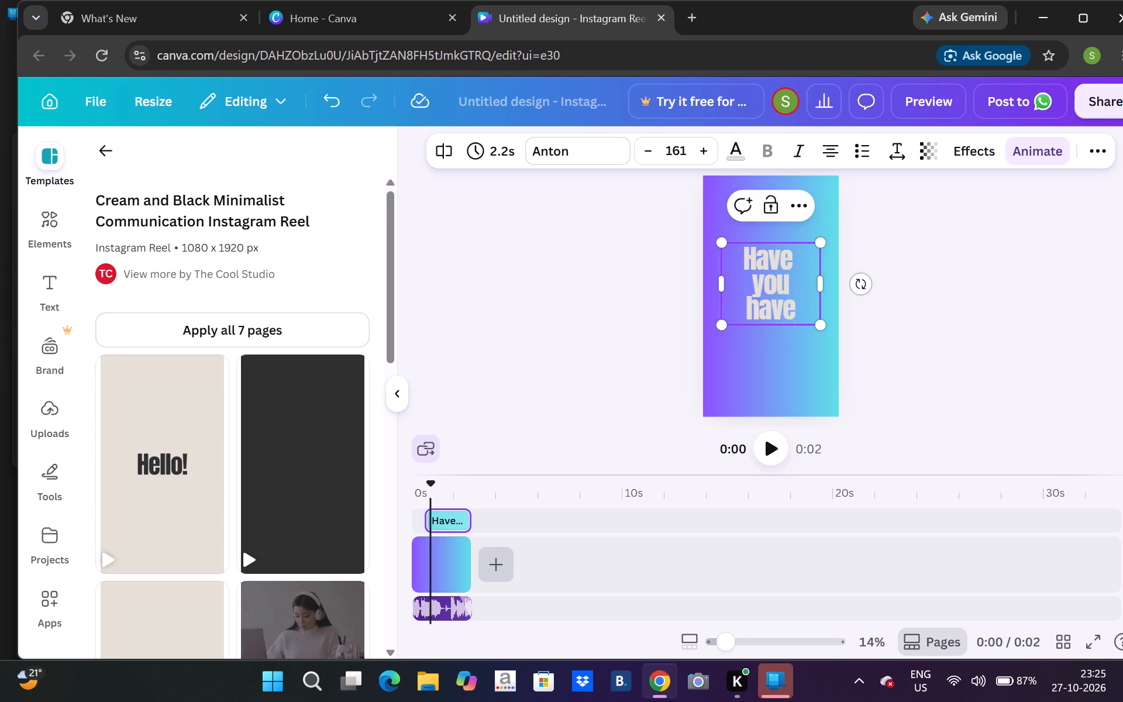
pyautogui.press('Return')
pyautogui.write('10')
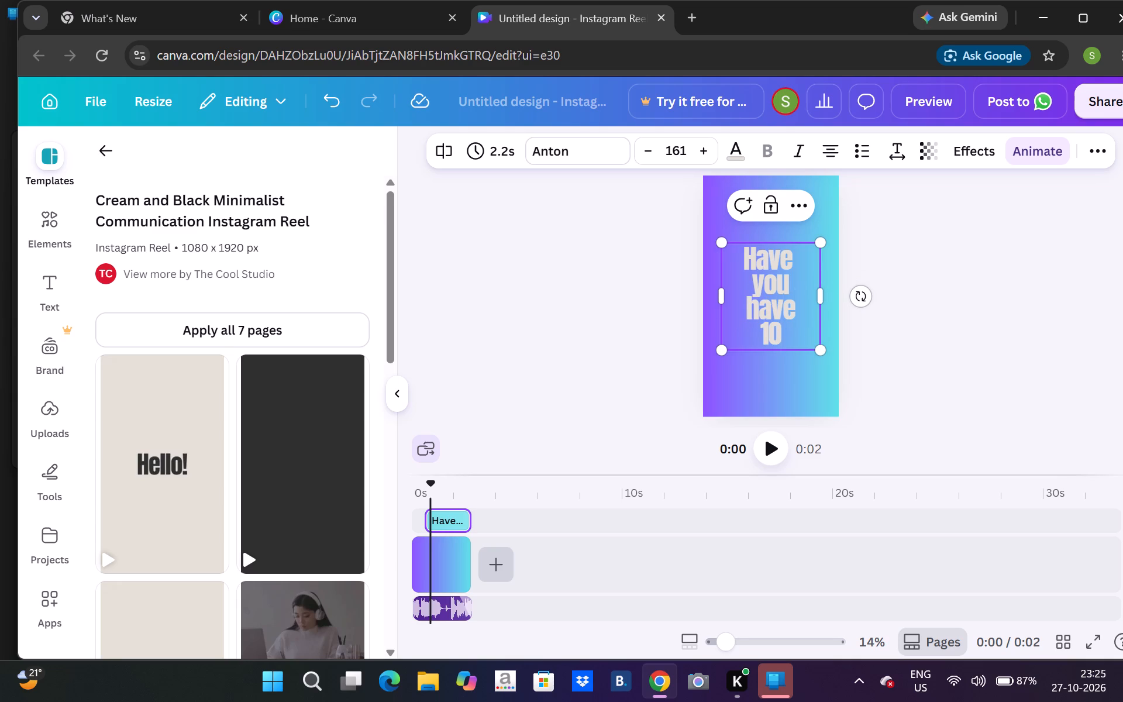
pyautogui.press('space')
pyautogui.press('Return')
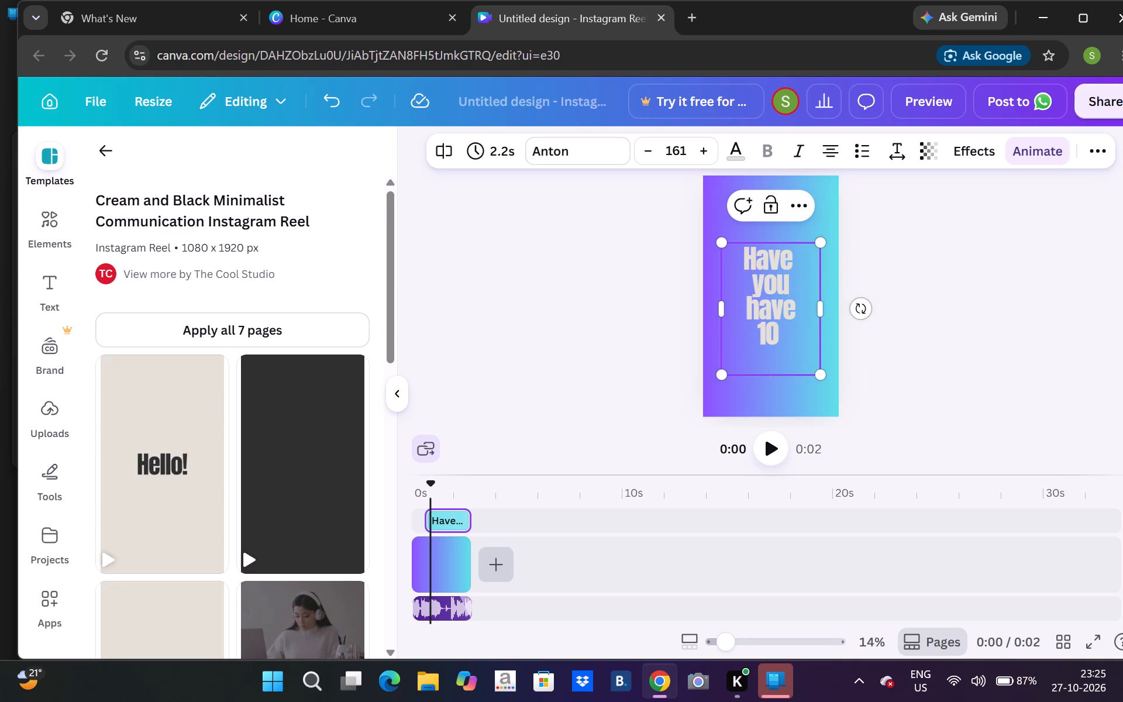
pyautogui.write('min')
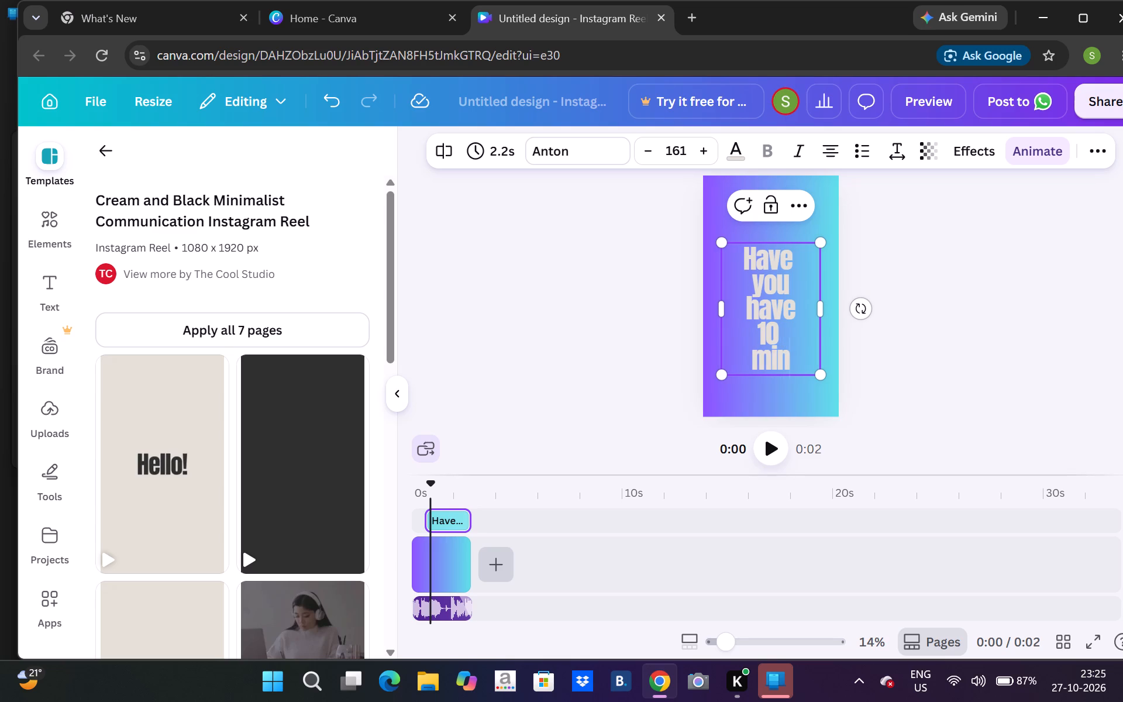
# Play back the gradient page with the finished headline text and enlarge the page view slightly.
pyautogui.click(871, 405)
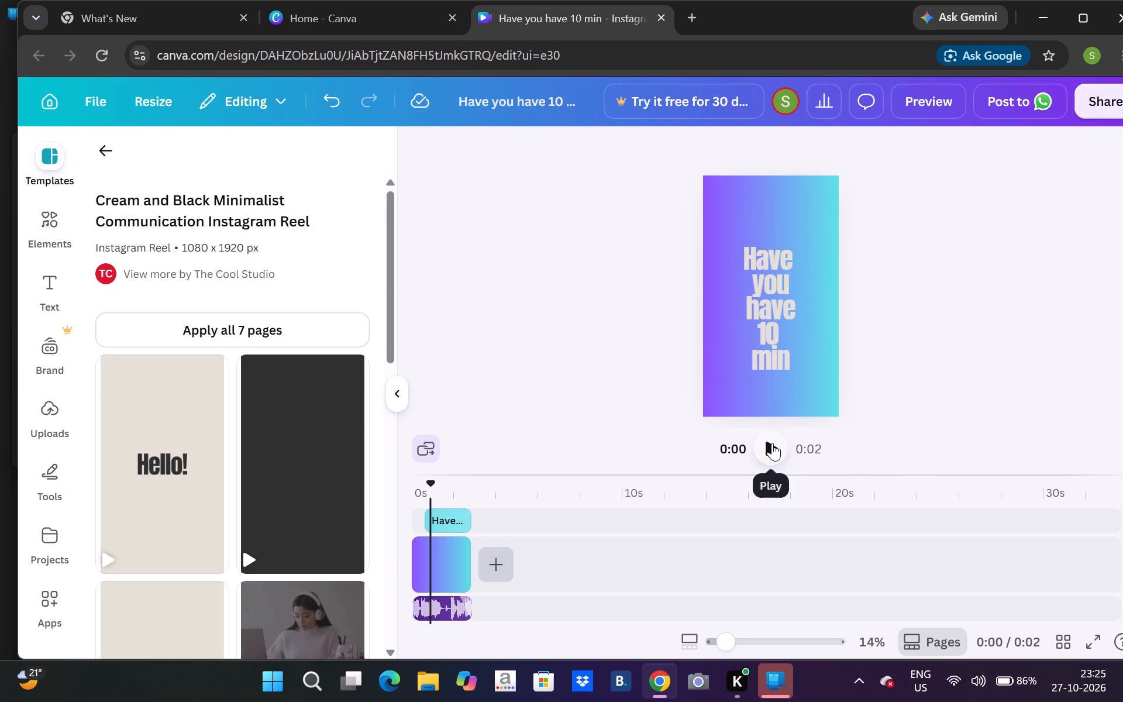
pyautogui.click(772, 443)
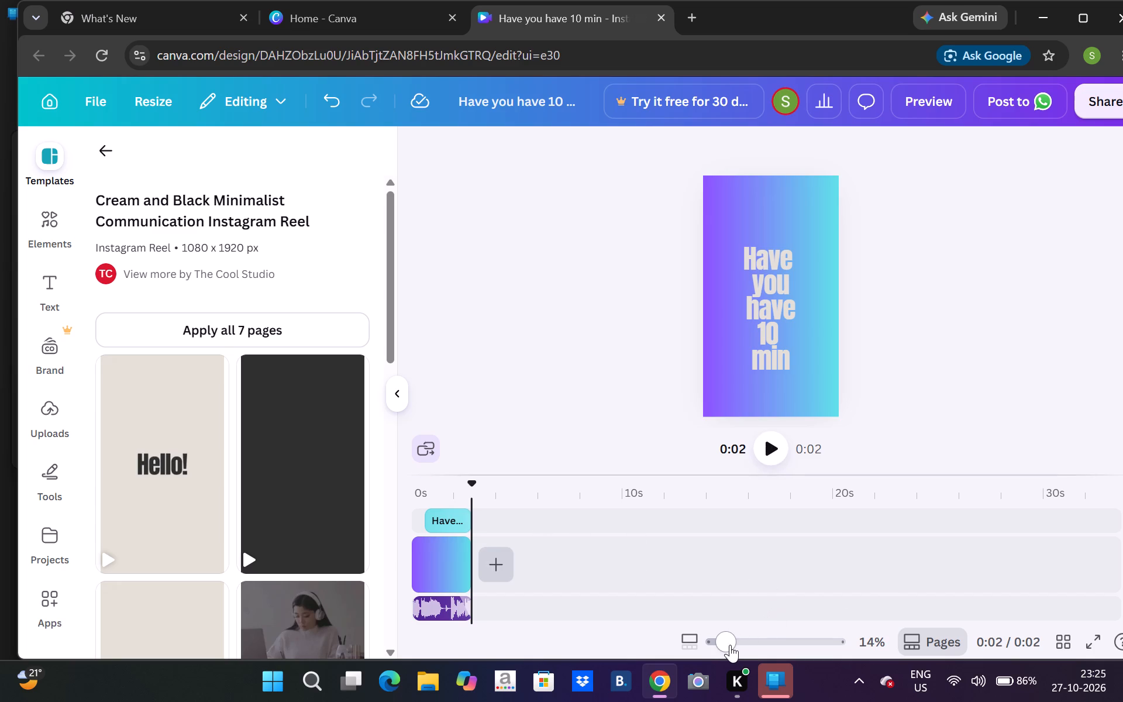
pyautogui.moveTo(730, 645); pyautogui.dragTo(756, 651)
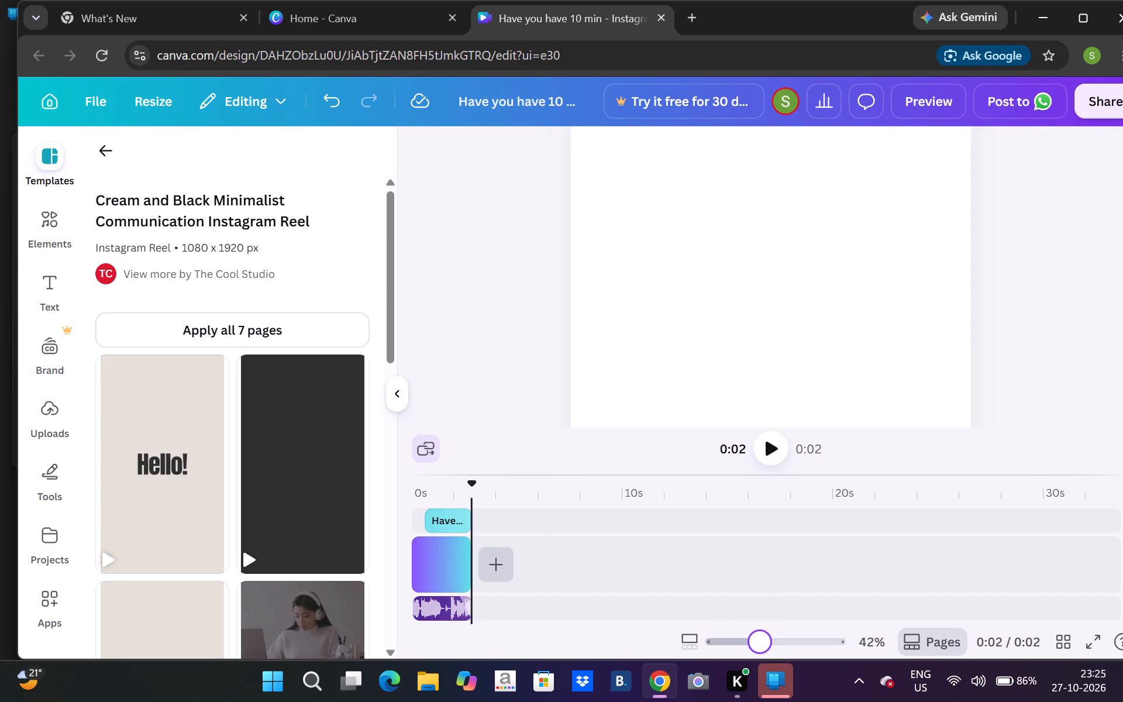
pyautogui.moveTo(756, 651); pyautogui.dragTo(734, 680)
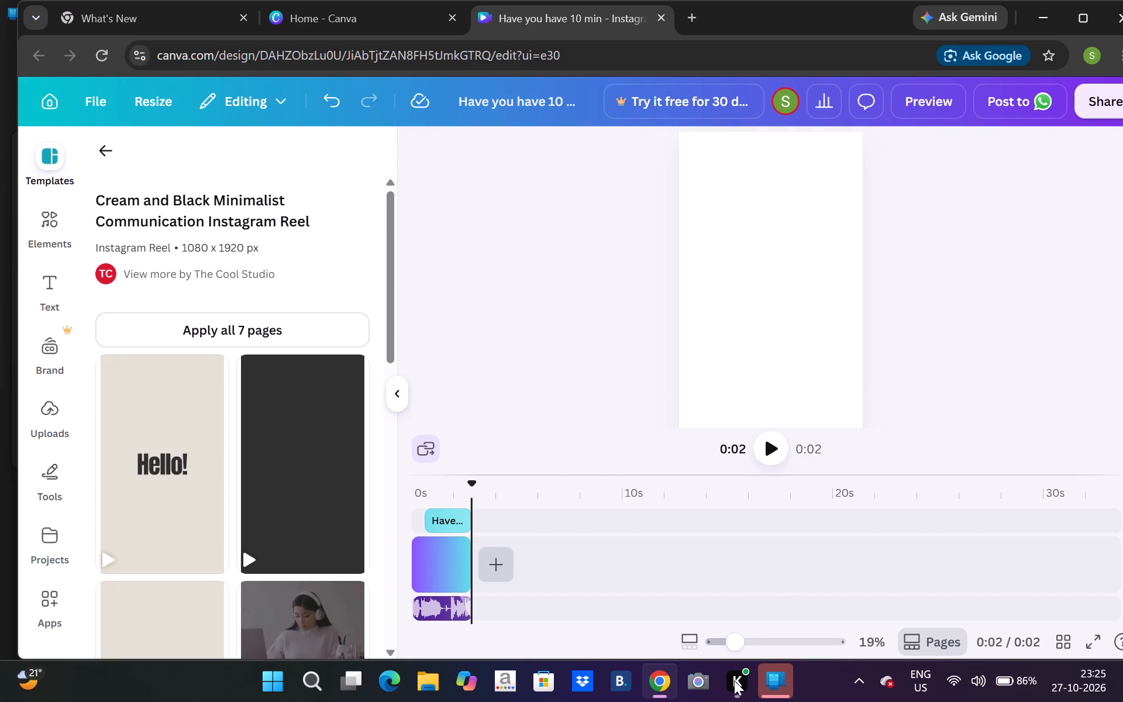
# Lower the computer's sound volume to a quiet level.
pyautogui.click(980, 691)
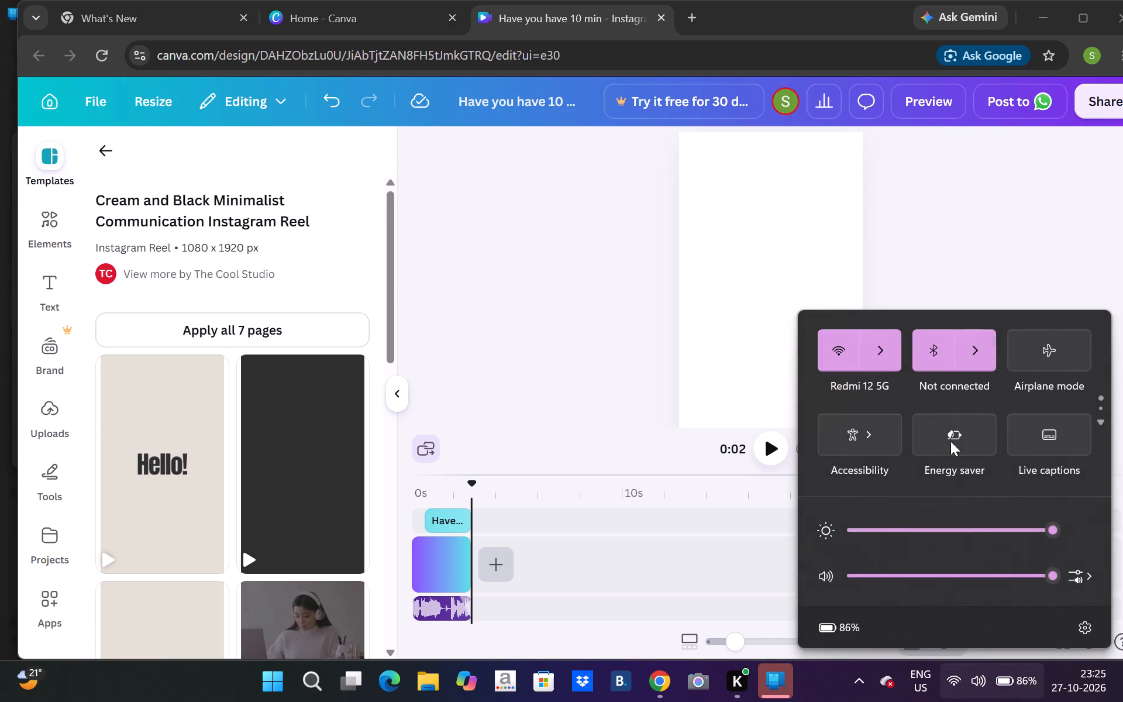
pyautogui.click(929, 572)
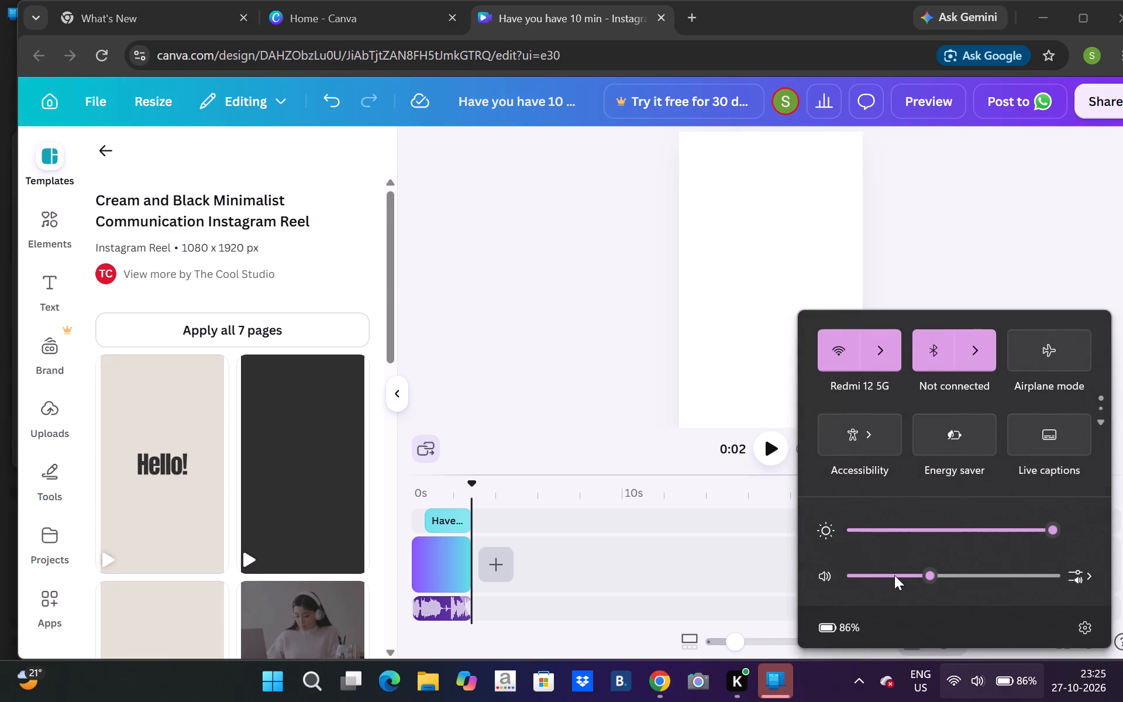
pyautogui.click(897, 573)
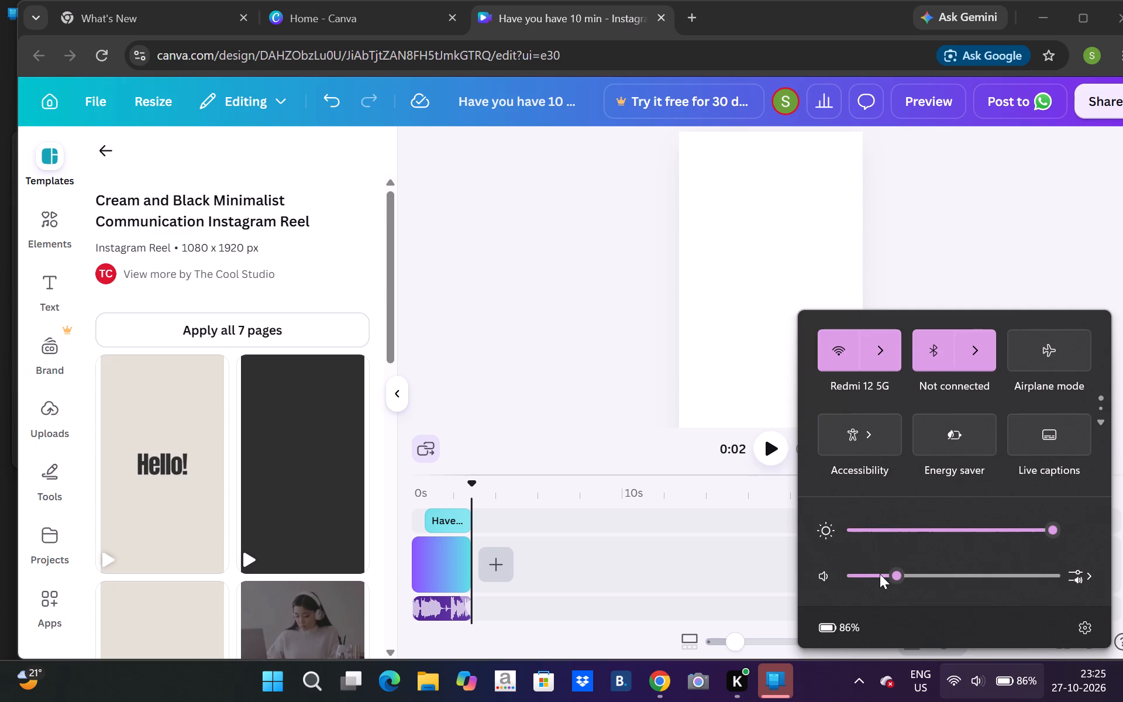
pyautogui.click(875, 574)
# Replay the gradient page to check its text animation and audio at the lower volume.
pyautogui.moveTo(606, 428); pyautogui.dragTo(780, 455)
pyautogui.click(780, 455)
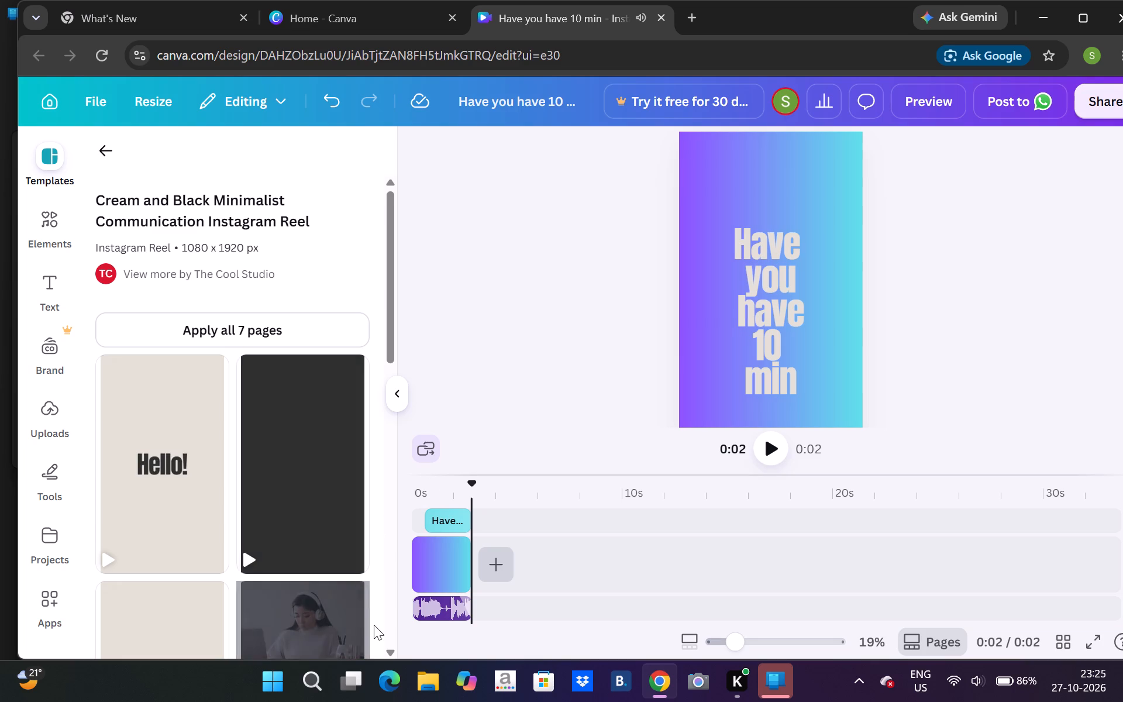
# Look through the remaining page designs of the Cream and Black Minimalist Communication template.
pyautogui.click(385, 642)
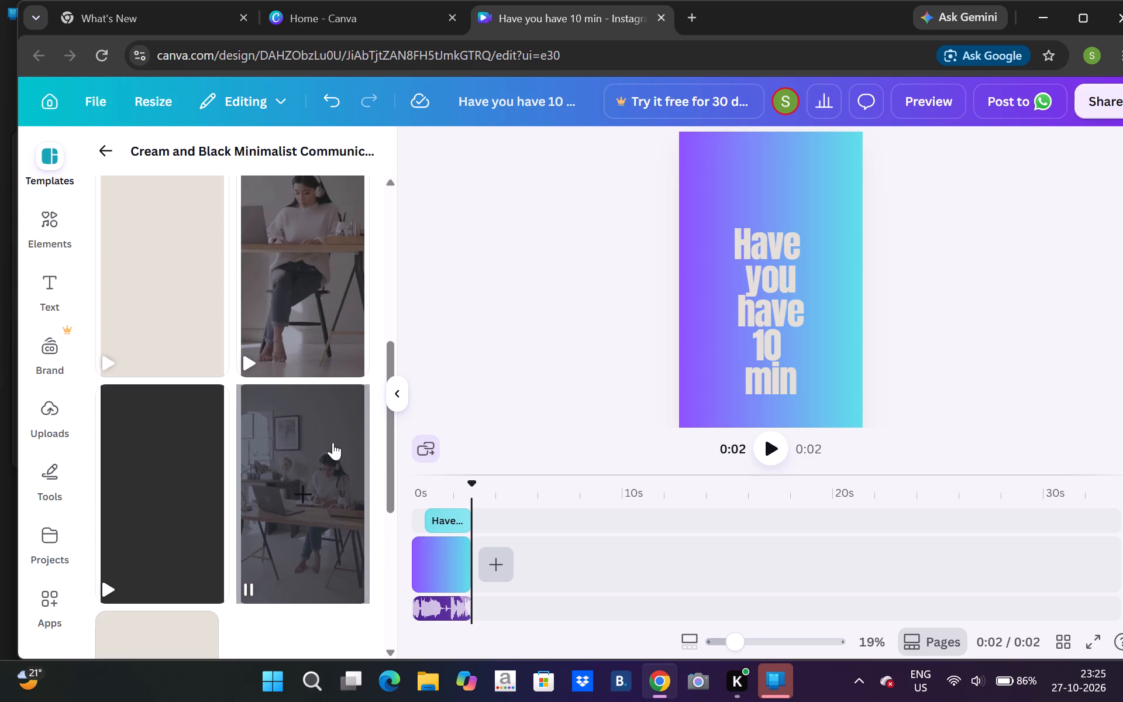
# Add the template page showing the woman writing at a desk with a laptop as the second page.
pyautogui.click(394, 646)
pyautogui.click(394, 646)
pyautogui.moveTo(394, 646); pyautogui.dragTo(262, 423)
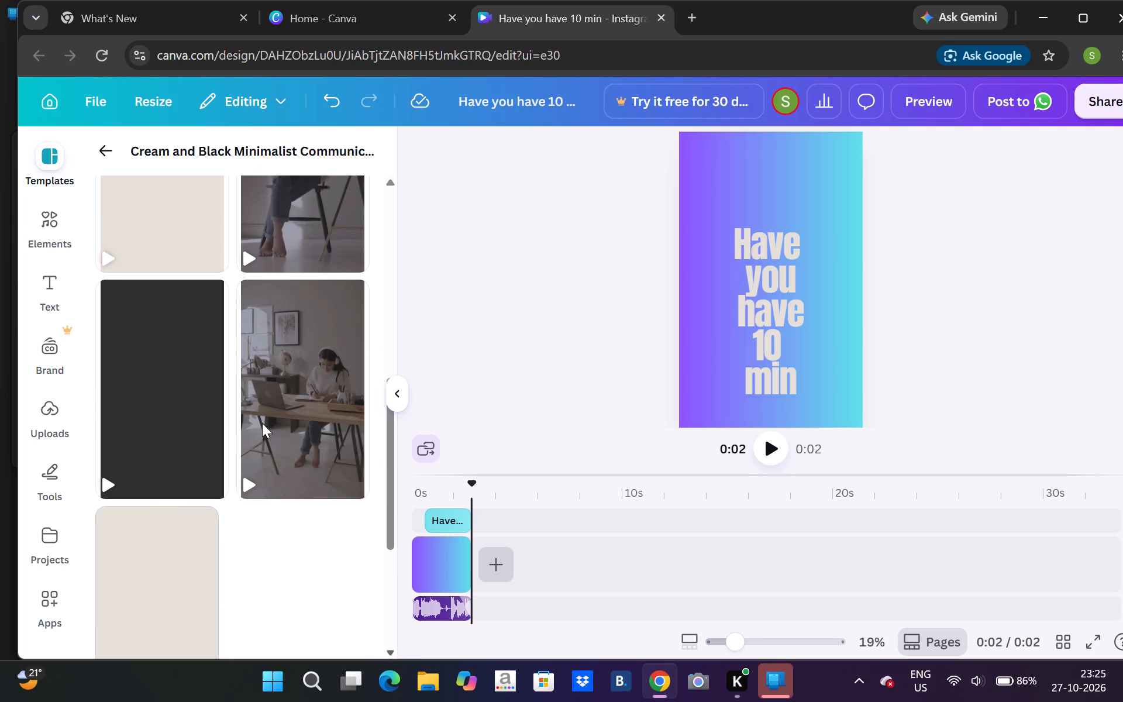
pyautogui.moveTo(262, 423); pyautogui.dragTo(301, 426)
pyautogui.click(301, 426)
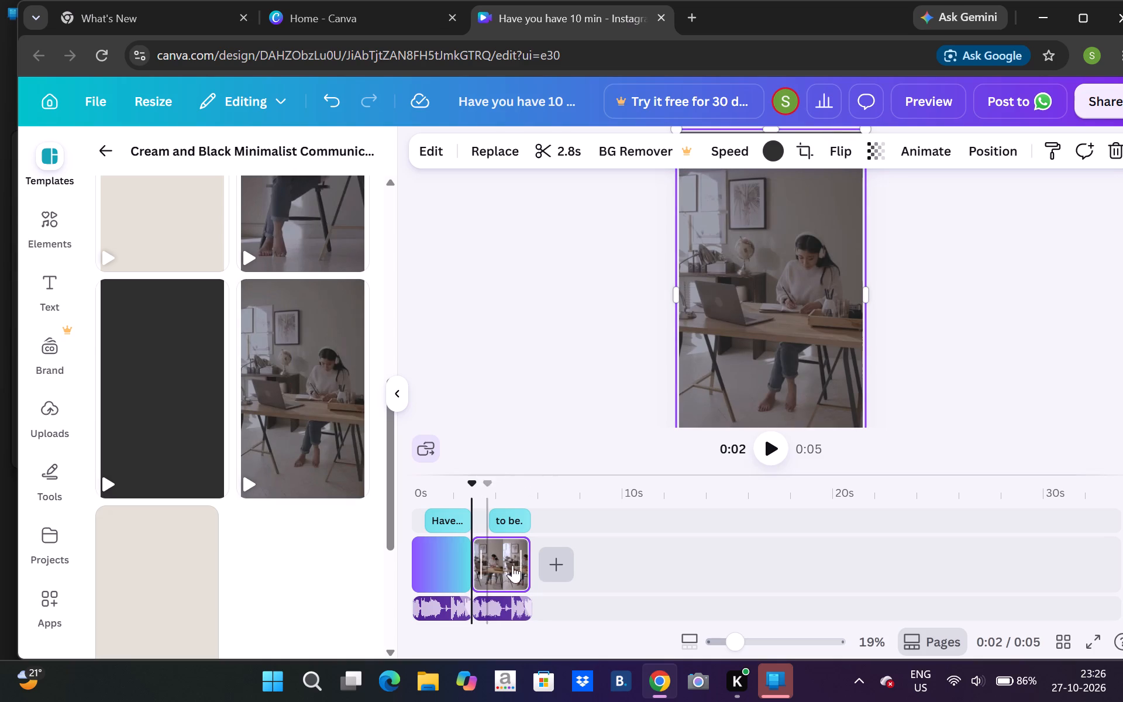
# Extend the desk video clip on the timeline to 5.5 s and play the reel.
pyautogui.click(515, 566)
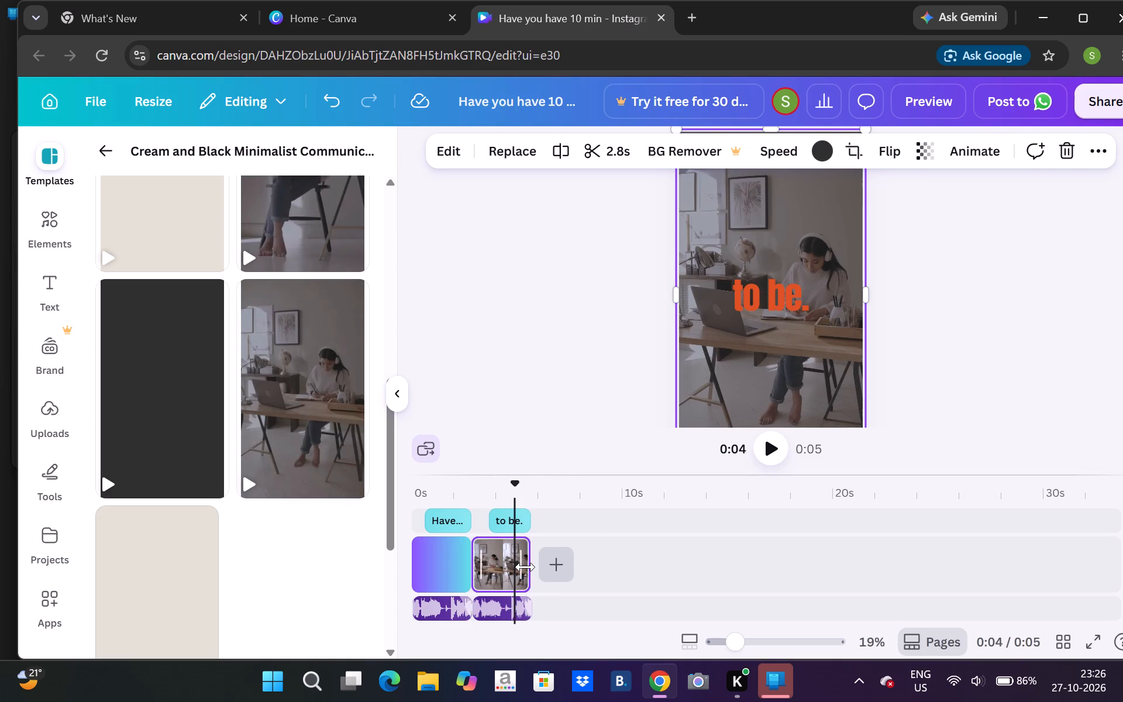
pyautogui.moveTo(525, 567); pyautogui.dragTo(582, 572)
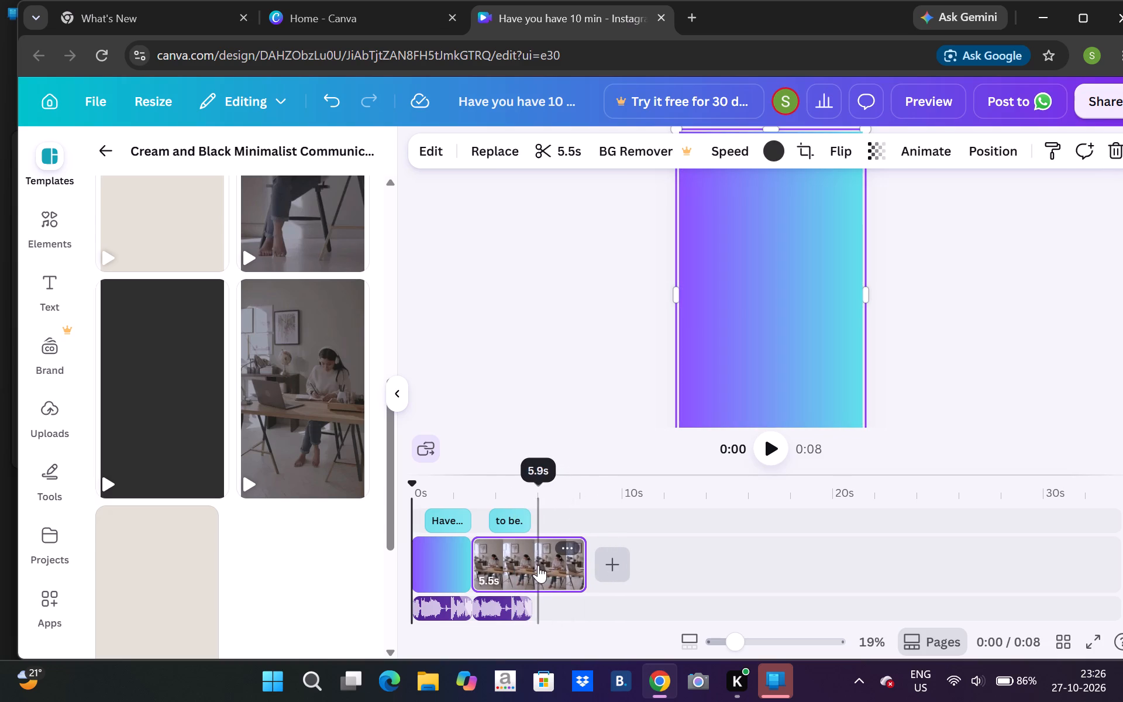
pyautogui.click(756, 442)
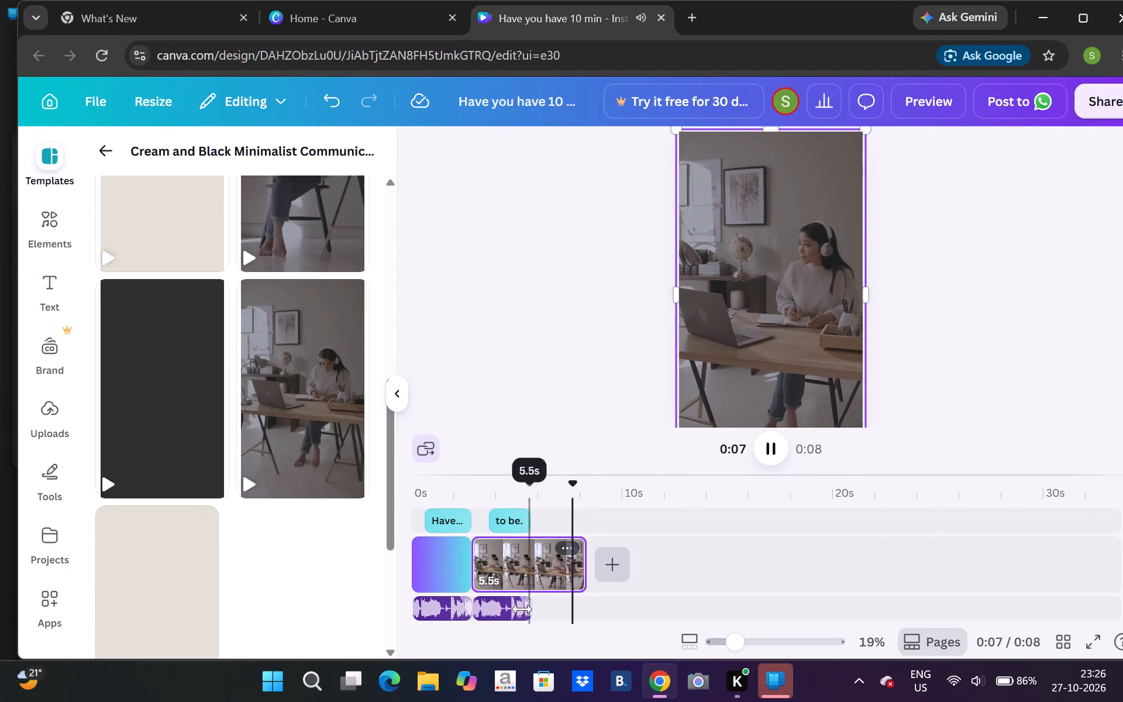
# Extend the "to be." text on the timeline to 4.7 s, ending with the desk clip, and play the reel.
pyautogui.click(509, 515)
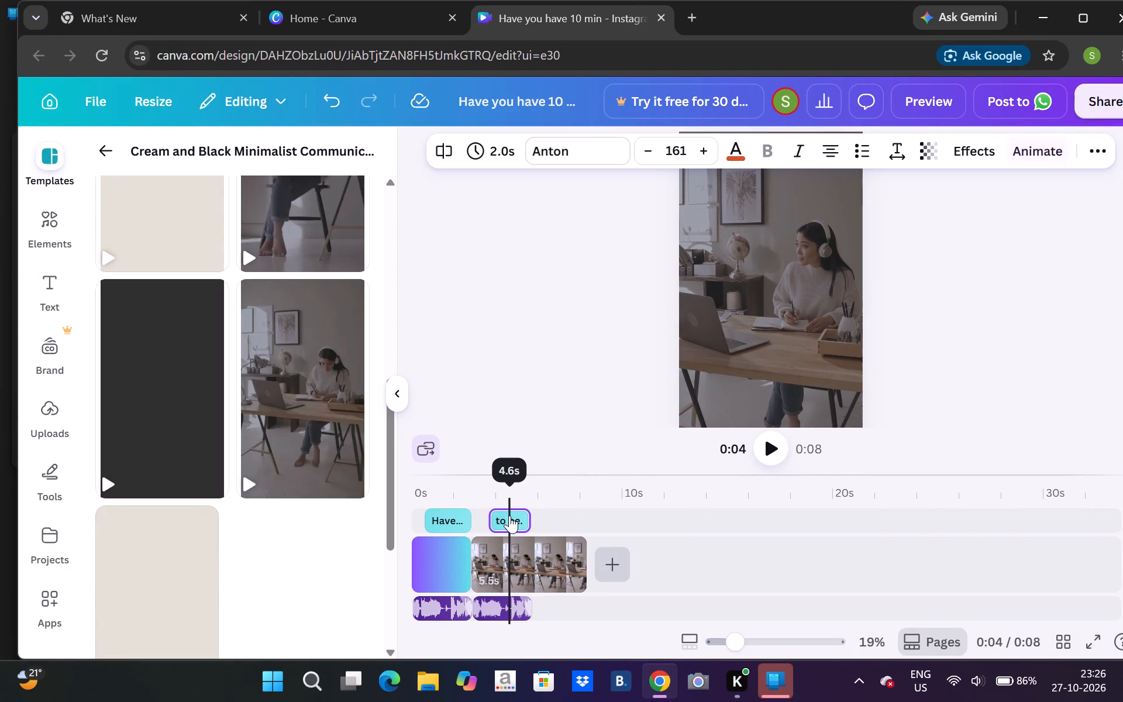
pyautogui.click(515, 515)
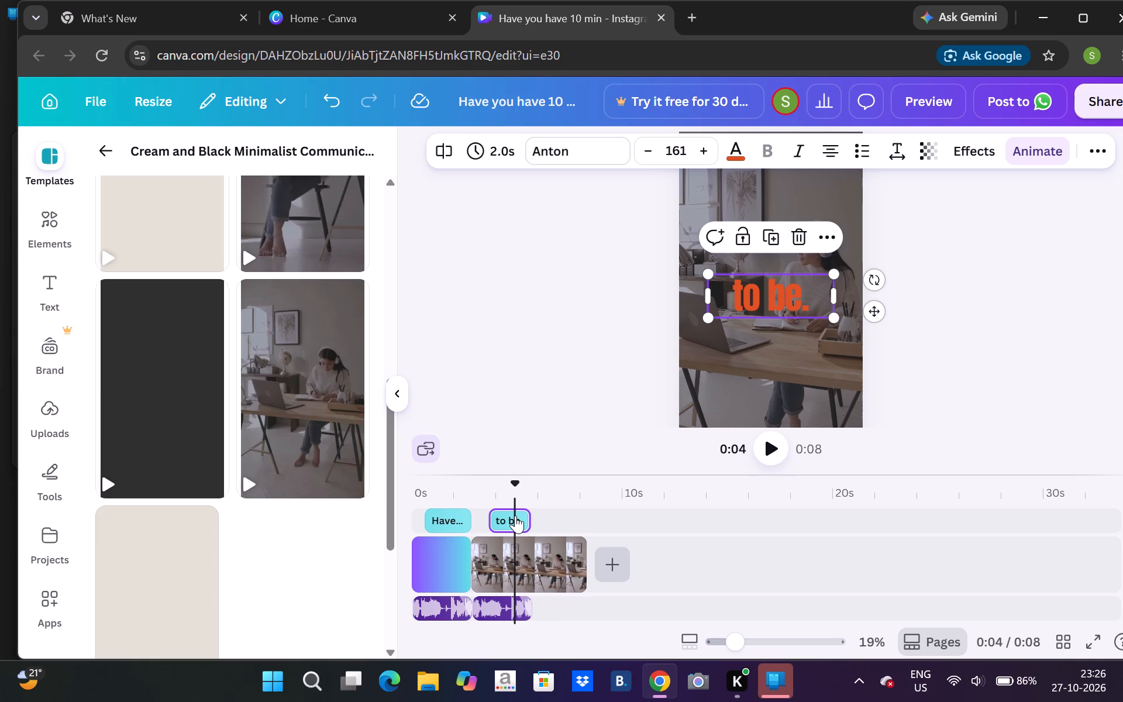
pyautogui.moveTo(526, 521); pyautogui.dragTo(584, 528)
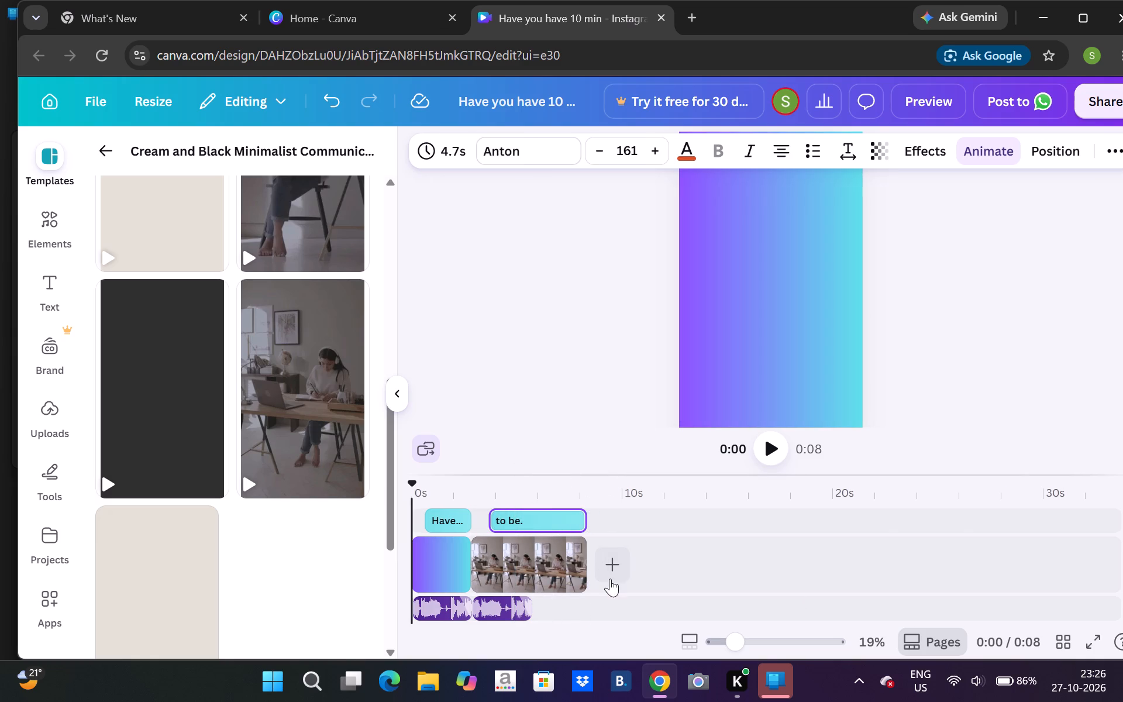
pyautogui.click(784, 445)
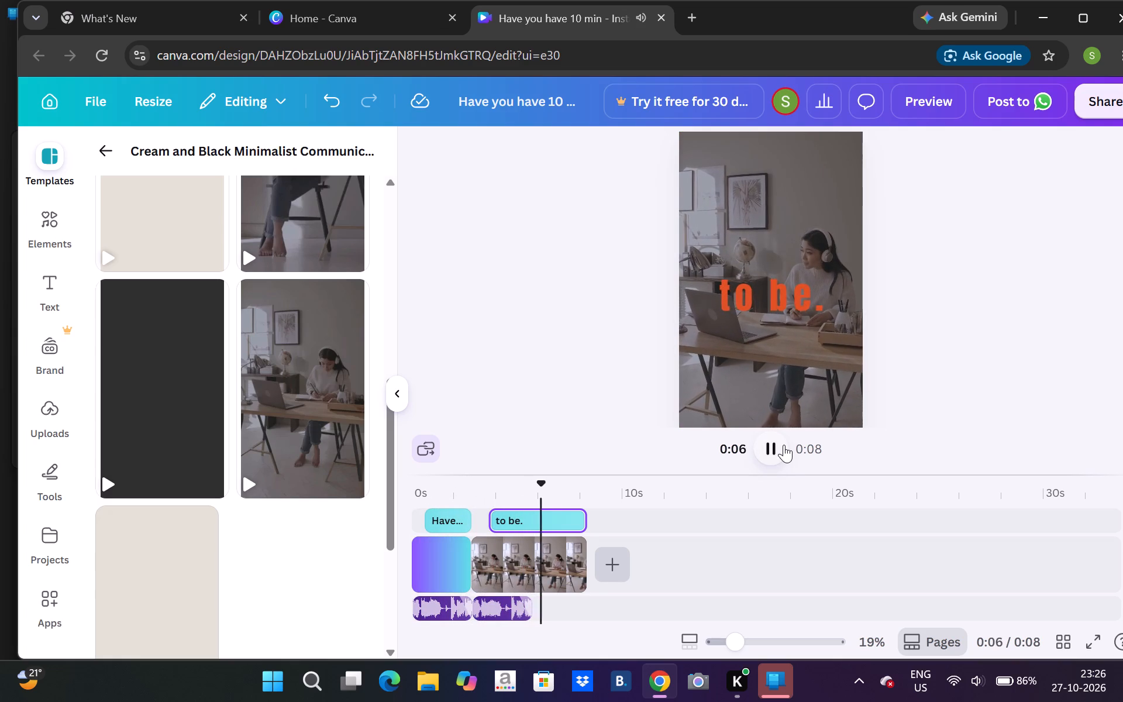
# Replace the "to be." text on the desk page with "filling", "tired" and "a day" on three separate lines.
pyautogui.click(540, 526)
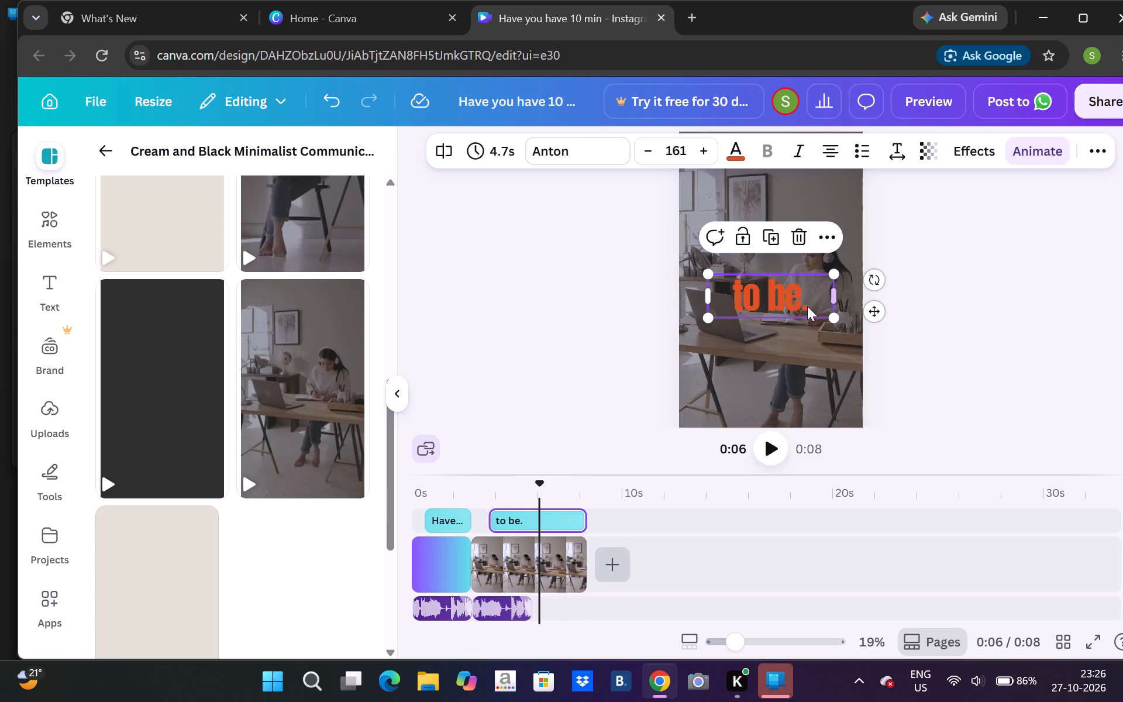
pyautogui.doubleClick(807, 306)
pyautogui.press('BackSpace')
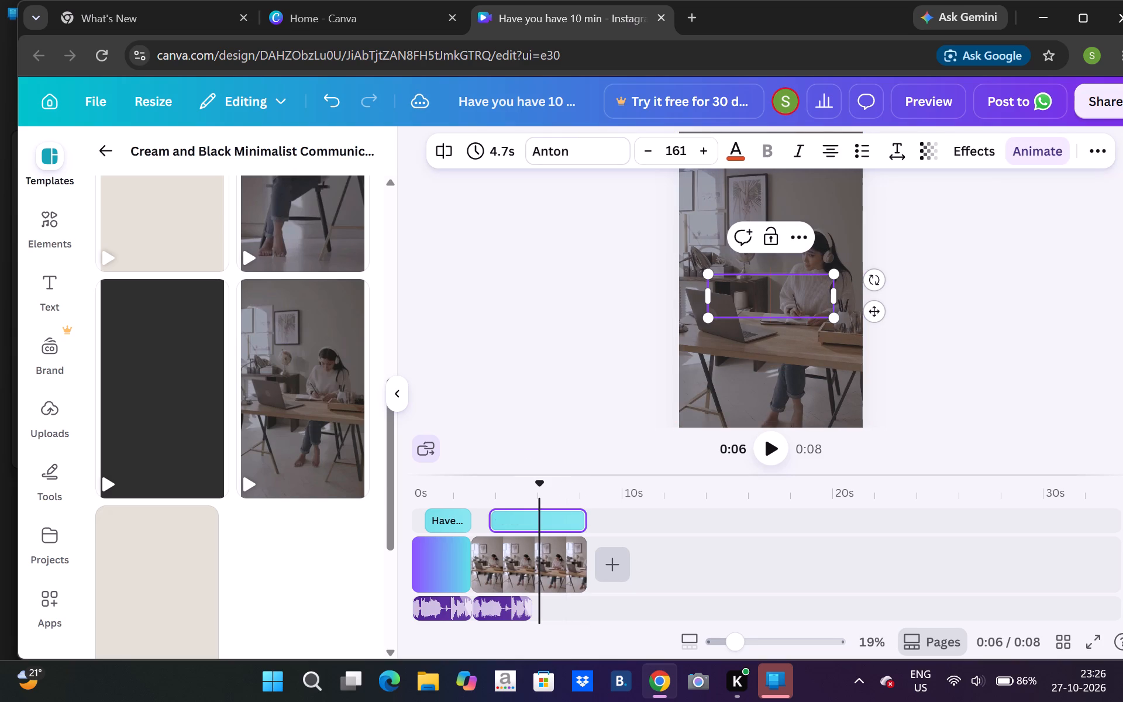
pyautogui.press('y')
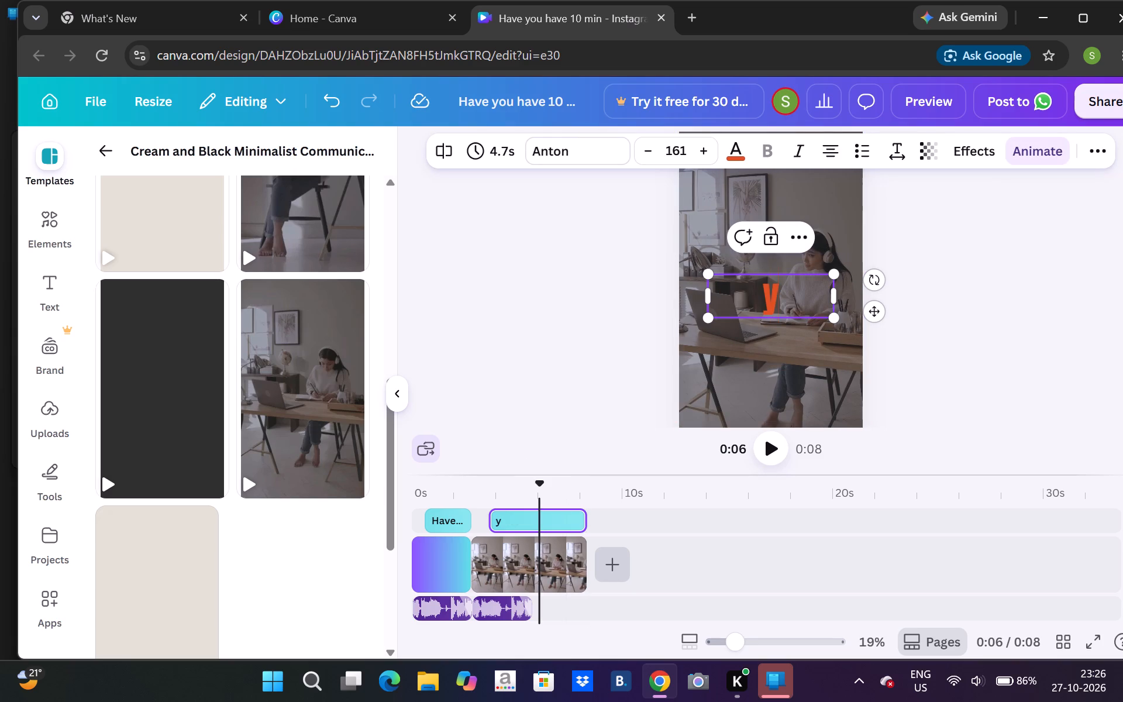
pyautogui.press('o')
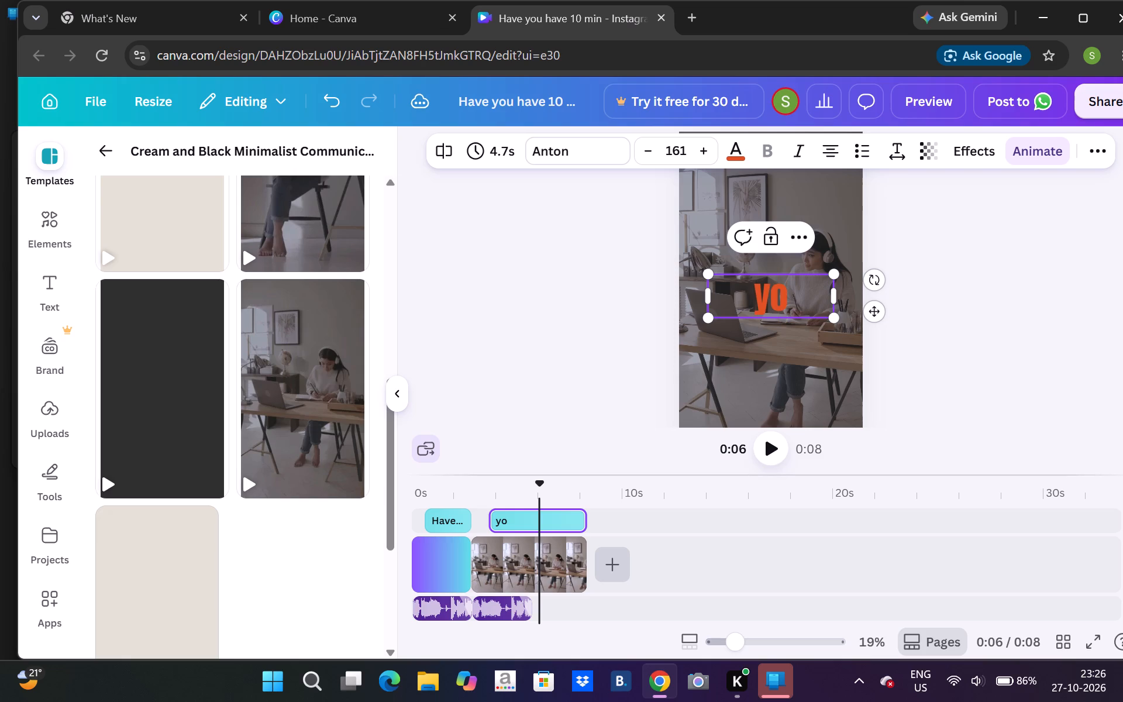
pyautogui.press('BackSpace')
pyautogui.press('BackSpace')
pyautogui.write('filling')
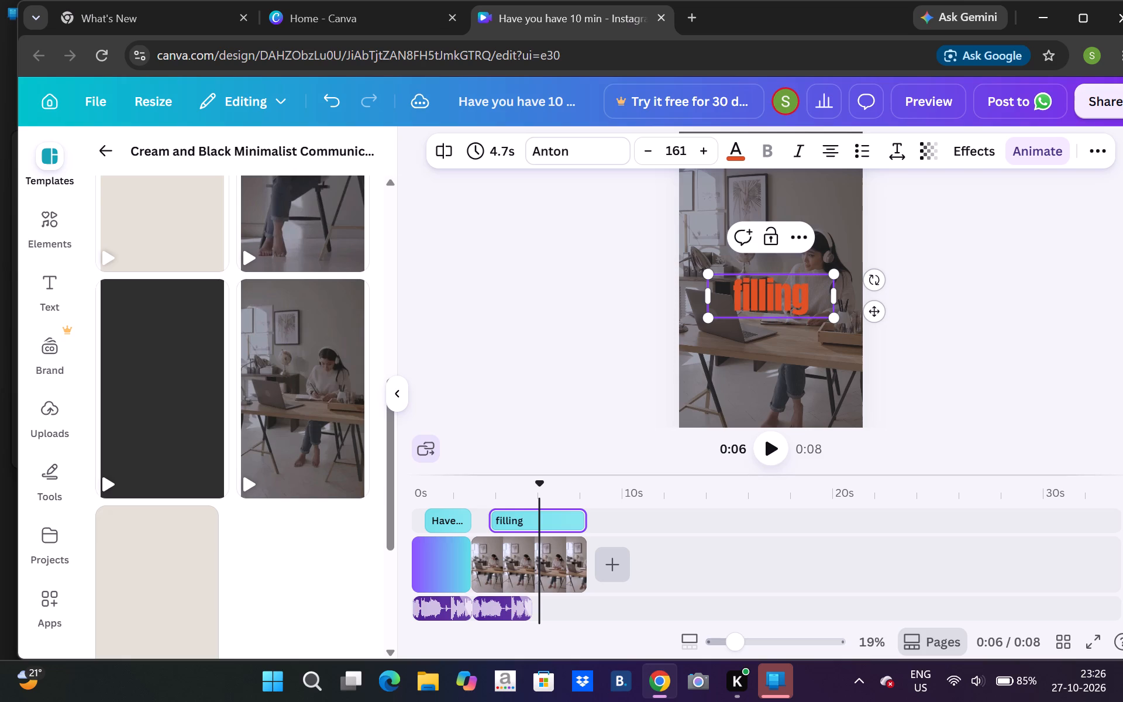
pyautogui.press('Return')
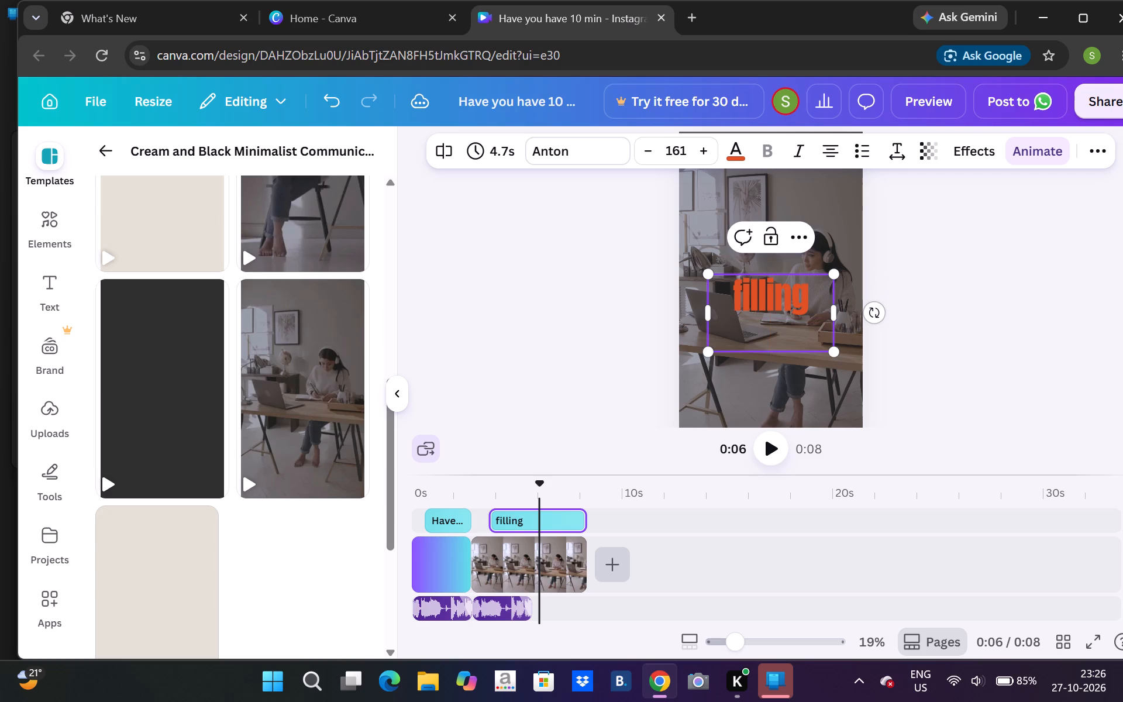
pyautogui.write('tired')
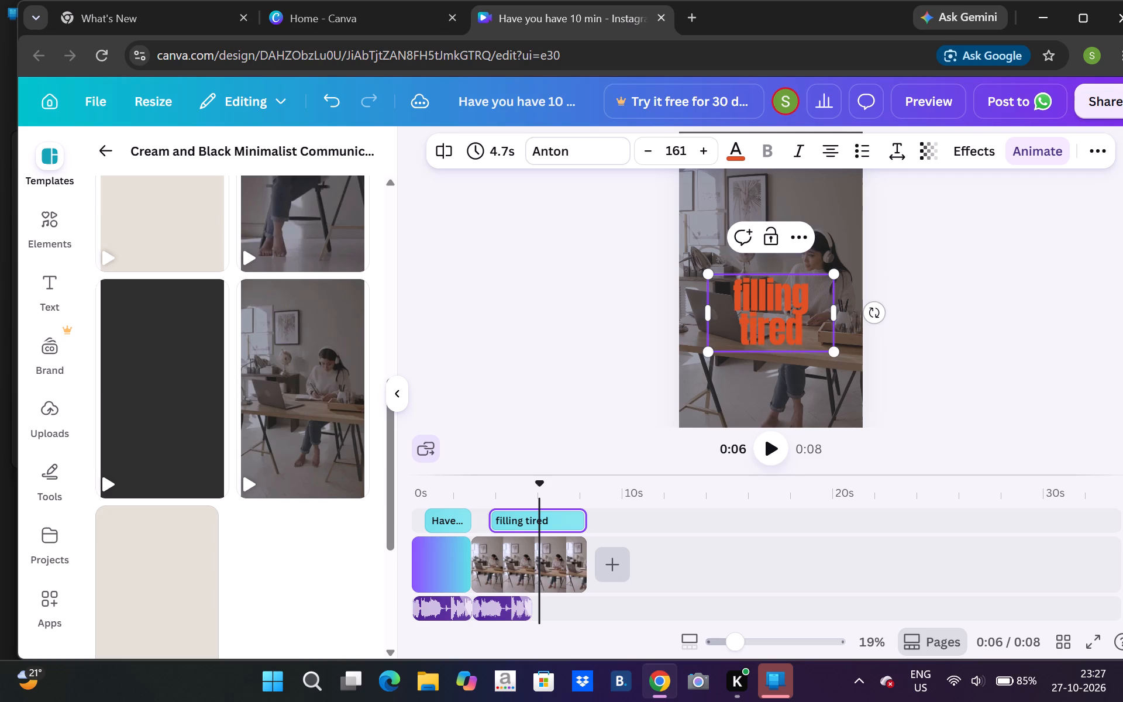
pyautogui.press('Return')
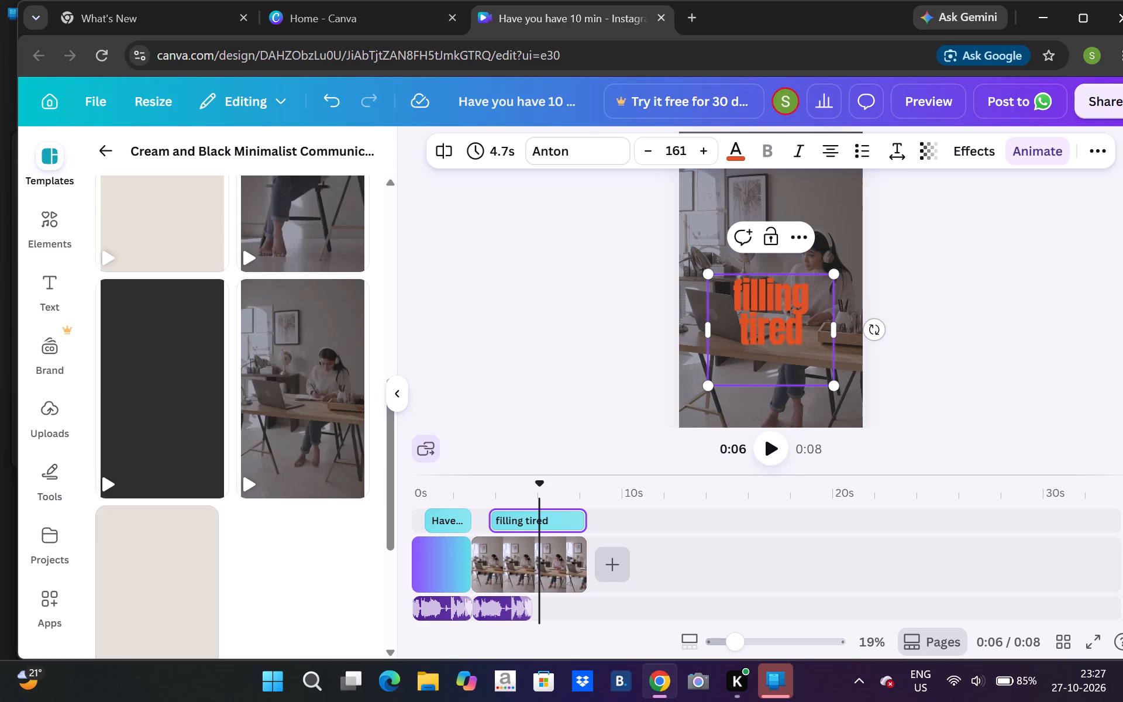
pyautogui.write('a da')
pyautogui.press('y')
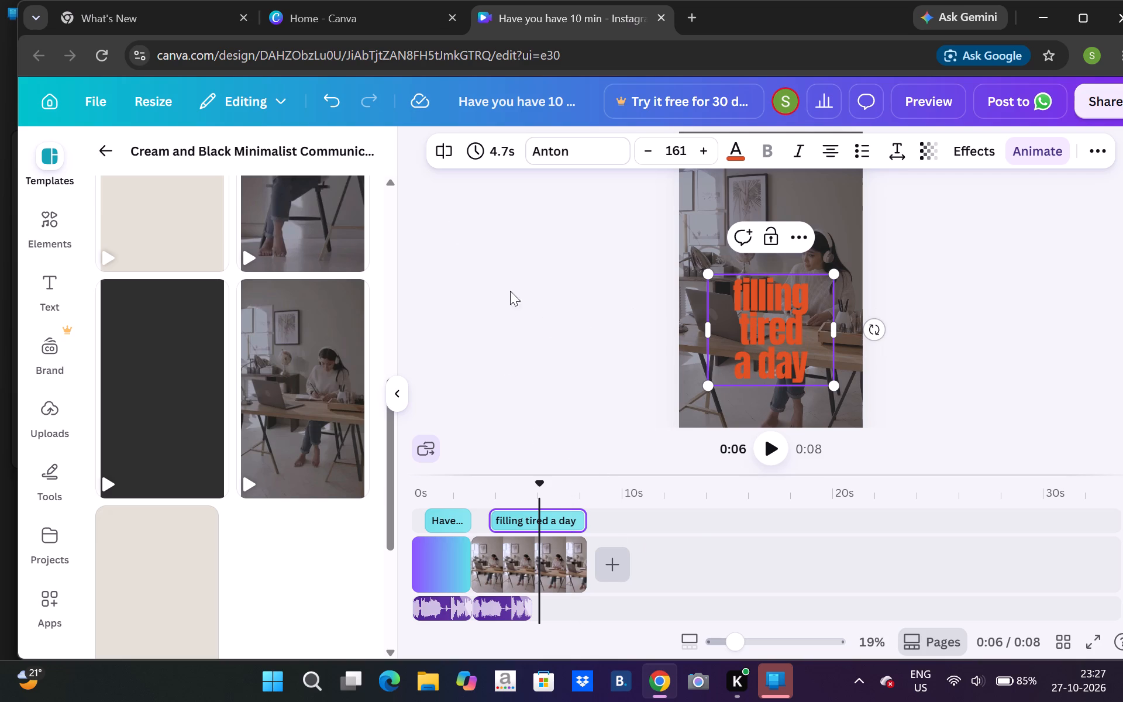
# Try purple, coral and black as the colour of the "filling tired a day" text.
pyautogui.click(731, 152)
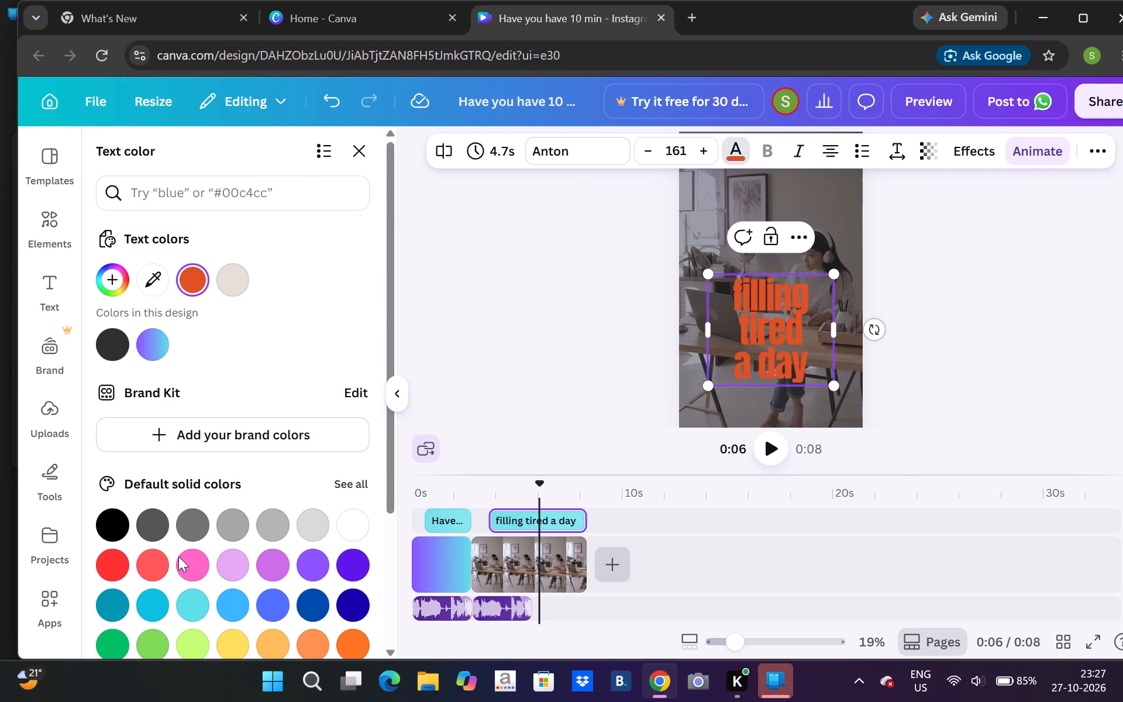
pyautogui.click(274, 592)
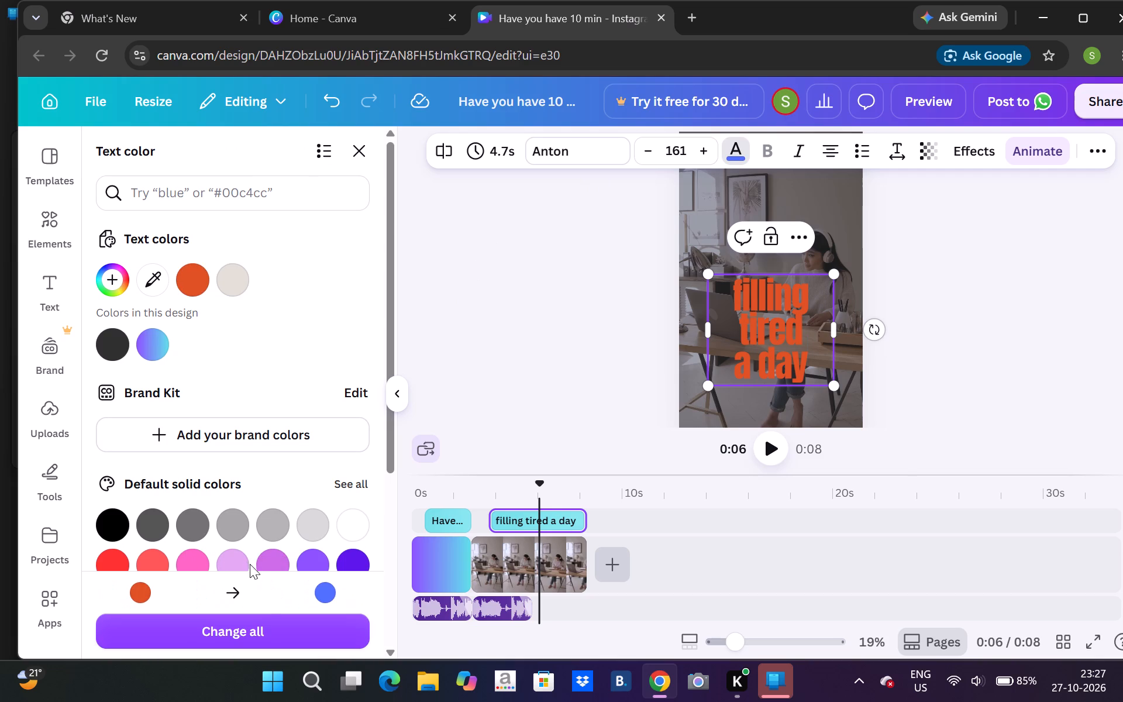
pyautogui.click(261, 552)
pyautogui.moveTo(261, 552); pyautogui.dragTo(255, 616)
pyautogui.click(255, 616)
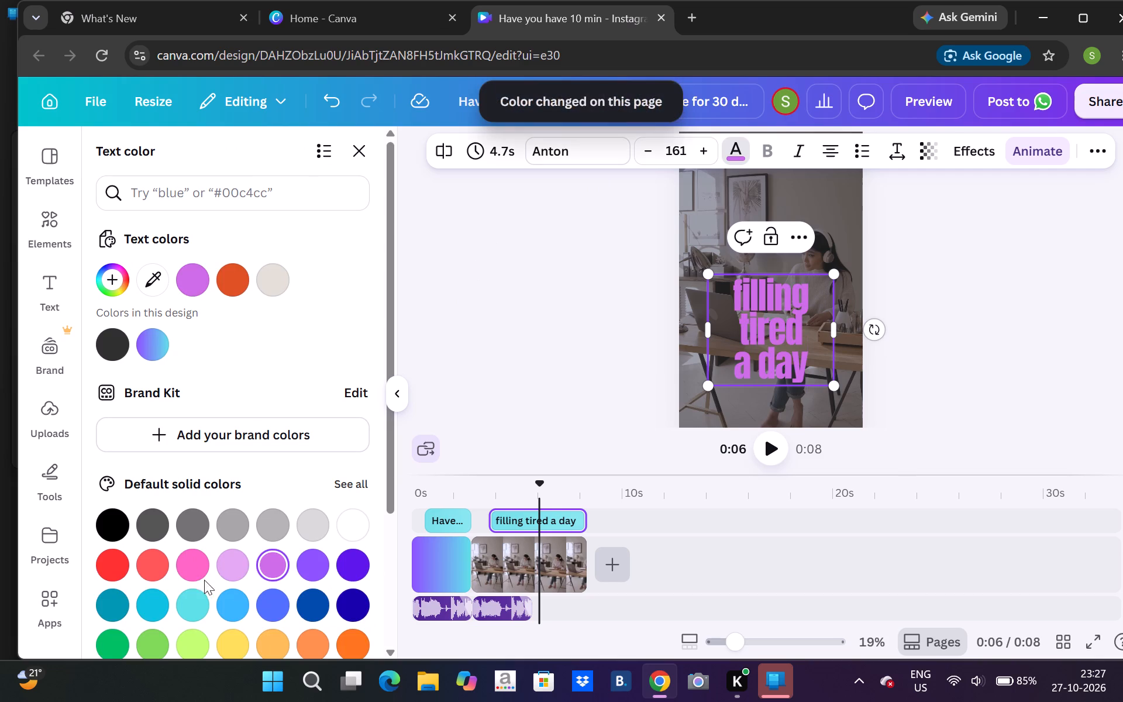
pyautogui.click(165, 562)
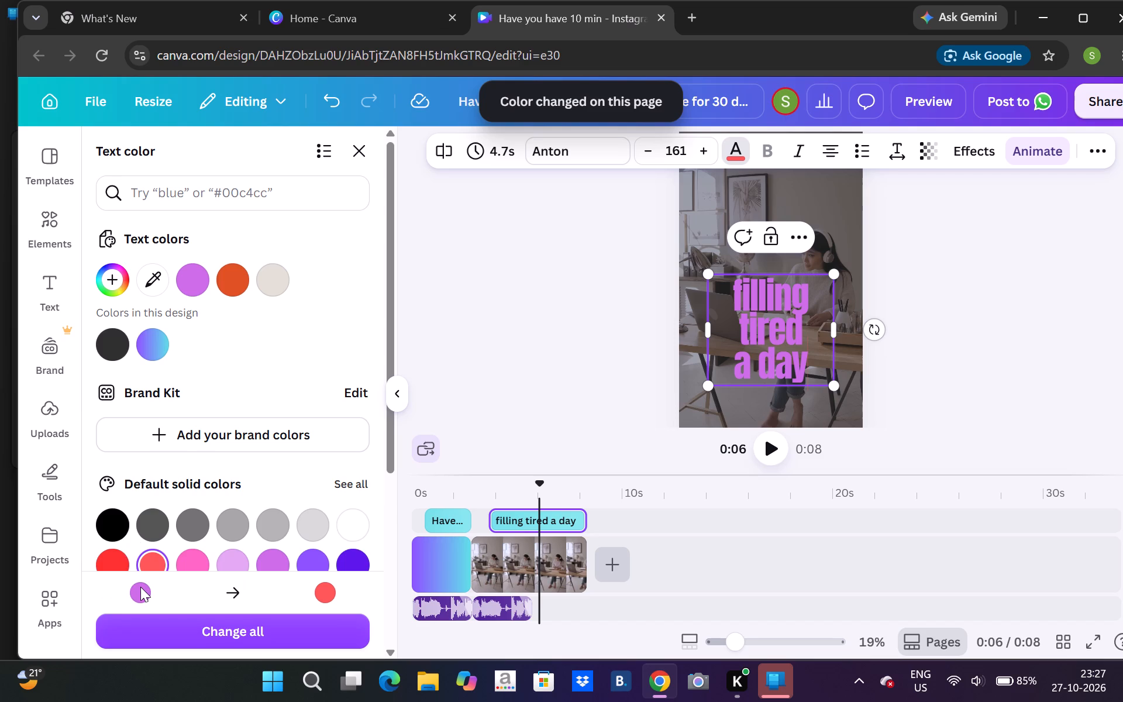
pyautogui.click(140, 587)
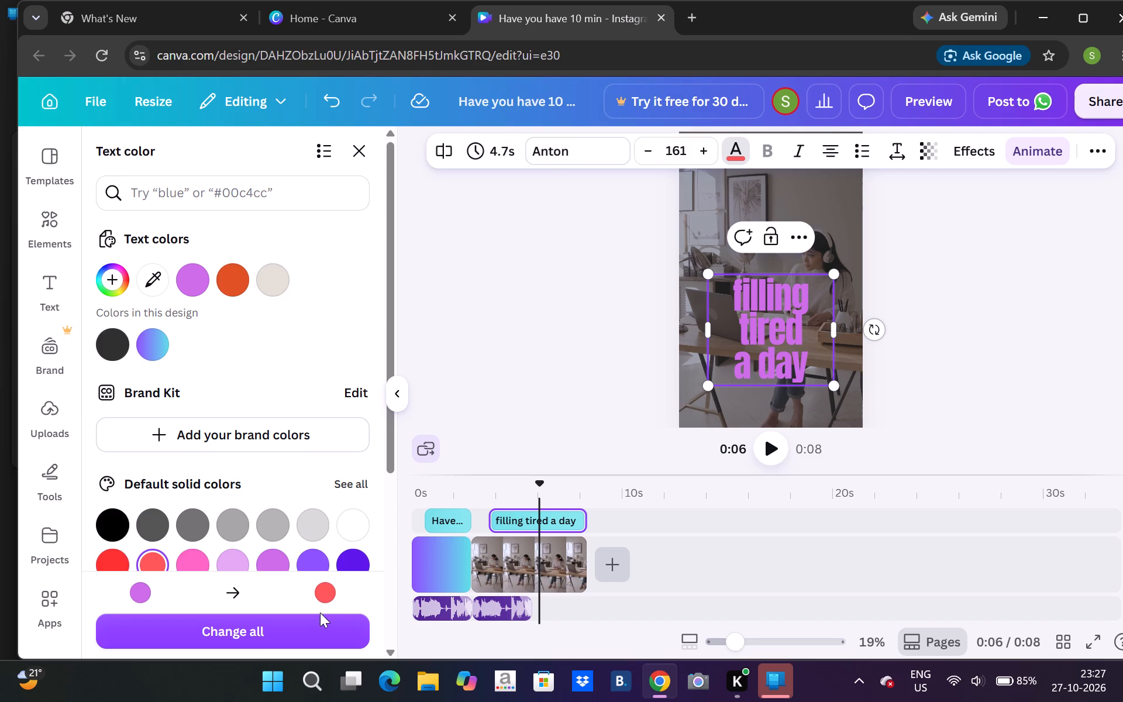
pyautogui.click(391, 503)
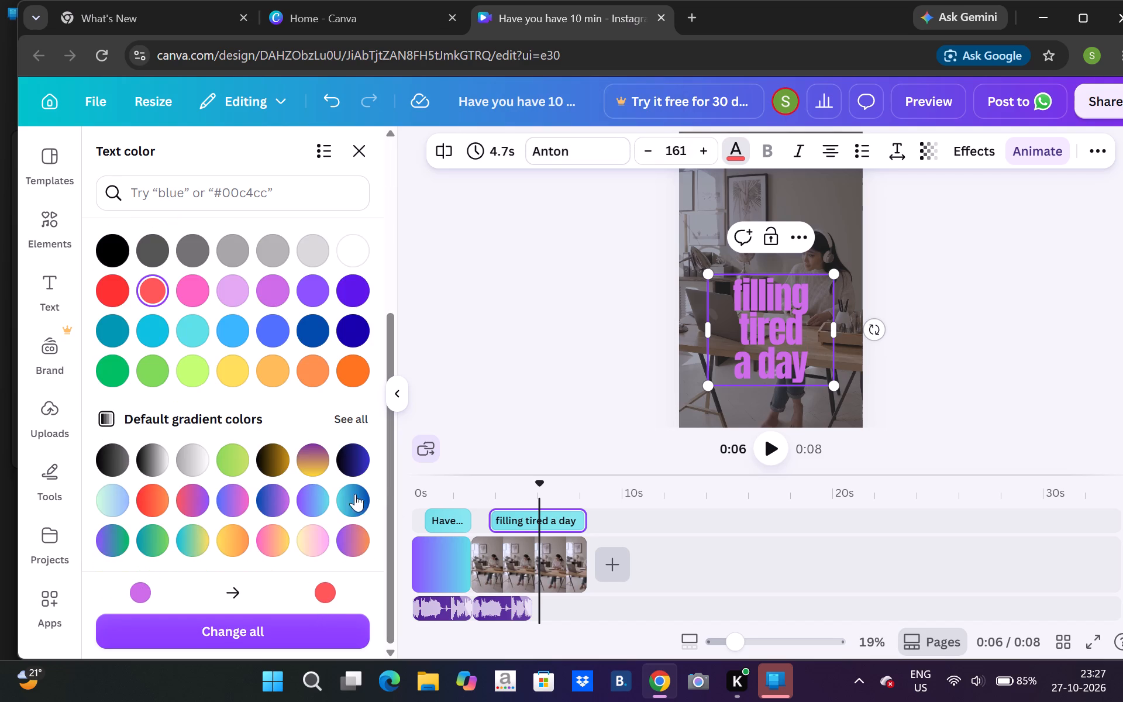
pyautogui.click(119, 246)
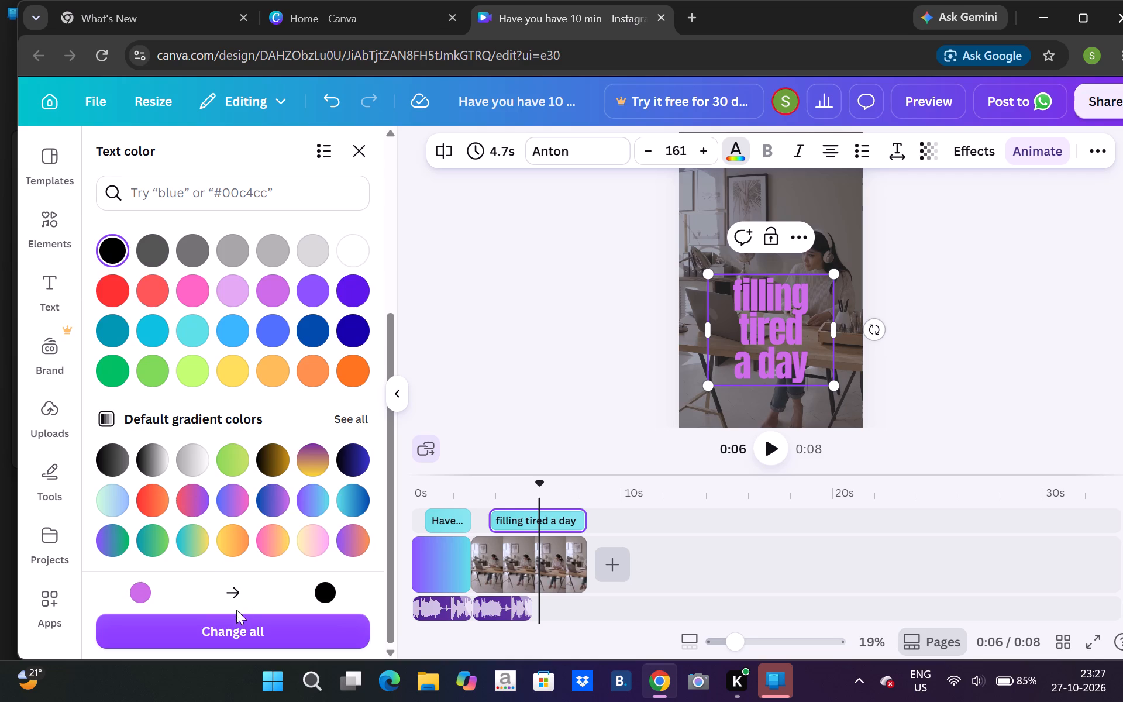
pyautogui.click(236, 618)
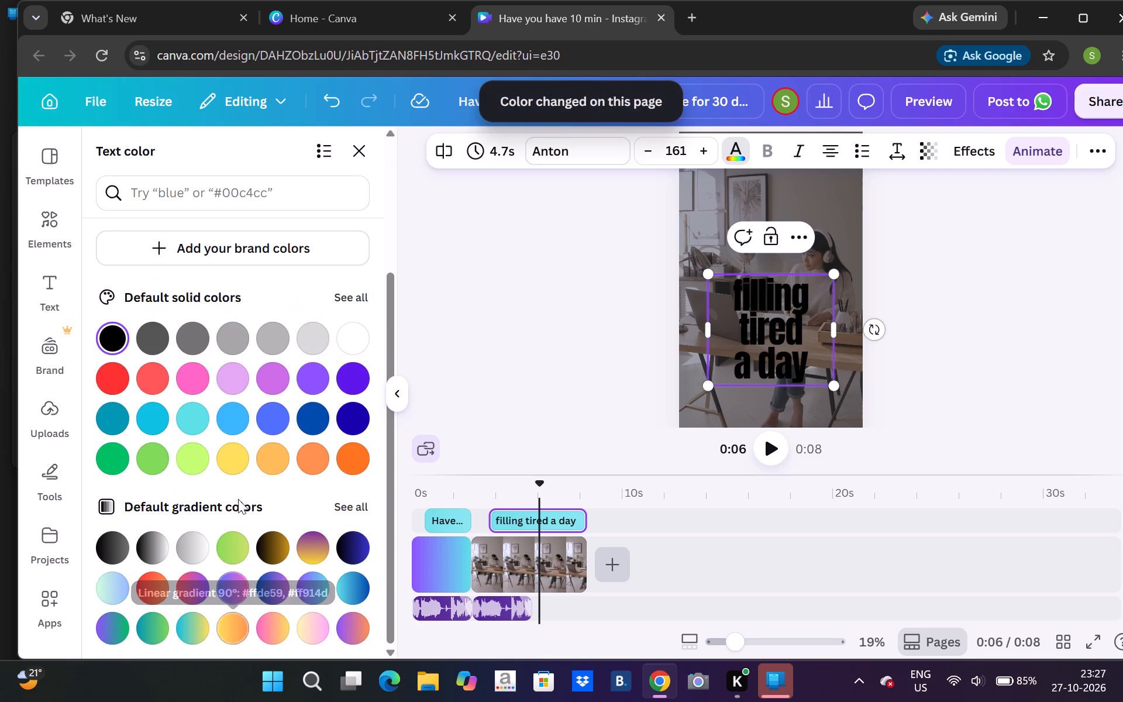
# Change all of the "filling tired a day" text to the light orange default solid colour.
pyautogui.click(274, 448)
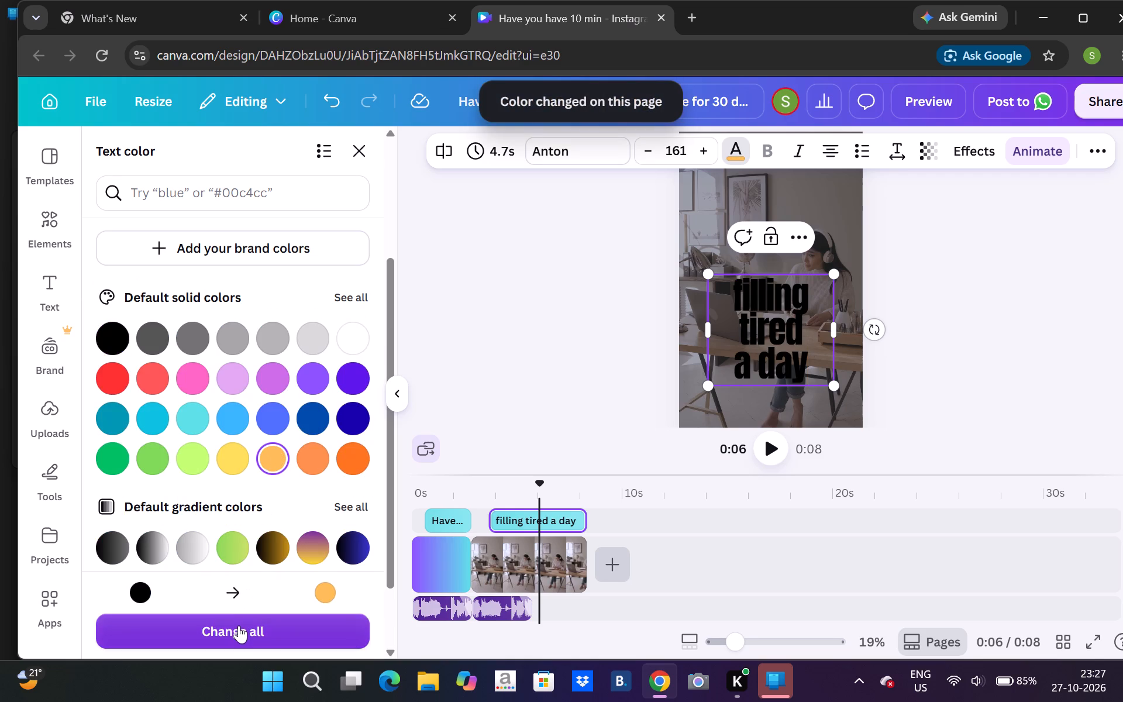
pyautogui.click(239, 625)
pyautogui.click(475, 304)
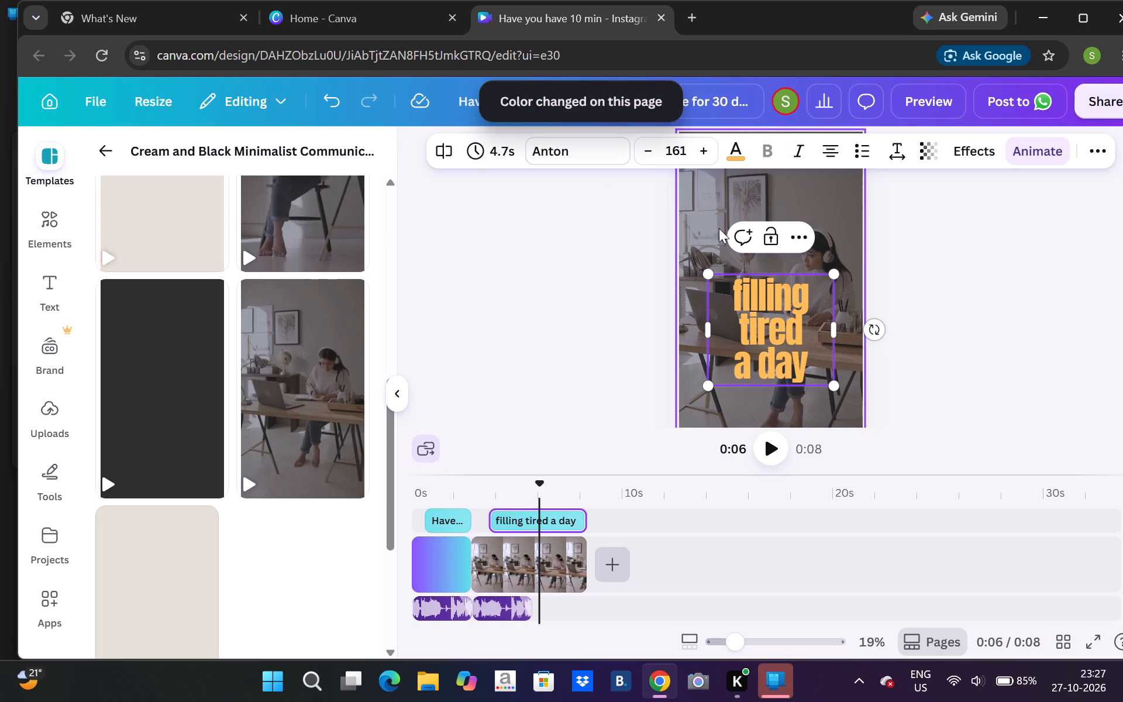
# Set the font of the "a day" line to Canva Sans and play the reel.
pyautogui.click(581, 149)
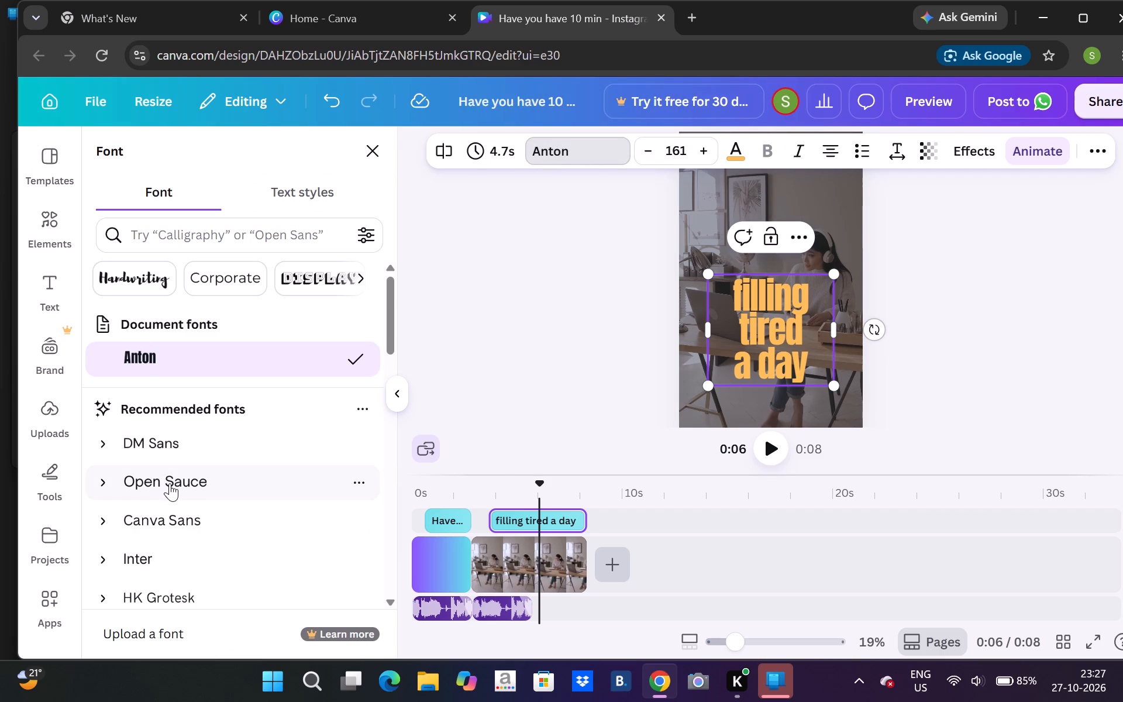
pyautogui.click(201, 504)
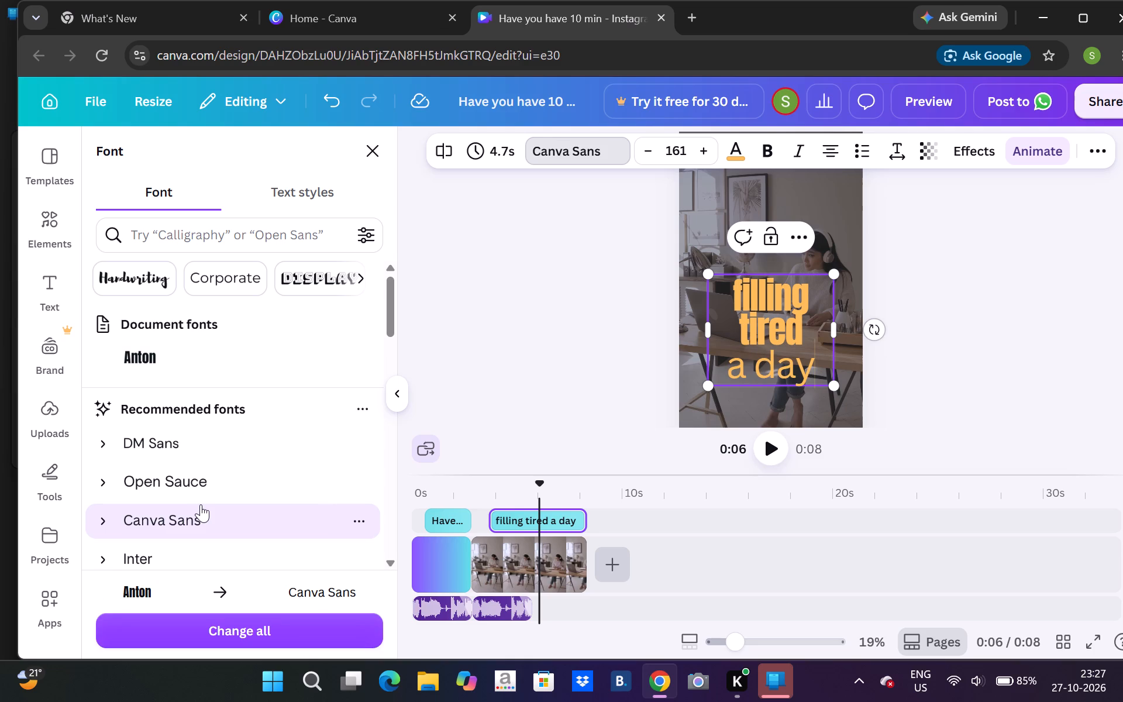
pyautogui.click(494, 374)
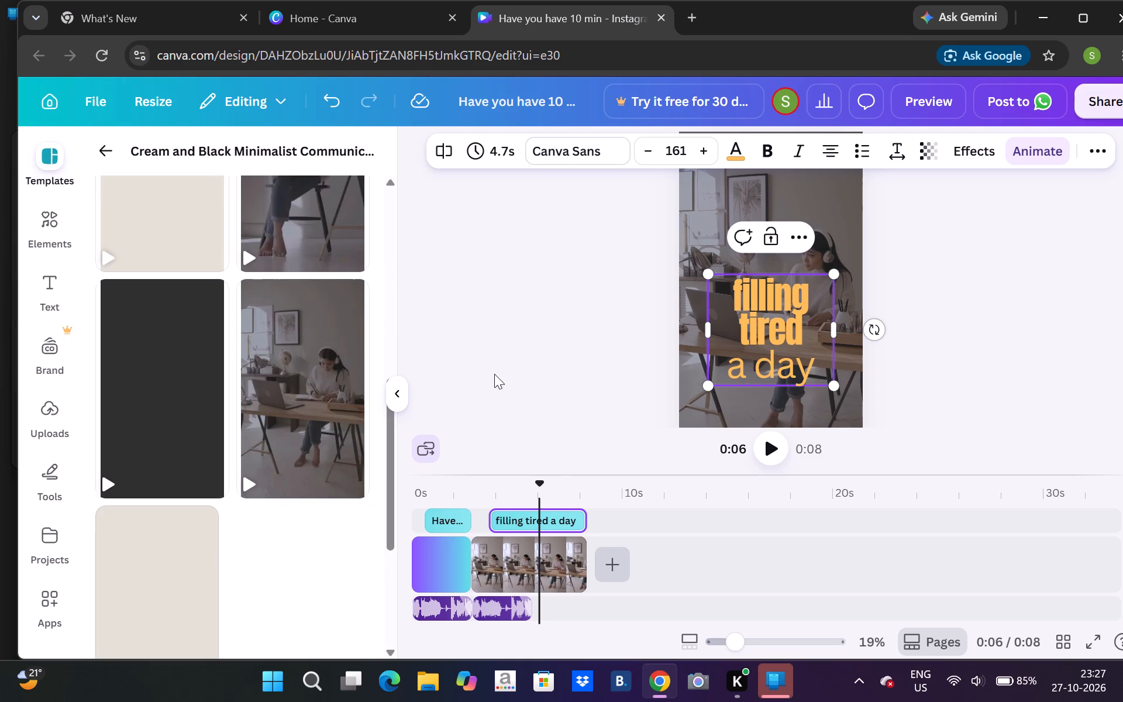
pyautogui.click(542, 345)
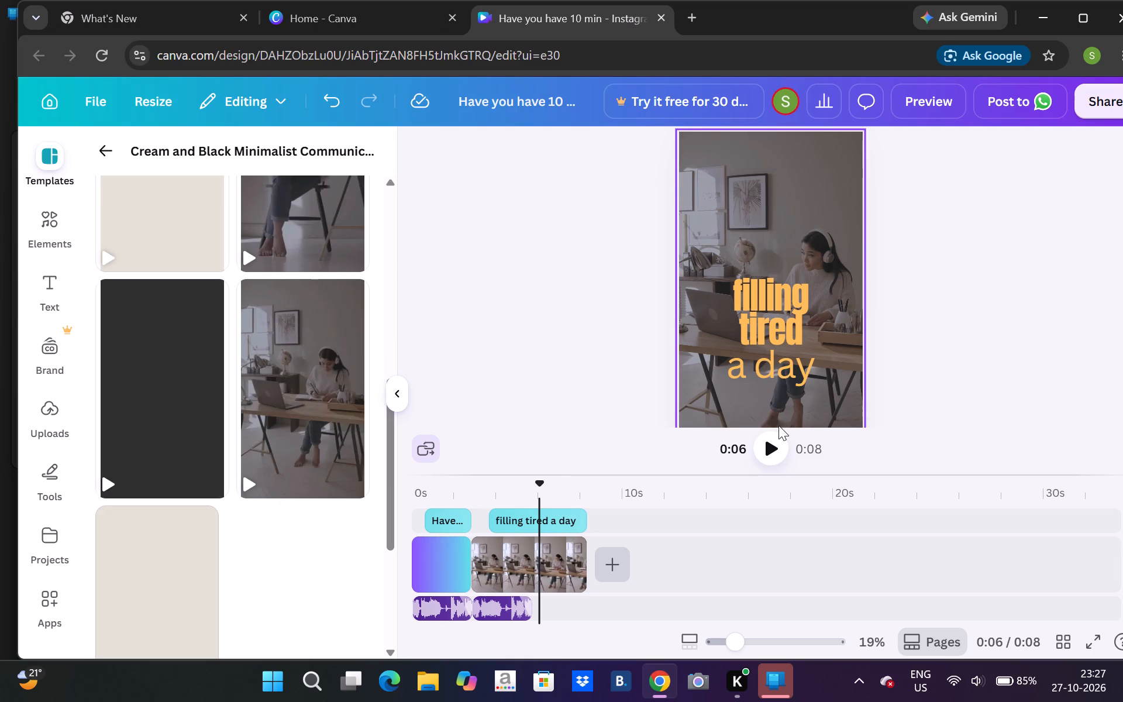
pyautogui.click(777, 438)
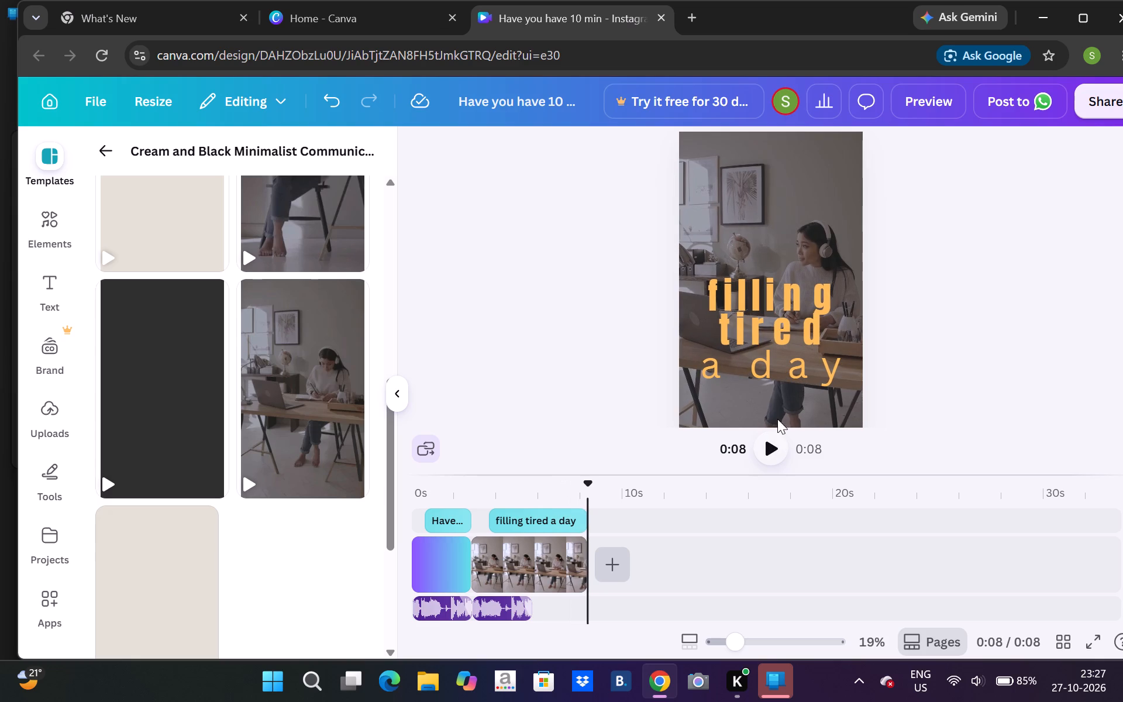
pyautogui.click(772, 442)
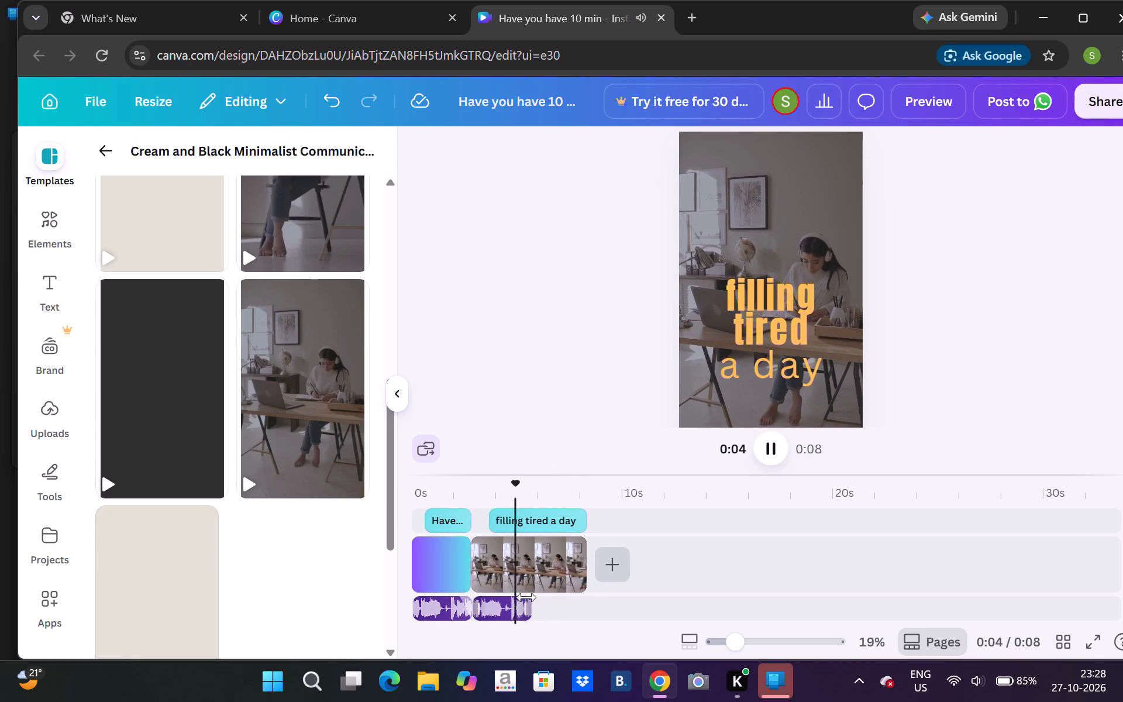
# Extend the second audio clip on the timeline to the end of the desk video clip.
pyautogui.click(511, 613)
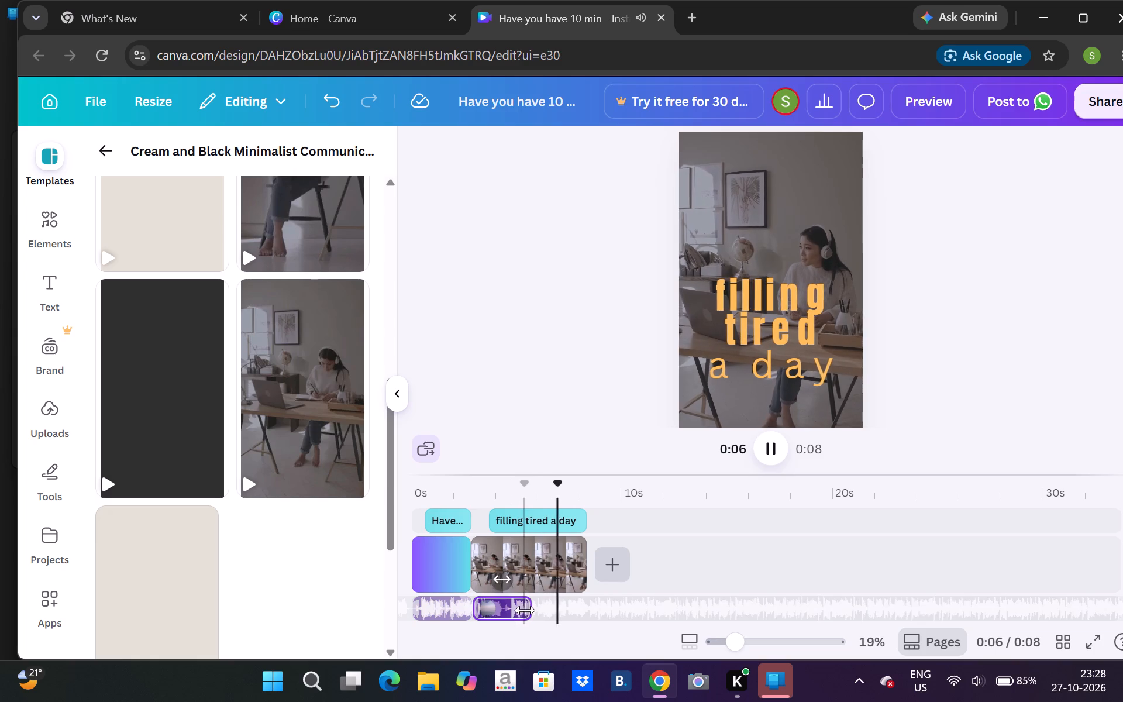
pyautogui.moveTo(528, 610); pyautogui.dragTo(683, 632)
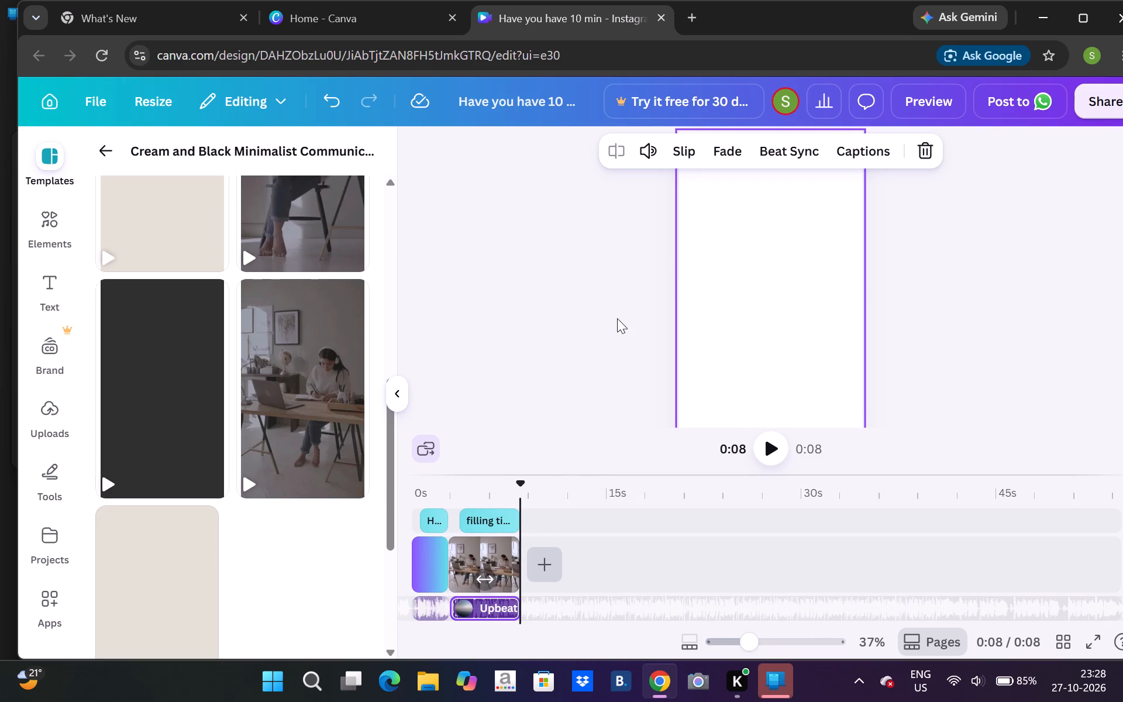
pyautogui.moveTo(617, 318); pyautogui.dragTo(428, 257)
pyautogui.click(428, 257)
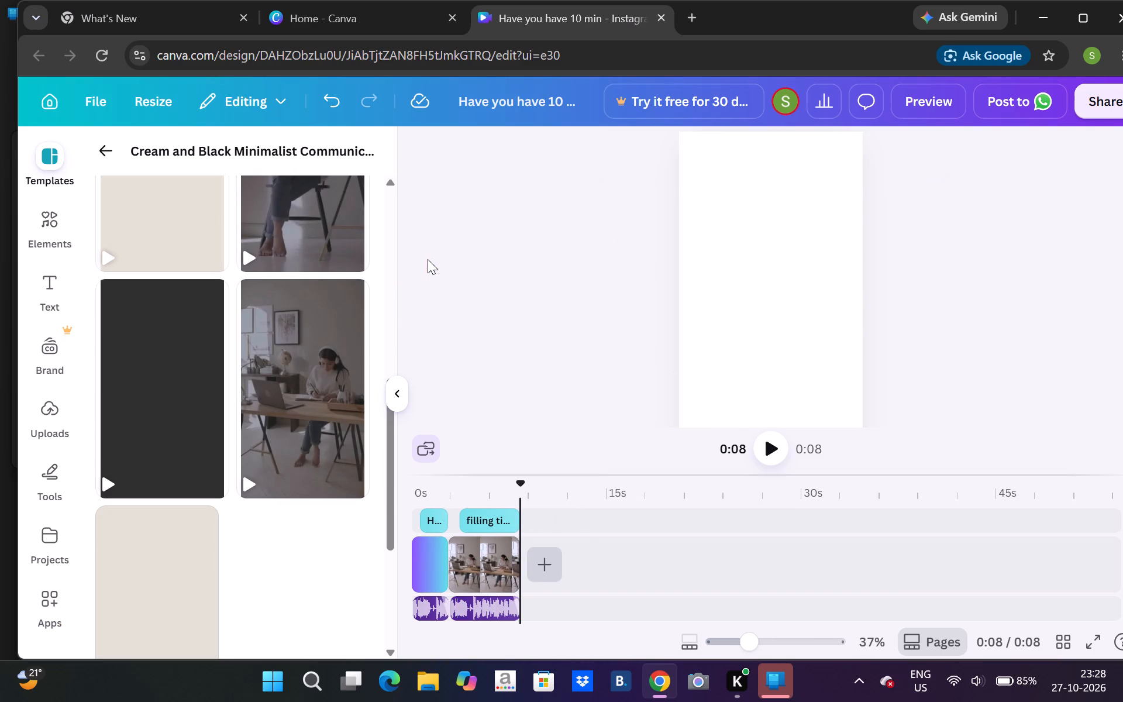
# Return from the Cream and Black Minimalist template's pages to the full Instagram Reel template list.
pyautogui.click(390, 572)
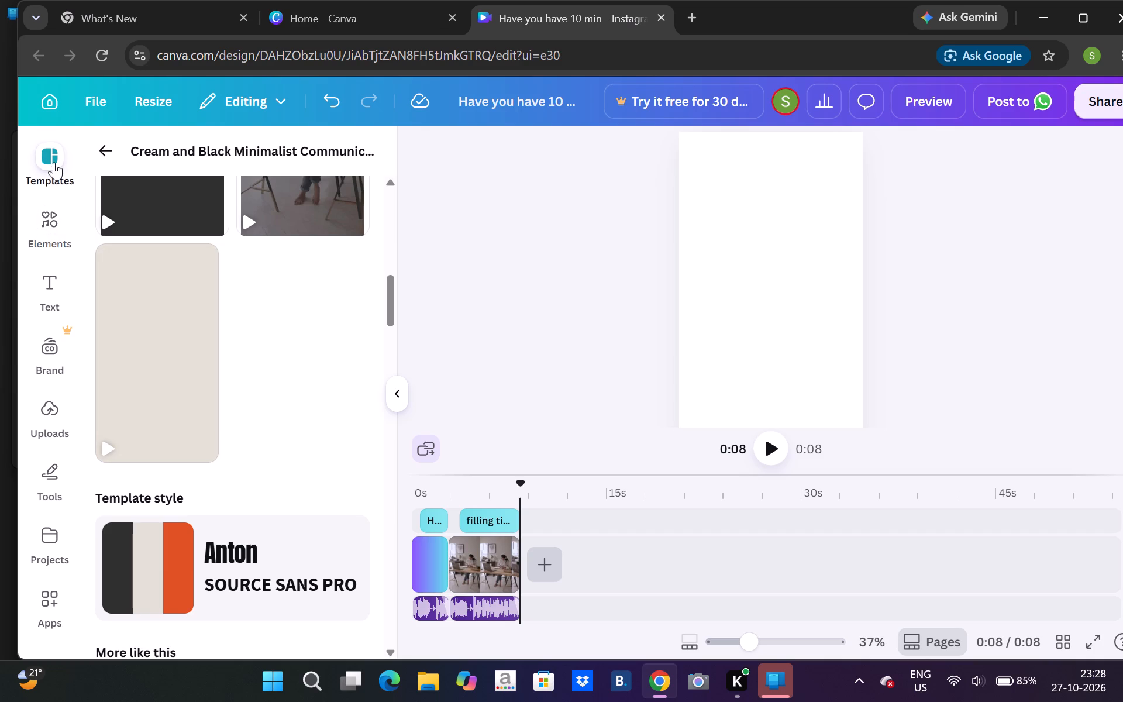
pyautogui.click(54, 162)
pyautogui.click(54, 162)
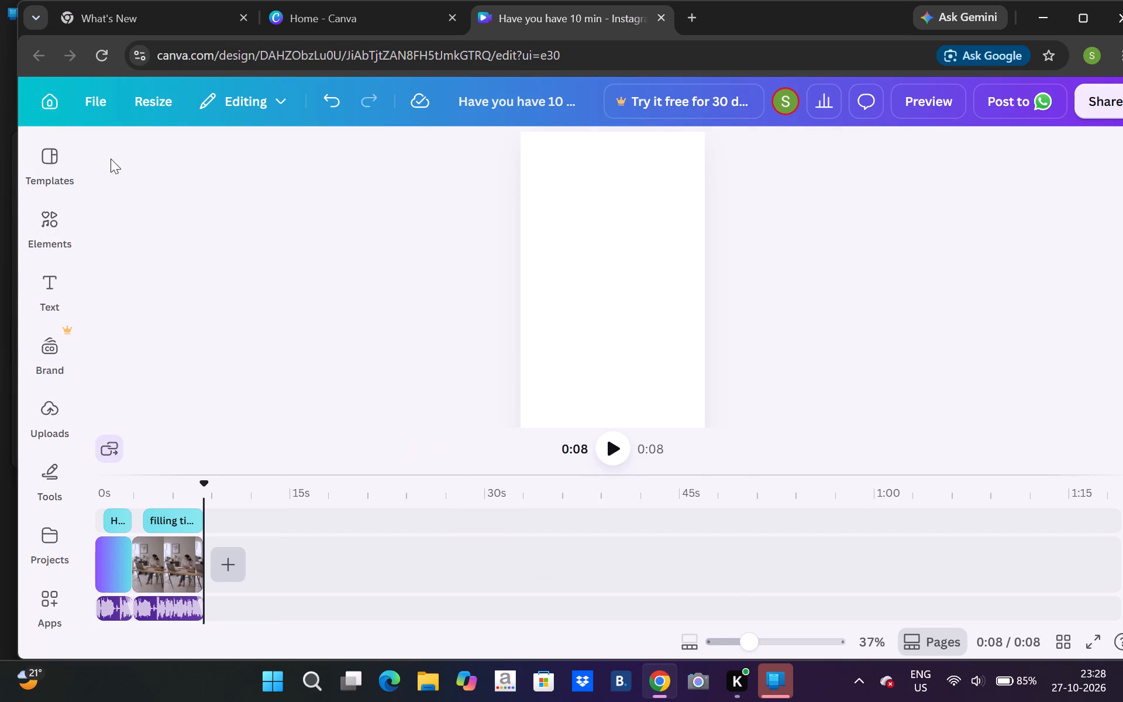
pyautogui.click(61, 156)
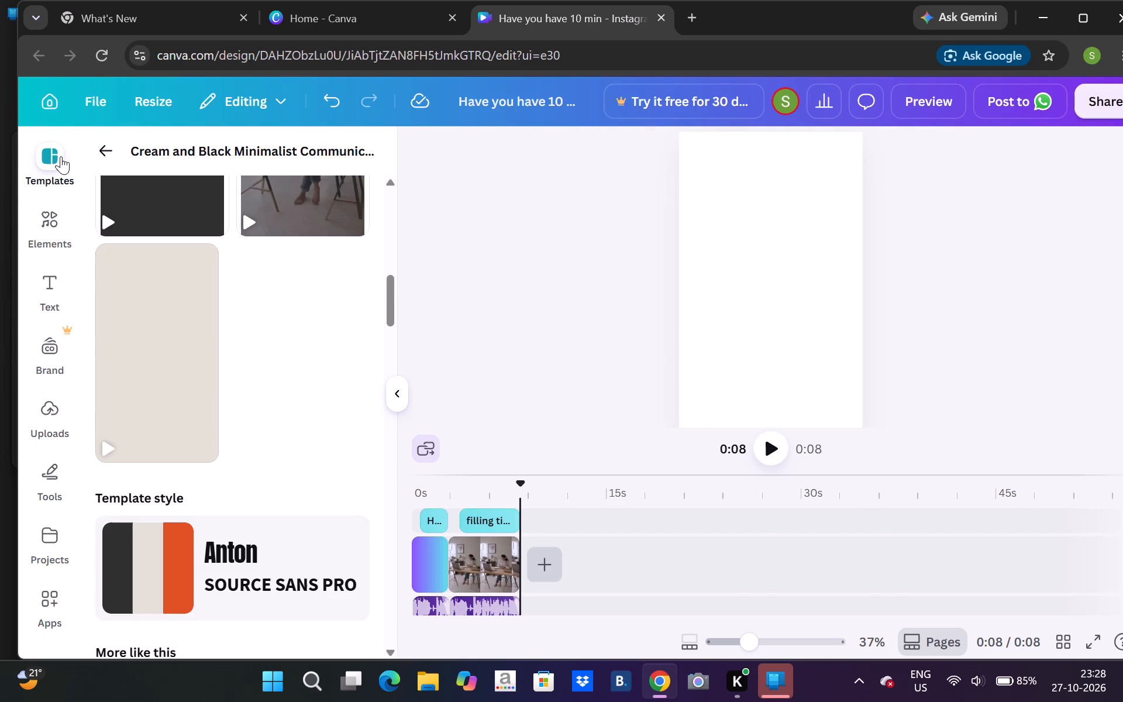
pyautogui.click(107, 148)
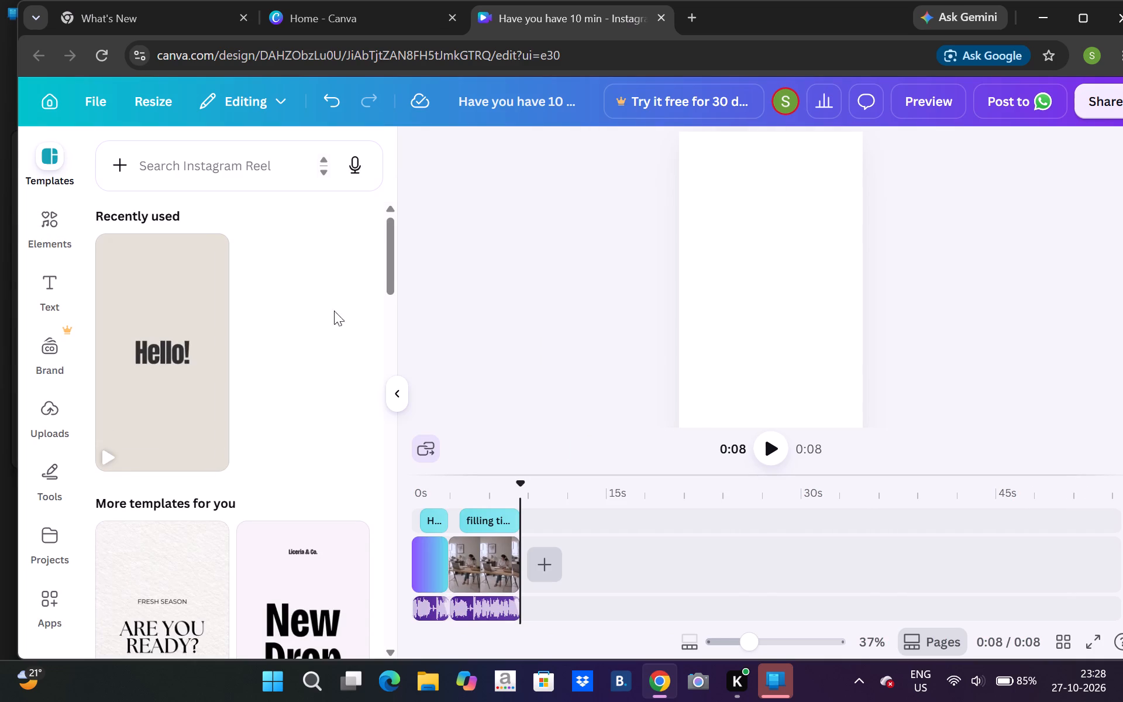
# Browse the recommended Instagram Reel templates for a design suitable for the reel's next scene.
pyautogui.click(381, 513)
pyautogui.moveTo(381, 513); pyautogui.dragTo(383, 521)
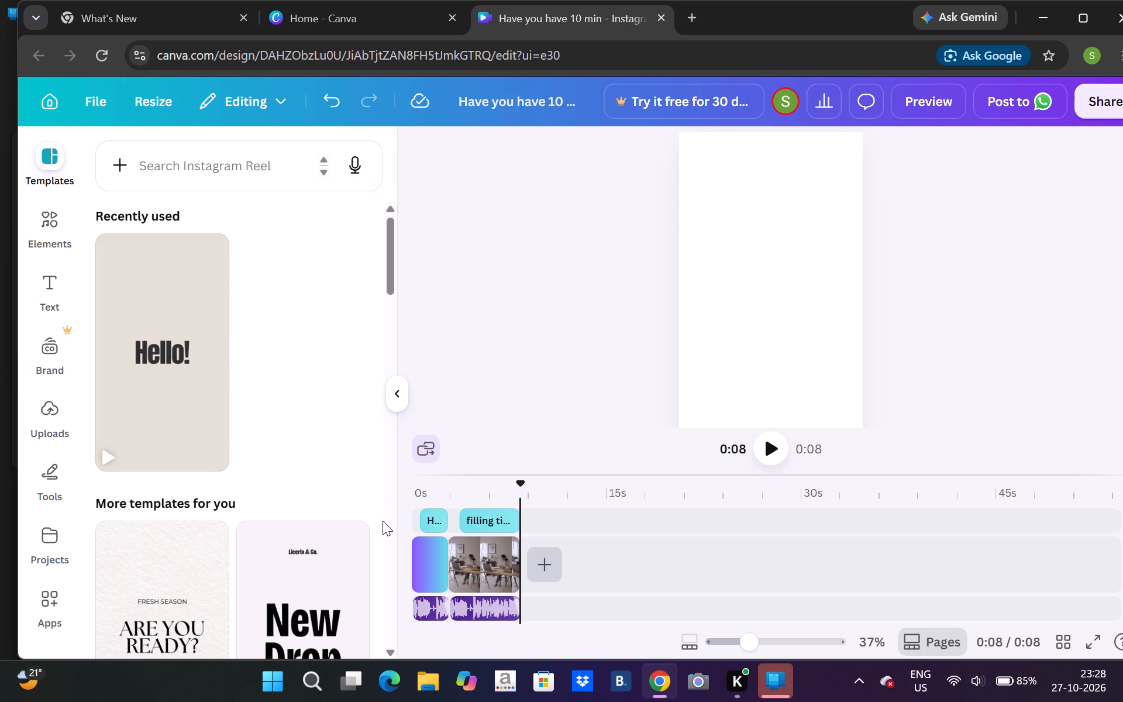
pyautogui.click(383, 521)
pyautogui.click(386, 531)
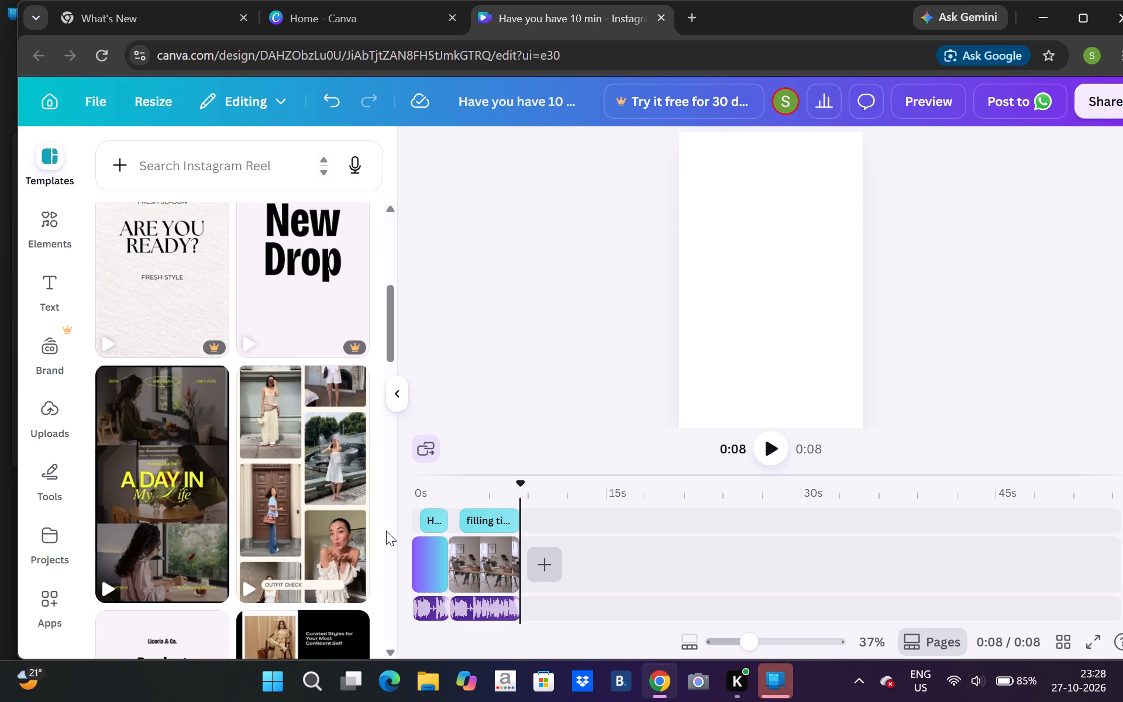
pyautogui.click(386, 531)
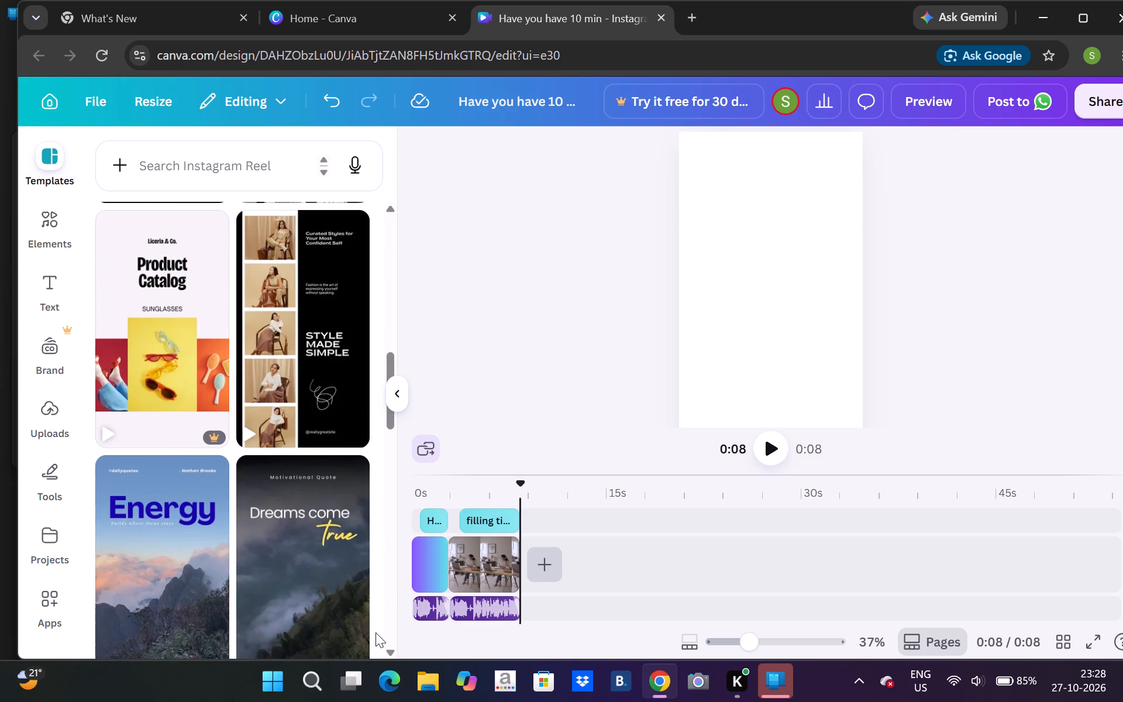
pyautogui.tripleClick(384, 646)
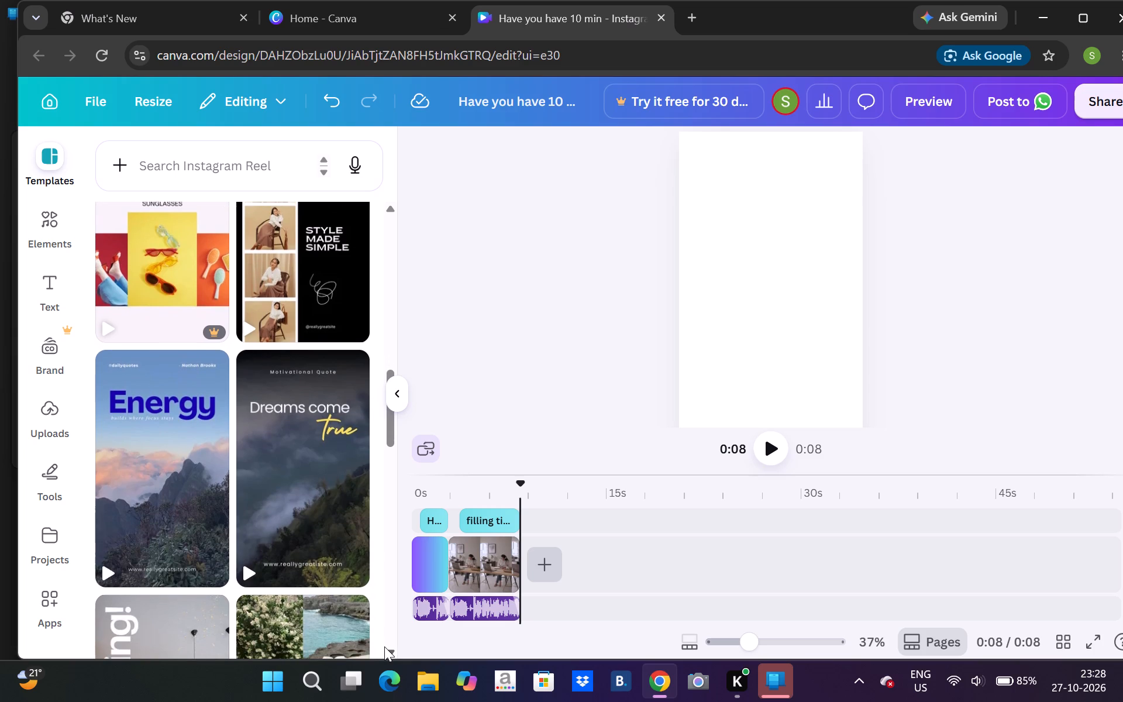
pyautogui.tripleClick(384, 646)
pyautogui.tripleClick(384, 646)
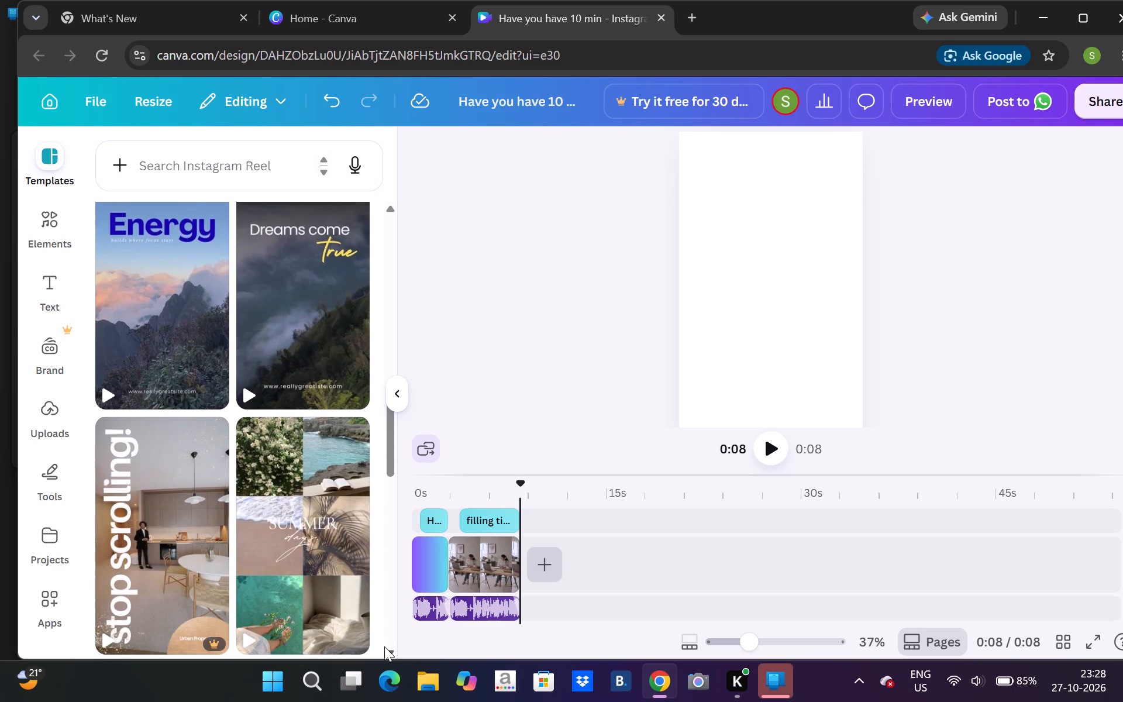
pyautogui.tripleClick(384, 646)
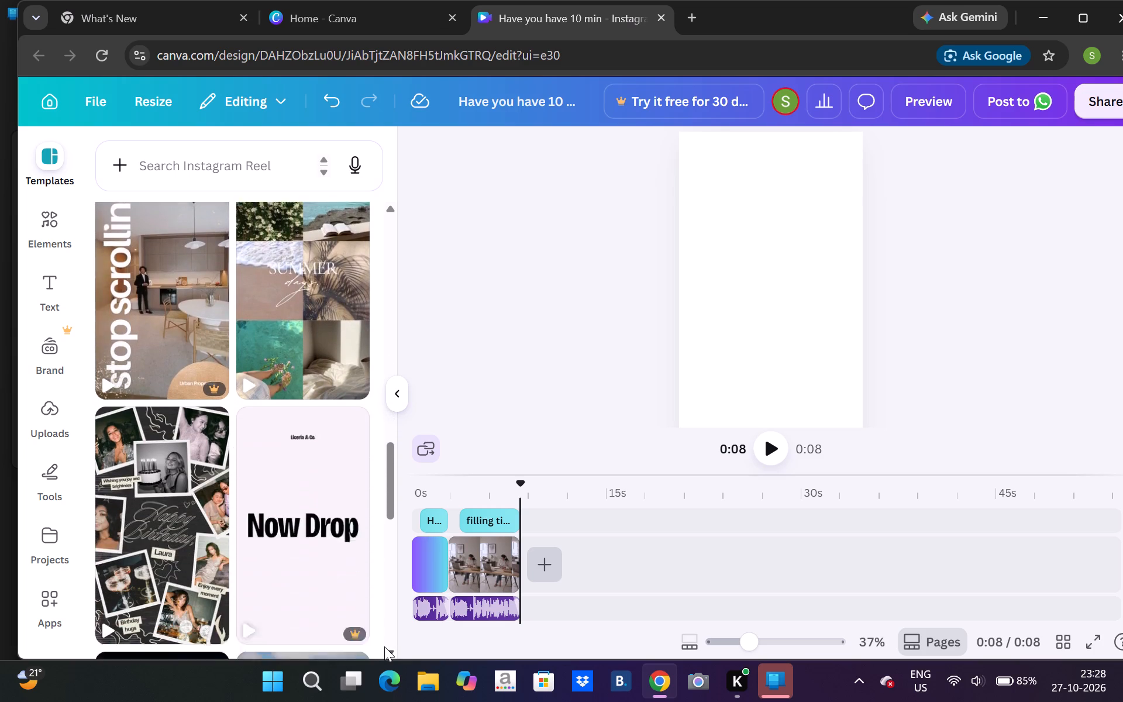
pyautogui.tripleClick(384, 646)
pyautogui.doubleClick(384, 646)
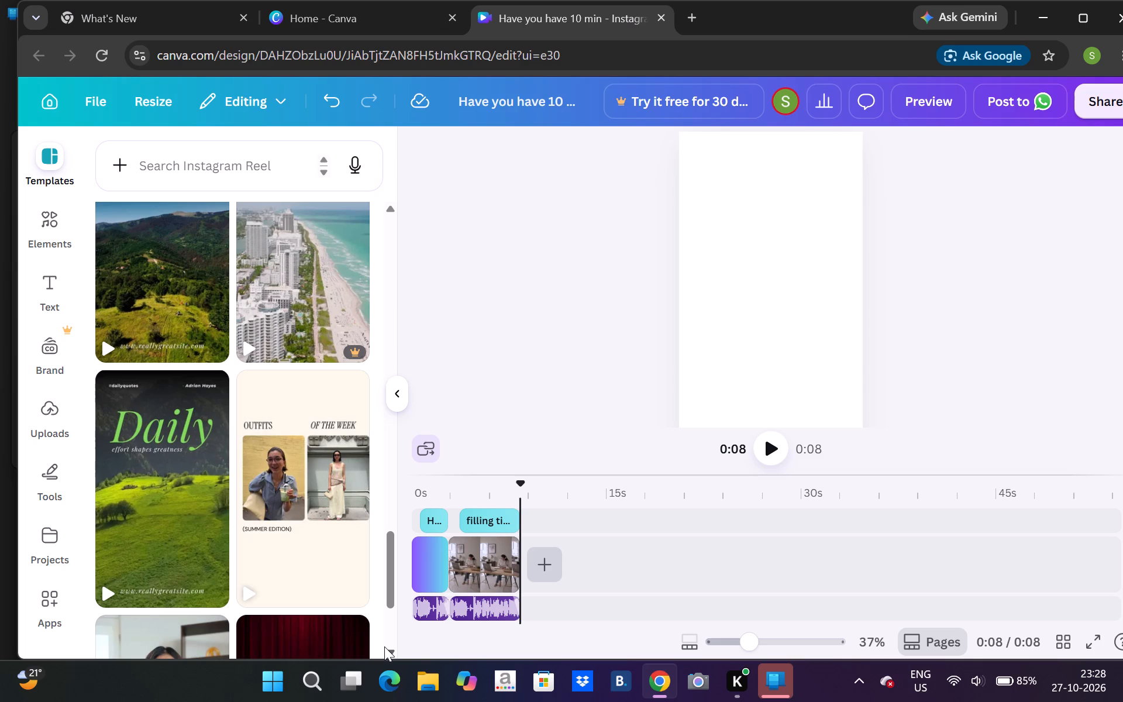
pyautogui.tripleClick(384, 646)
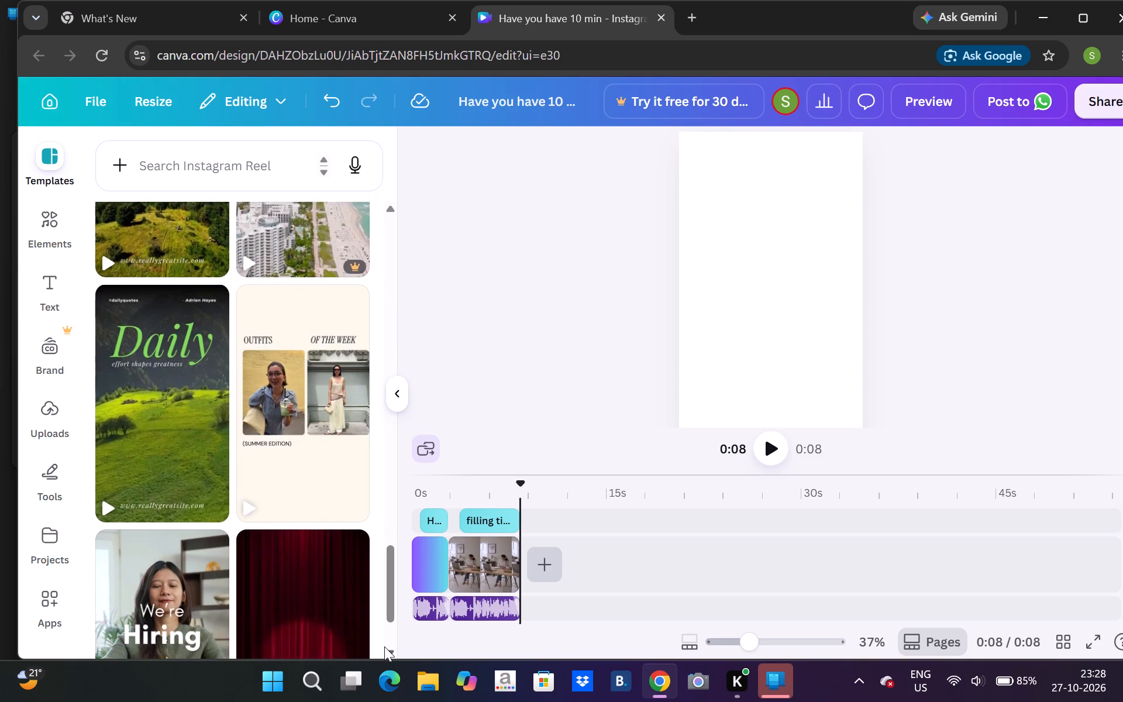
pyautogui.doubleClick(384, 646)
pyautogui.tripleClick(384, 646)
pyautogui.tripleClick(384, 646)
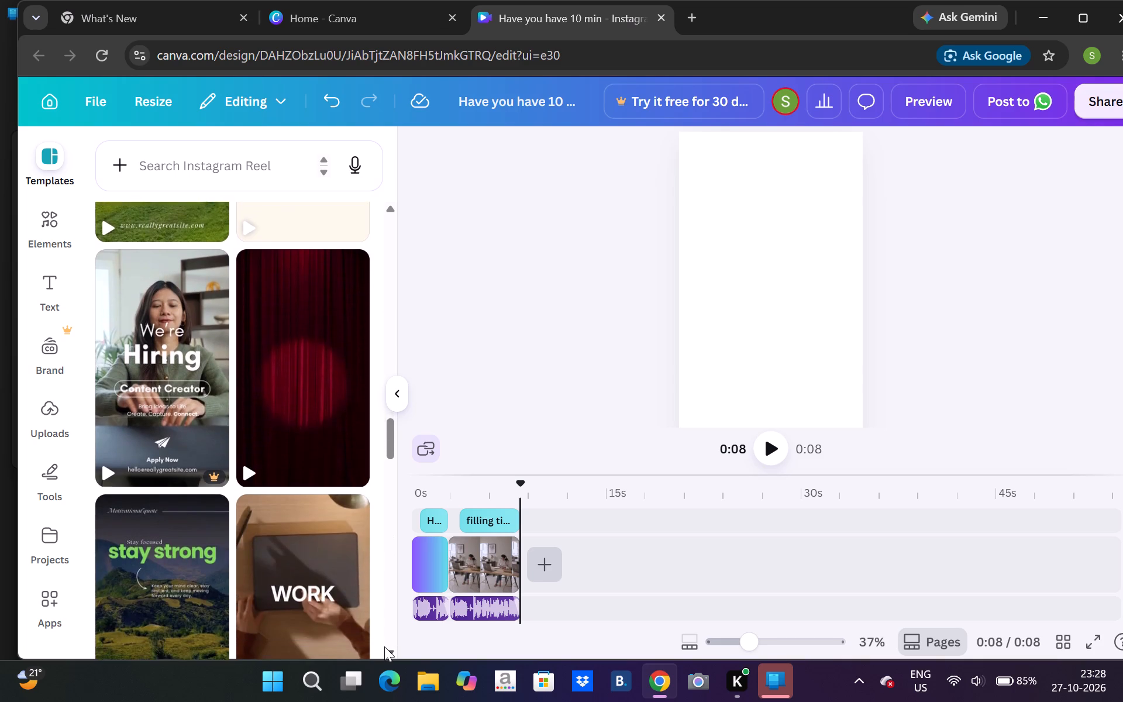
pyautogui.tripleClick(384, 646)
pyautogui.doubleClick(384, 646)
pyautogui.tripleClick(384, 646)
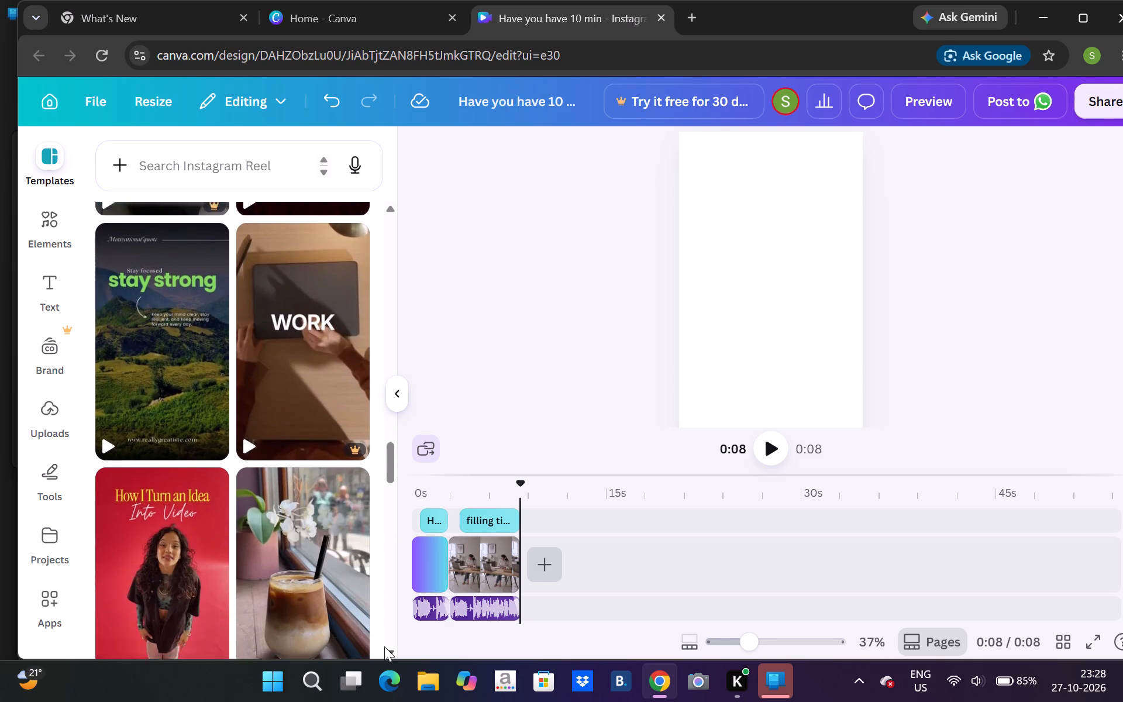
pyautogui.tripleClick(384, 646)
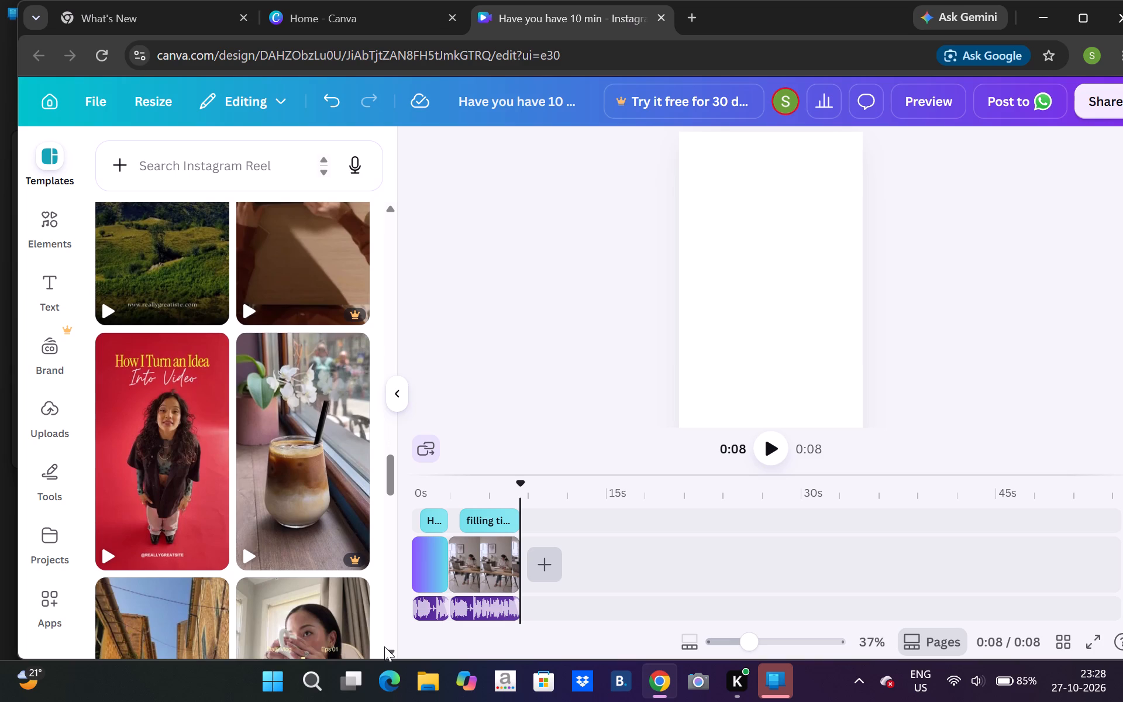
pyautogui.doubleClick(384, 646)
pyautogui.tripleClick(384, 646)
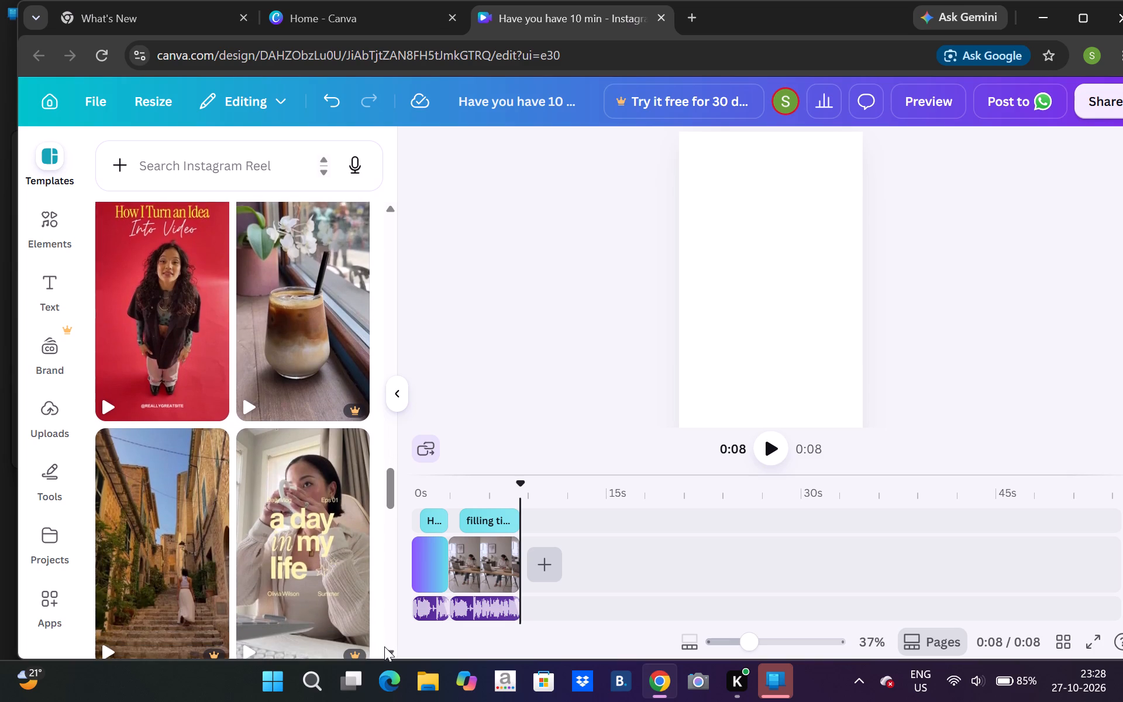
pyautogui.tripleClick(384, 646)
pyautogui.tripleClick(384, 646)
pyautogui.doubleClick(384, 646)
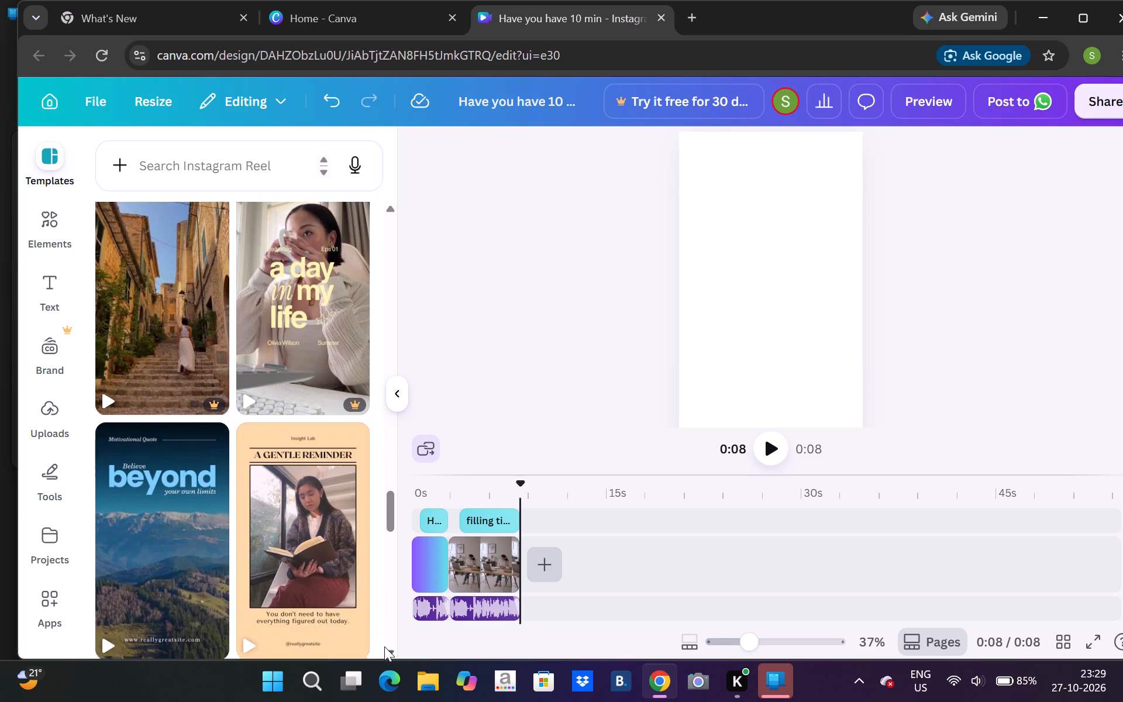
pyautogui.doubleClick(384, 646)
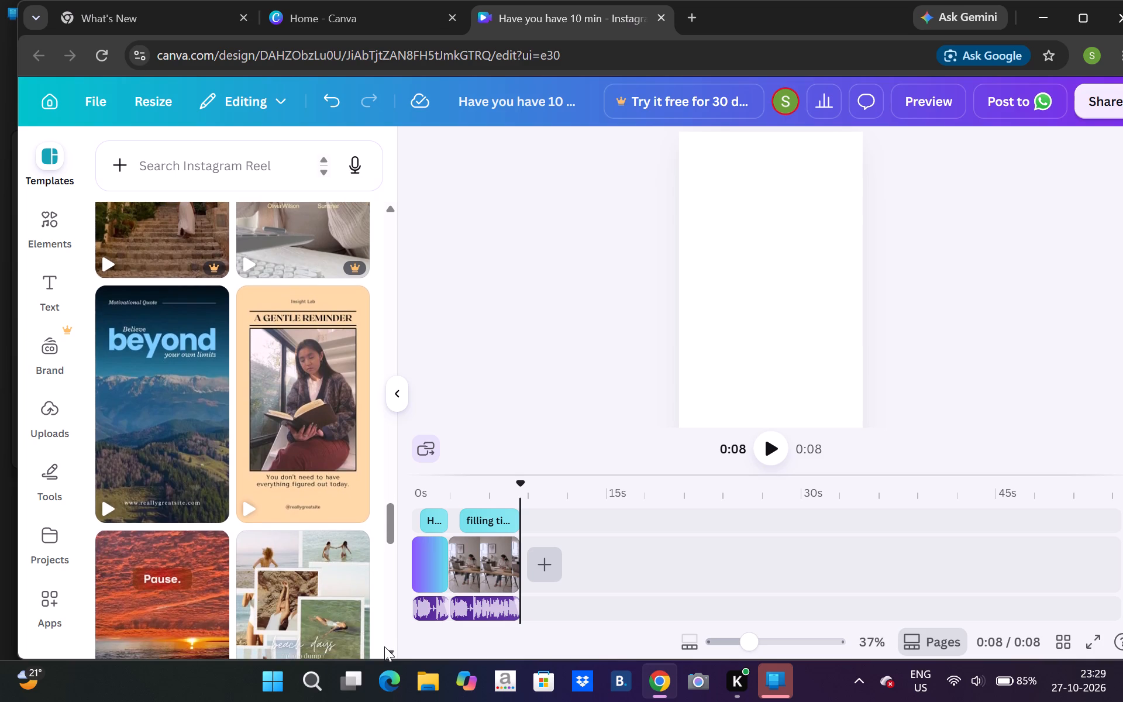
pyautogui.click(384, 646)
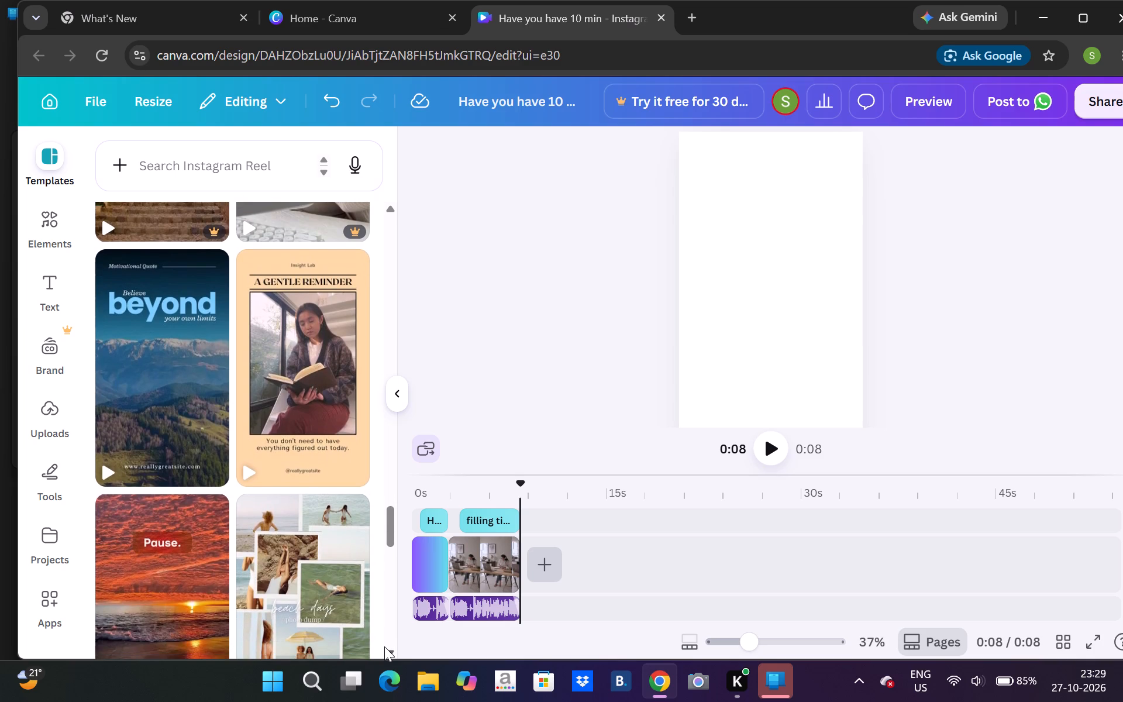
pyautogui.tripleClick(384, 646)
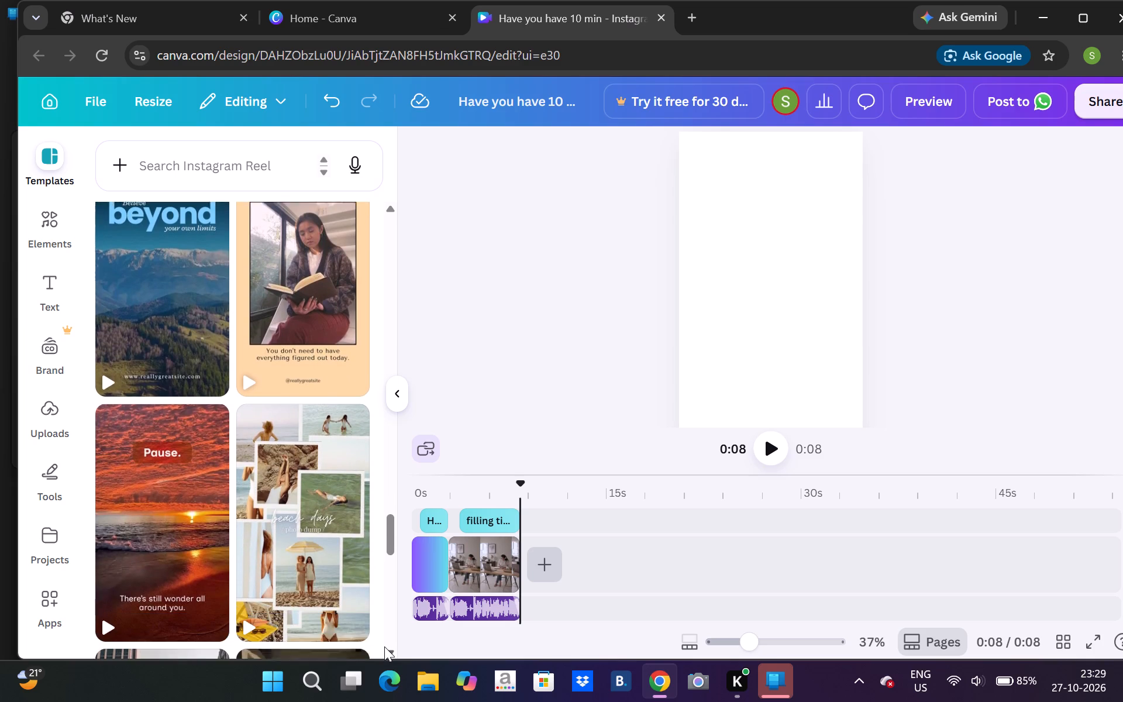
pyautogui.tripleClick(384, 646)
pyautogui.tripleClick(384, 646)
pyautogui.doubleClick(384, 646)
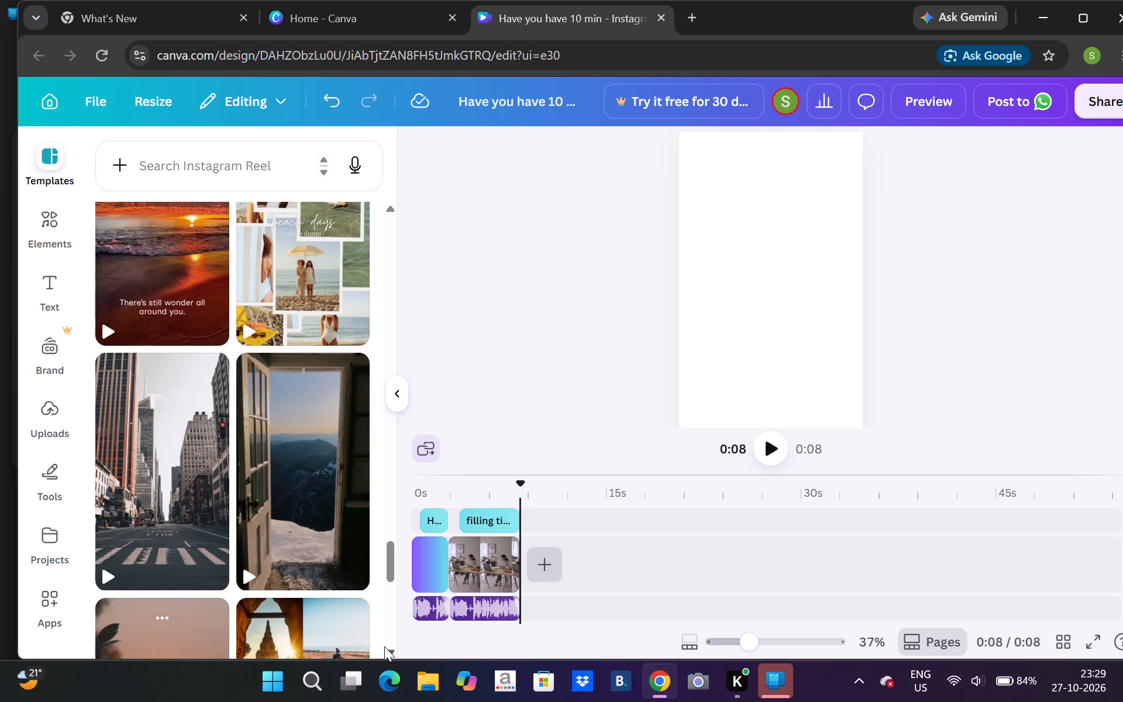
pyautogui.press('Down')
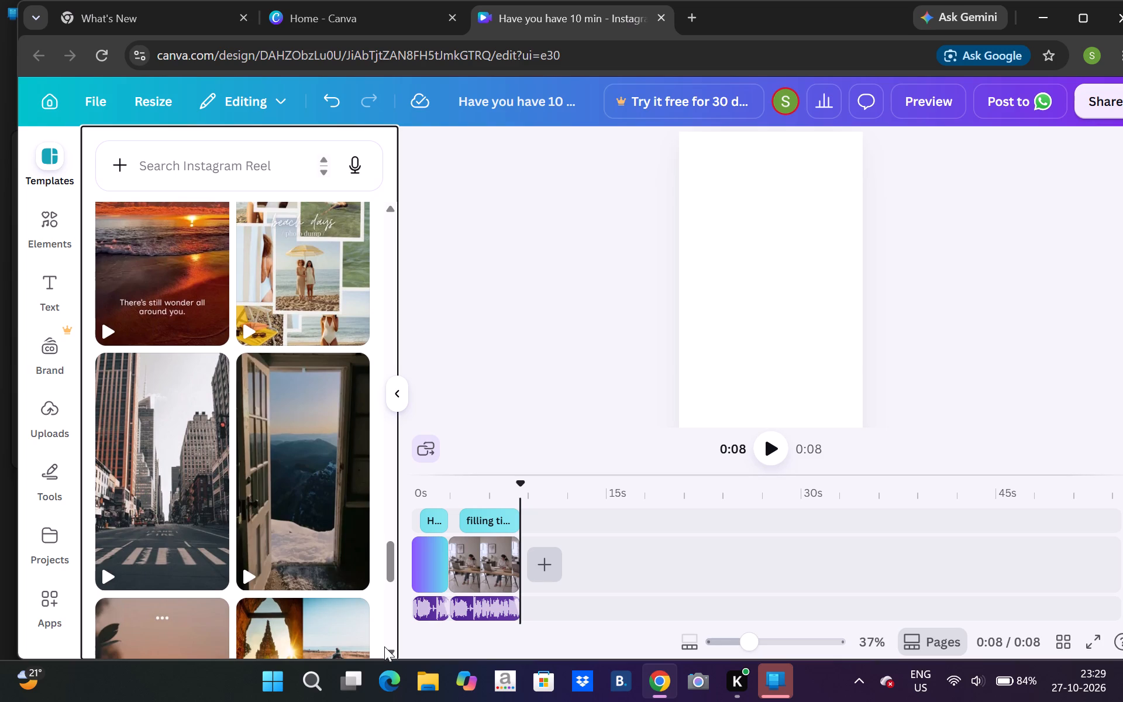
pyautogui.doubleClick(384, 646)
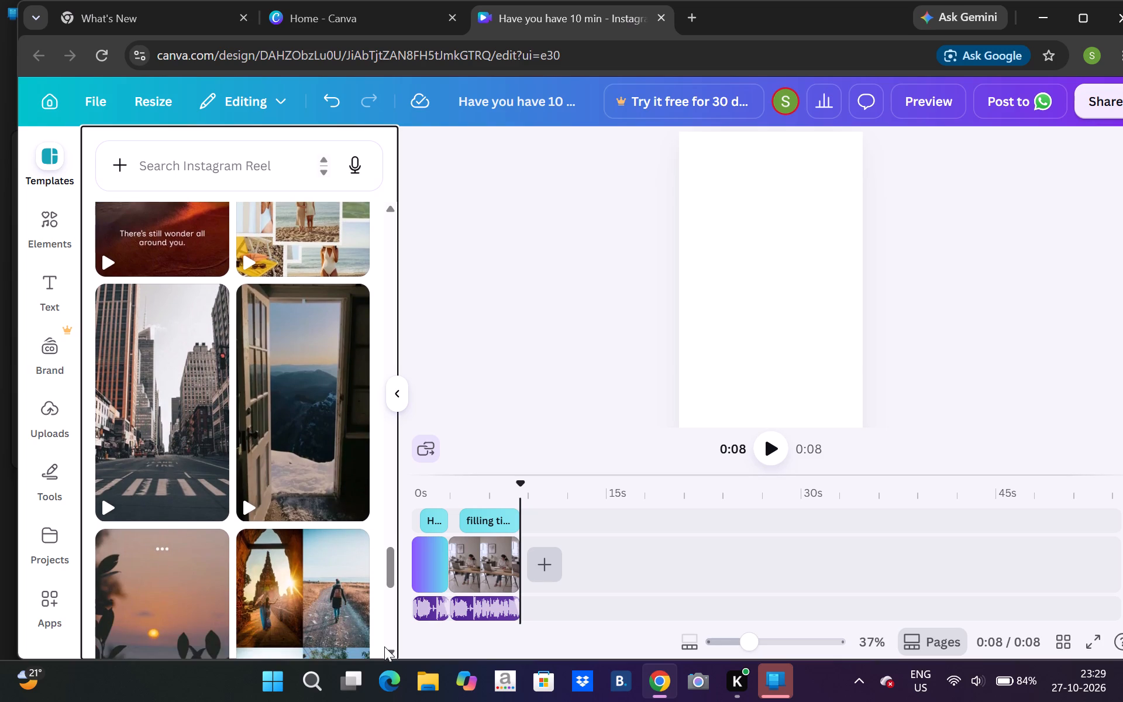
pyautogui.tripleClick(384, 646)
pyautogui.tripleClick(384, 646)
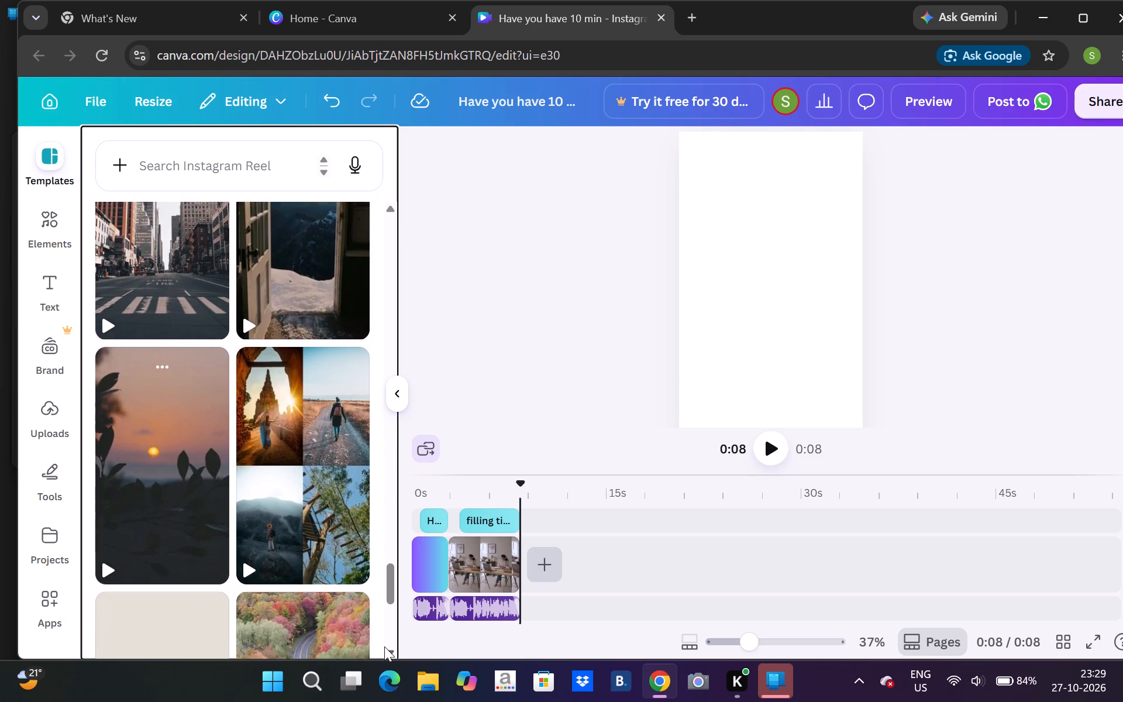
pyautogui.tripleClick(384, 646)
pyautogui.doubleClick(384, 646)
pyautogui.tripleClick(384, 646)
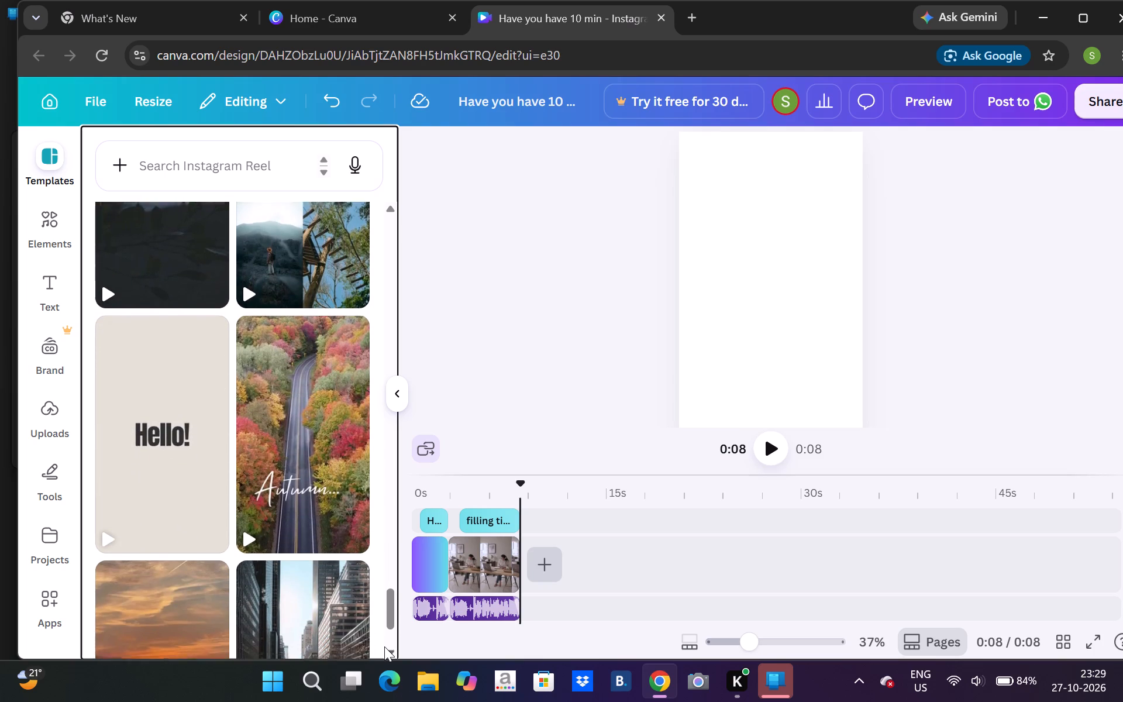
pyautogui.tripleClick(384, 646)
pyautogui.tripleClick(384, 646)
pyautogui.tripleClick(384, 646)
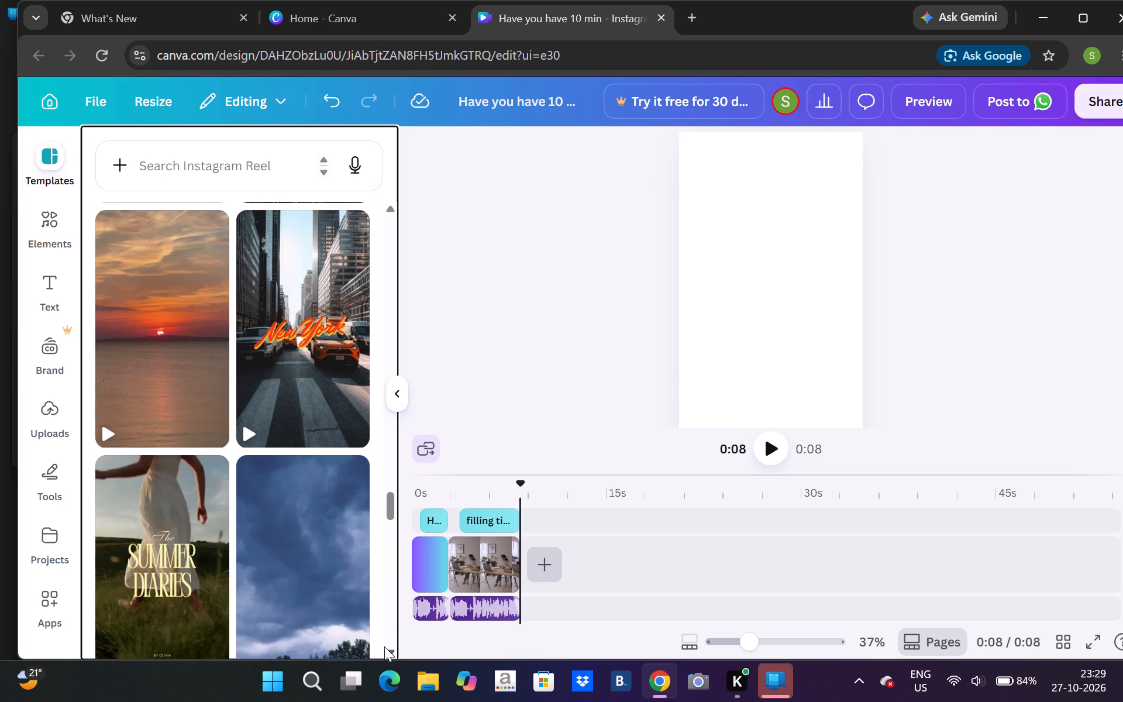
pyautogui.tripleClick(384, 646)
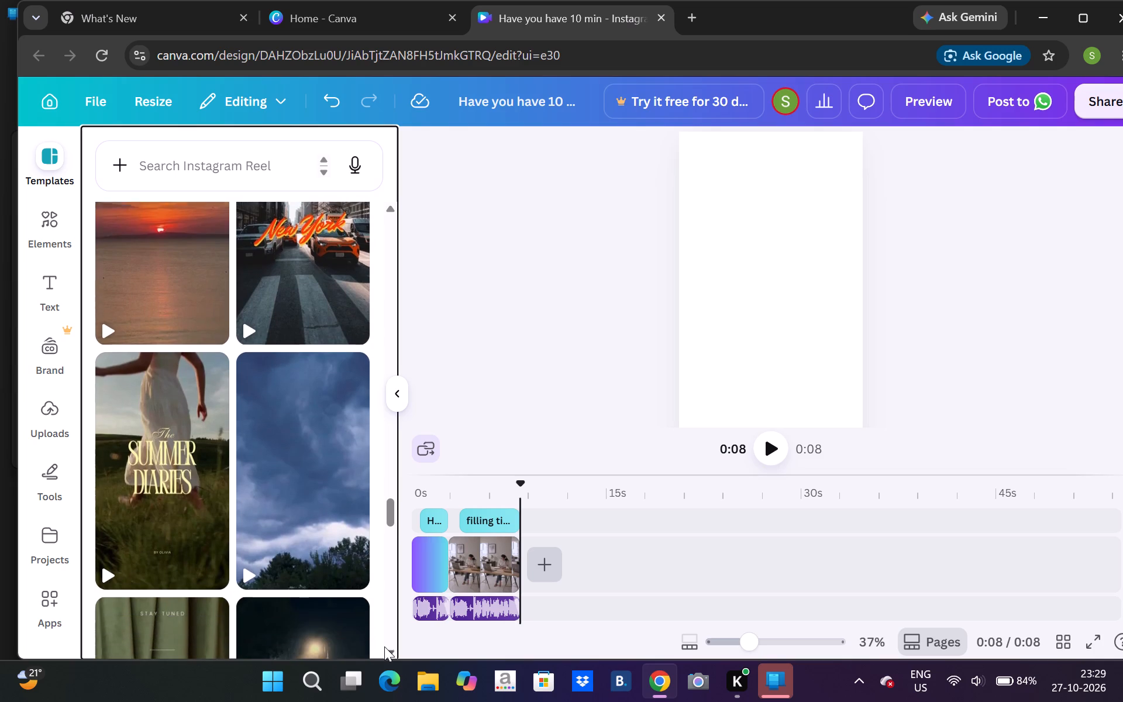
pyautogui.tripleClick(384, 646)
pyautogui.tripleClick(384, 646)
pyautogui.click(384, 646)
pyautogui.tripleClick(384, 646)
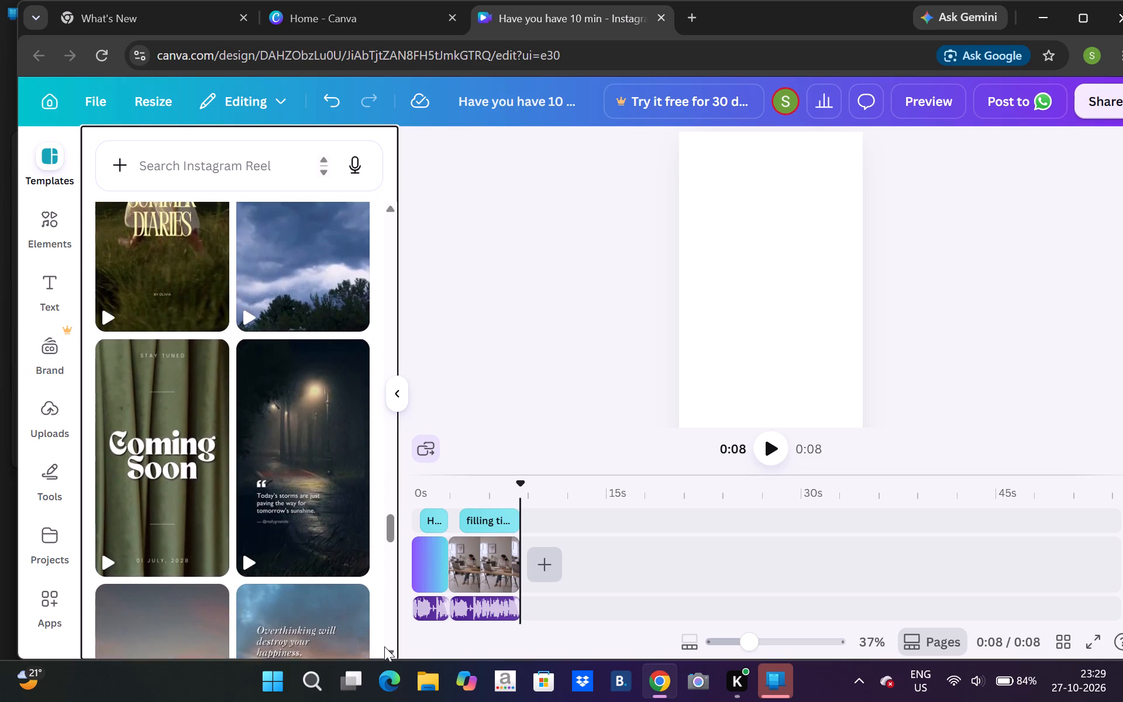
pyautogui.click(384, 646)
pyautogui.tripleClick(384, 646)
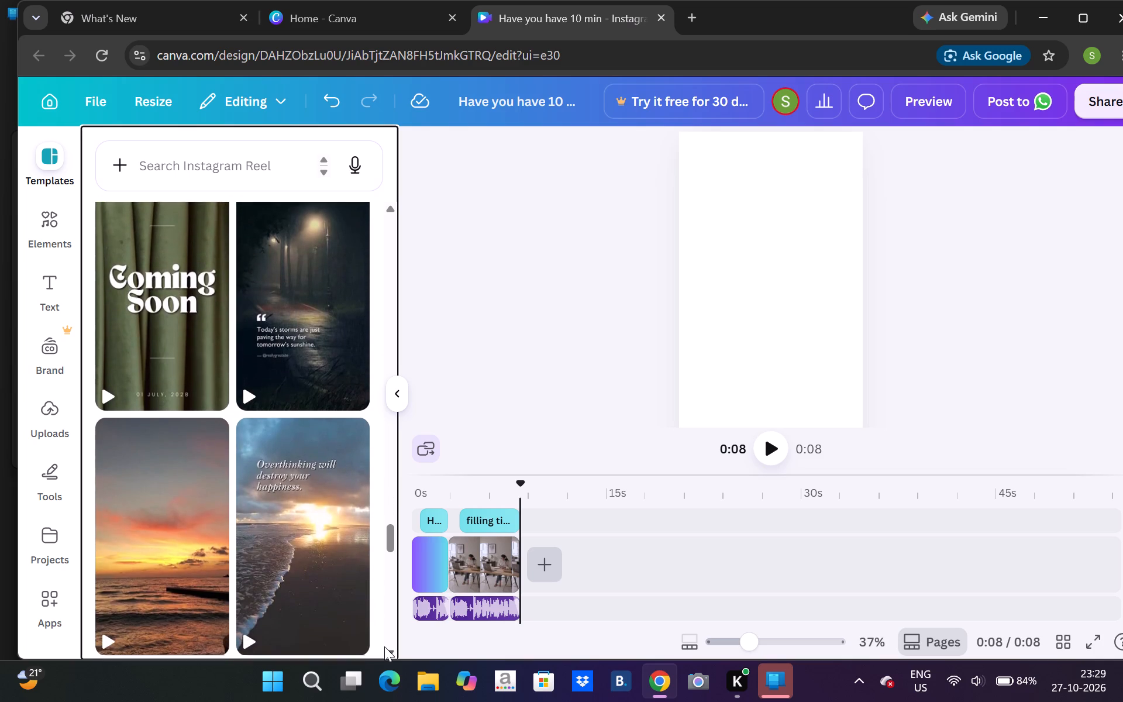
pyautogui.tripleClick(384, 646)
pyautogui.tripleClick(384, 646)
pyautogui.tripleClick(384, 646)
pyautogui.tripleClick(384, 646)
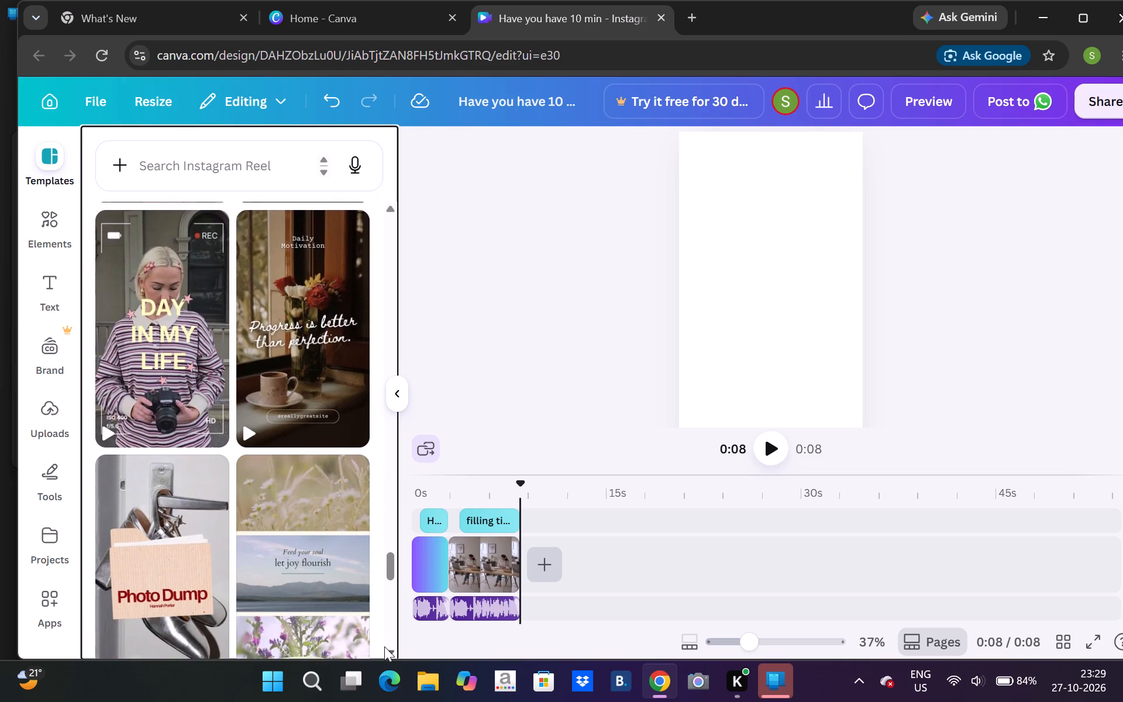
pyautogui.tripleClick(384, 646)
pyautogui.click(384, 646)
pyautogui.tripleClick(384, 646)
pyautogui.tripleClick(384, 646)
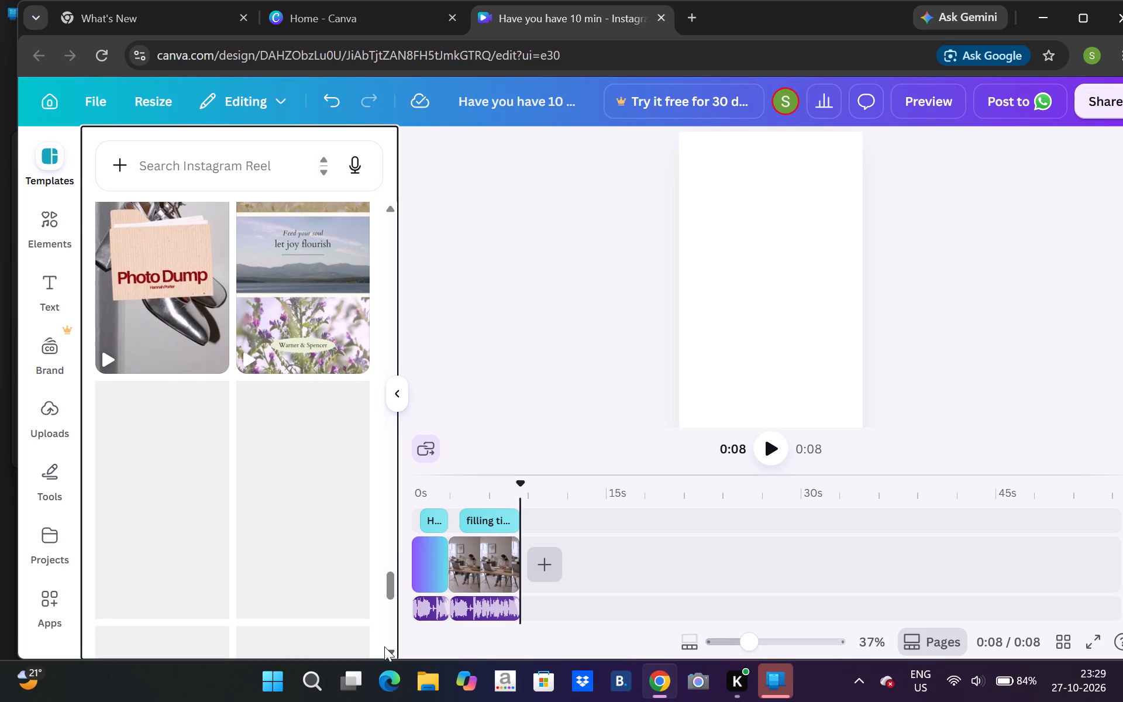
pyautogui.click(384, 646)
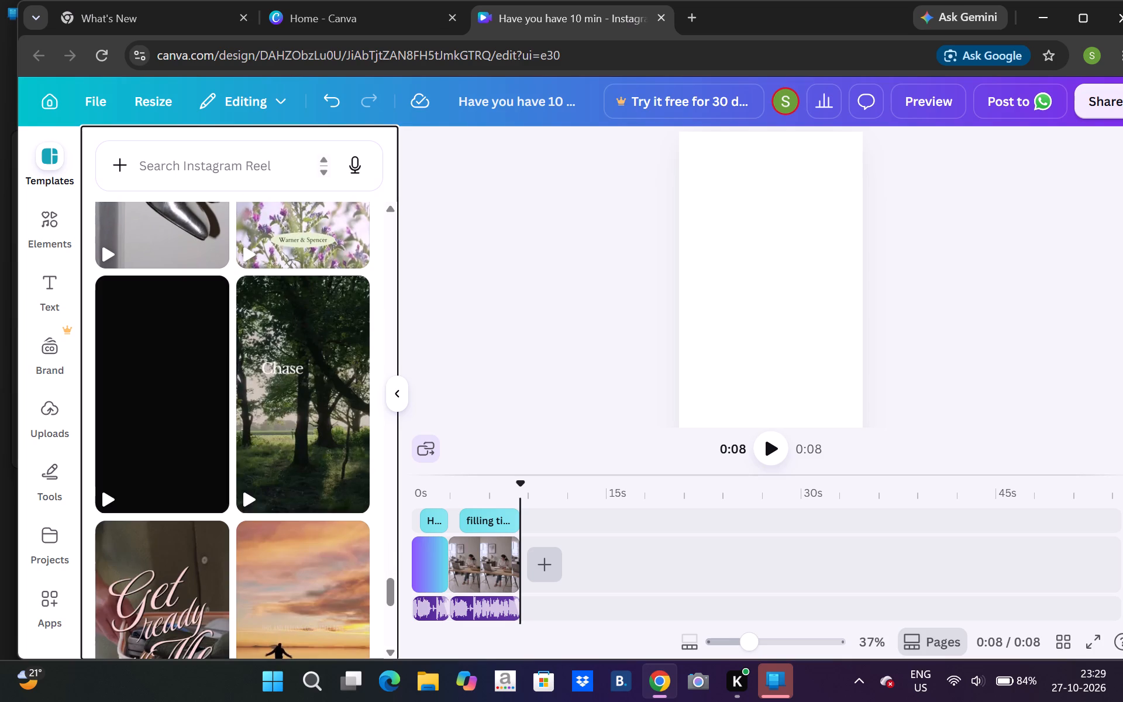
# Search the Instagram Reel templates for "solution".
pyautogui.click(258, 154)
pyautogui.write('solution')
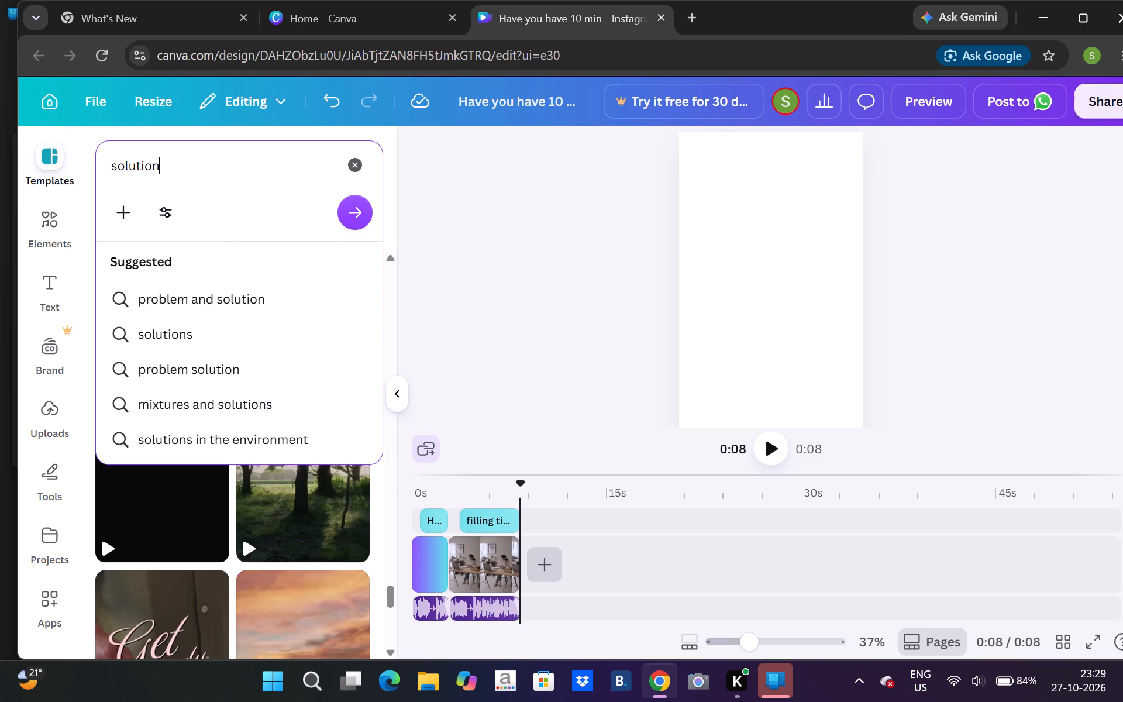
# Search the templates for "solutions" and browse the results for a suitable design for the reel.
pyautogui.click(205, 316)
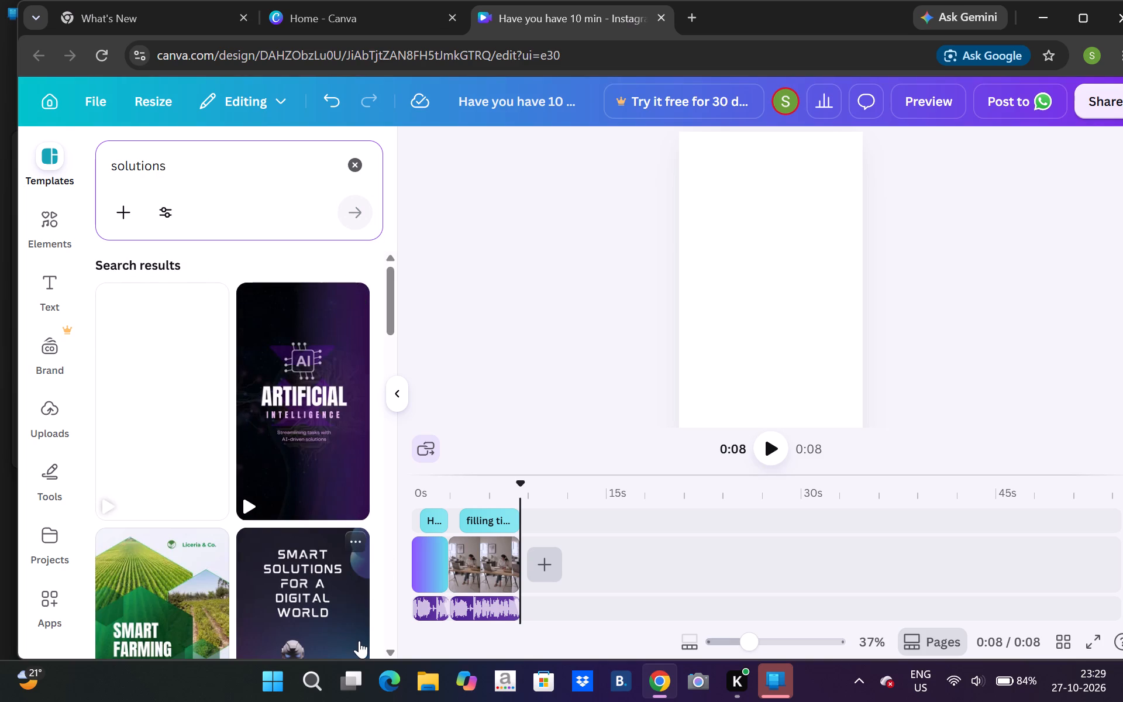
pyautogui.tripleClick(389, 651)
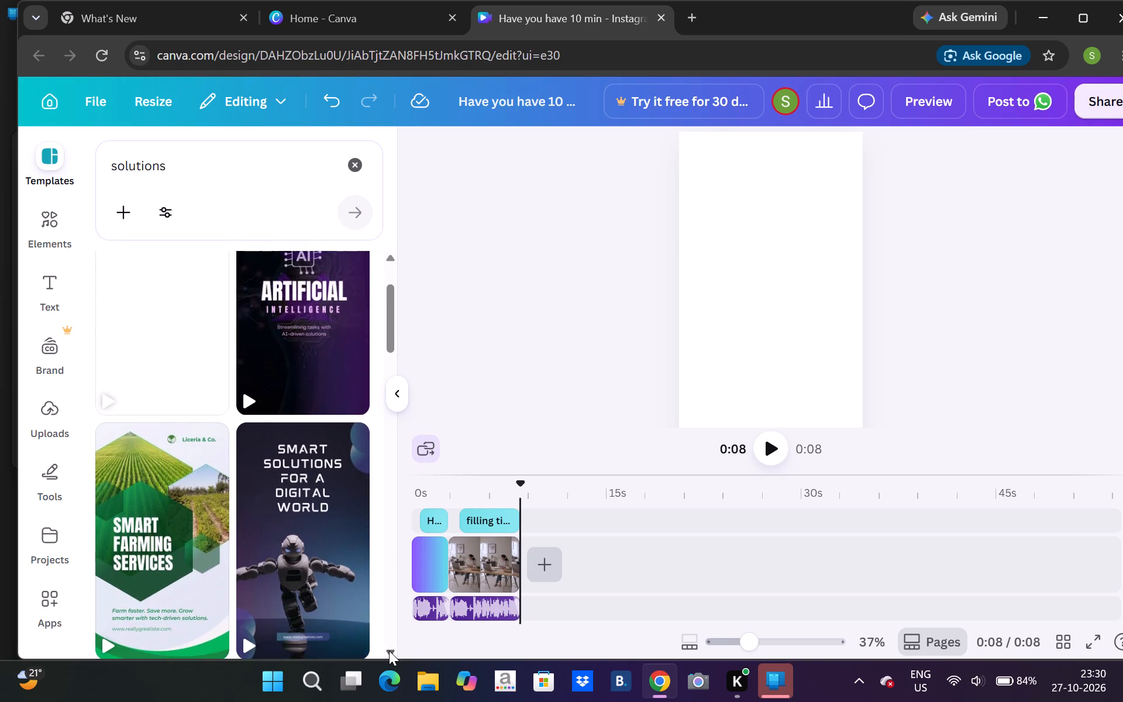
pyautogui.tripleClick(389, 651)
pyautogui.tripleClick(389, 651)
pyautogui.tripleClick(389, 651)
pyautogui.tripleClick(389, 651)
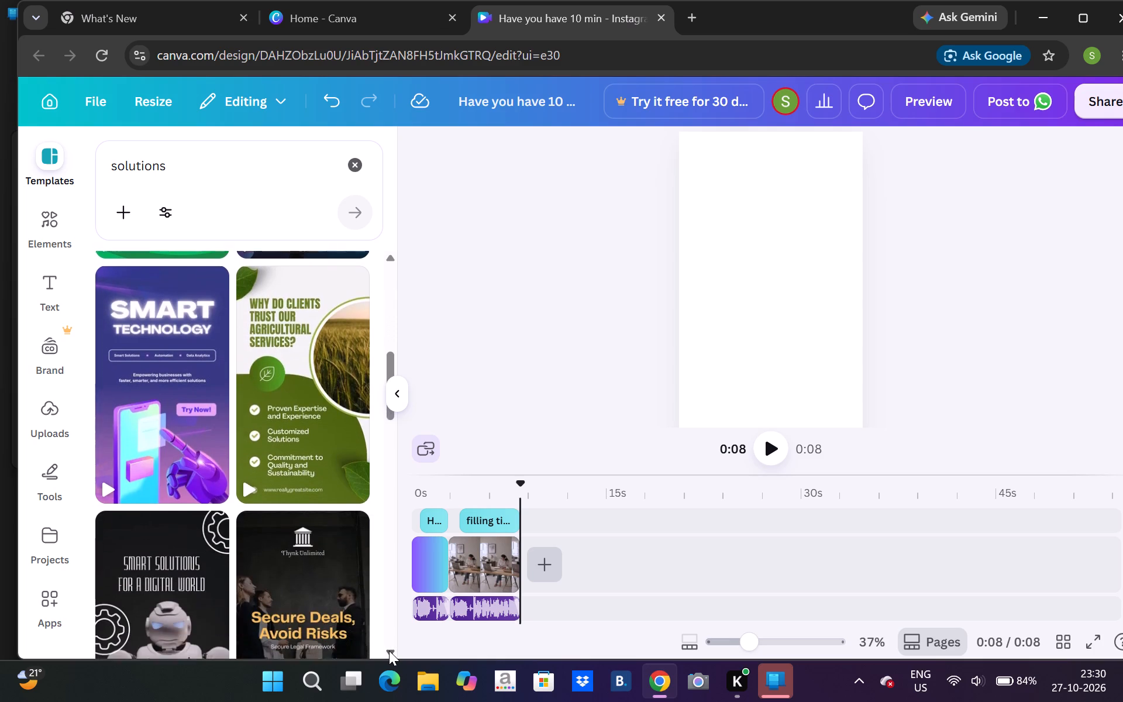
pyautogui.tripleClick(389, 651)
pyautogui.tripleClick(389, 651)
pyautogui.tripleClick(389, 651)
pyautogui.click(389, 651)
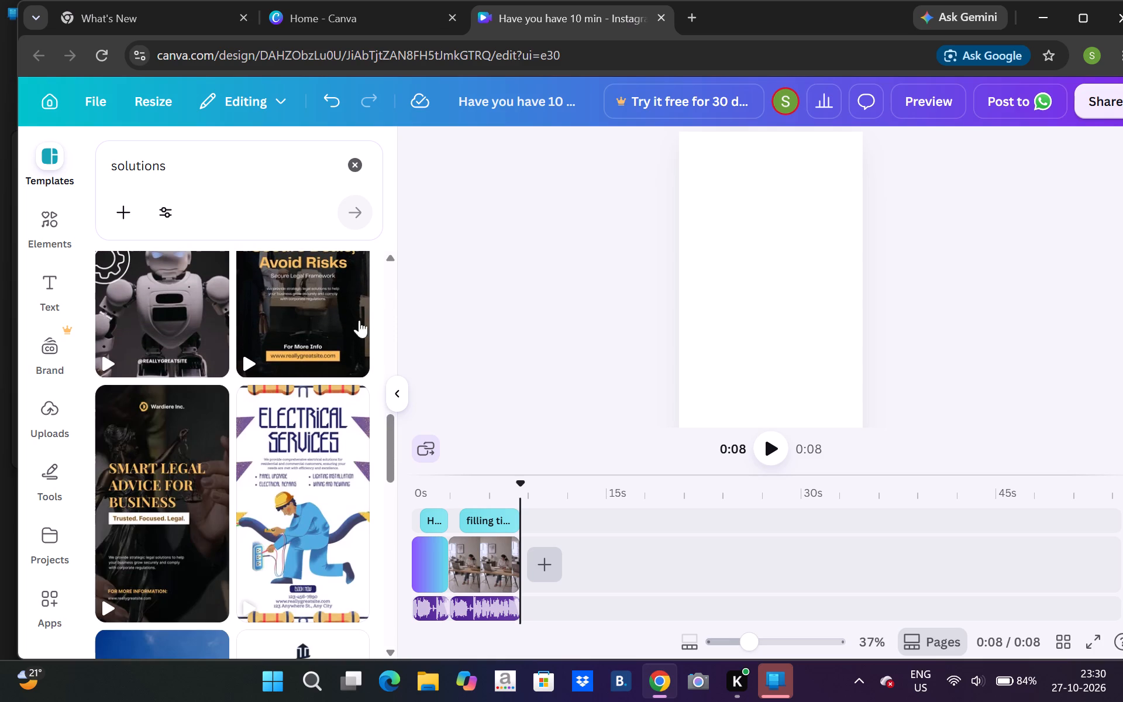
# Replace the template search with "problem and solution" and browse the results.
pyautogui.click(358, 170)
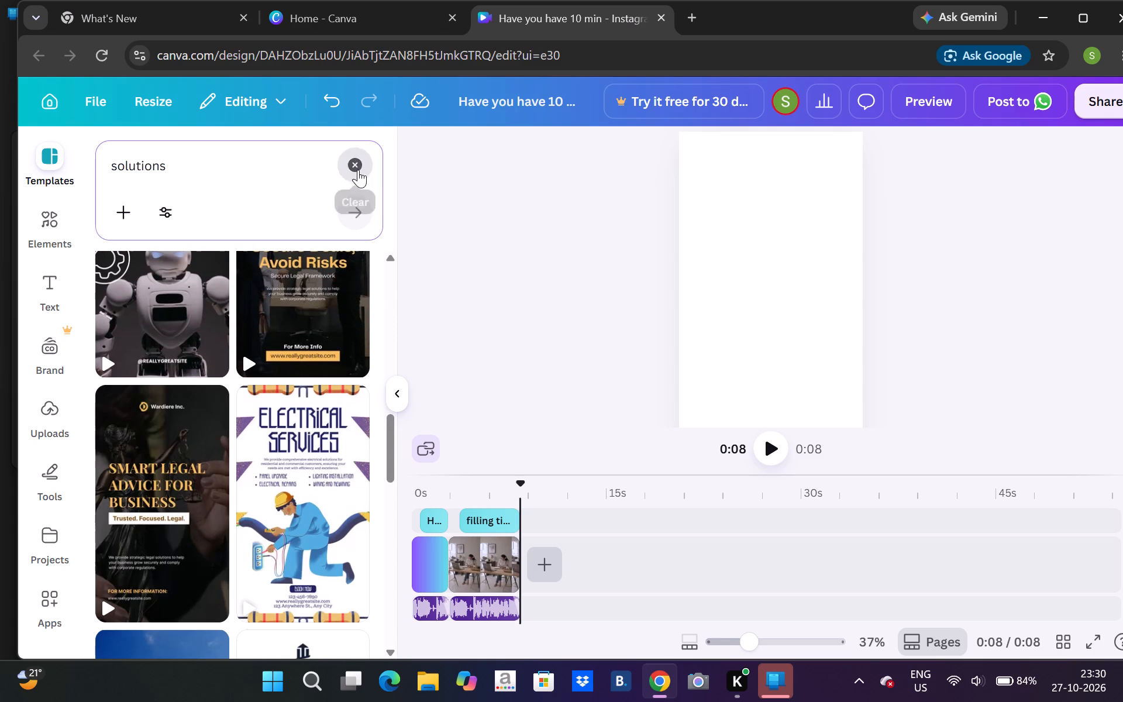
pyautogui.write('you')
pyautogui.press('BackSpace')
pyautogui.press('BackSpace')
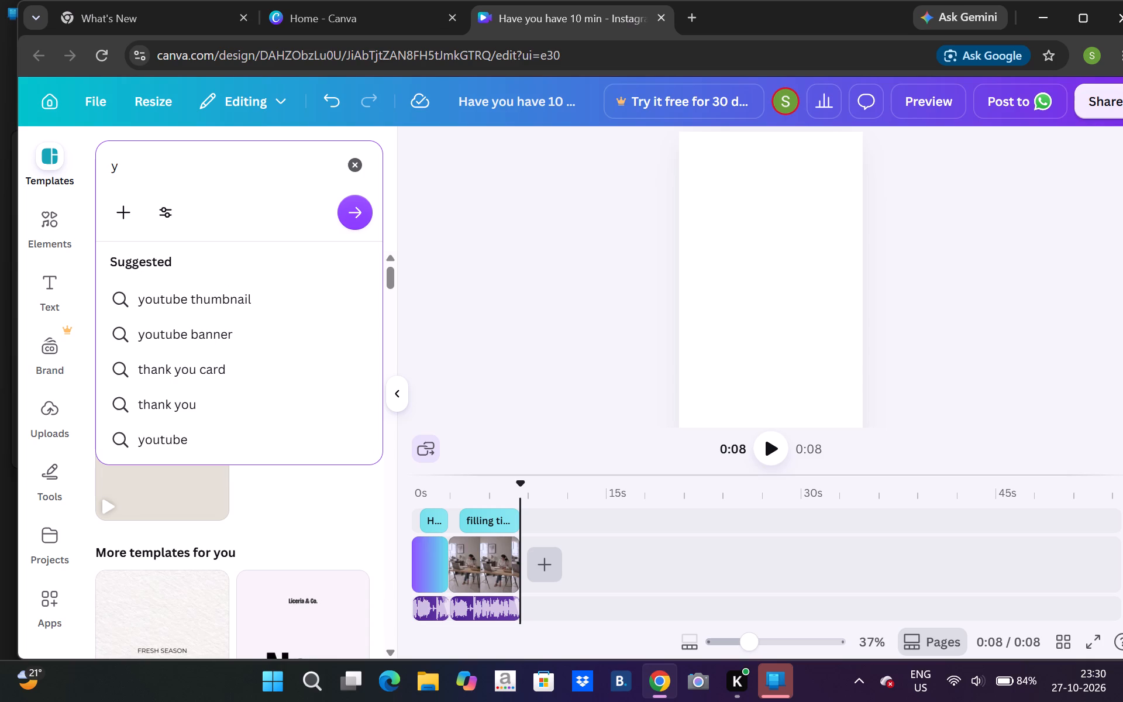
pyautogui.press('BackSpace')
pyautogui.write('proble')
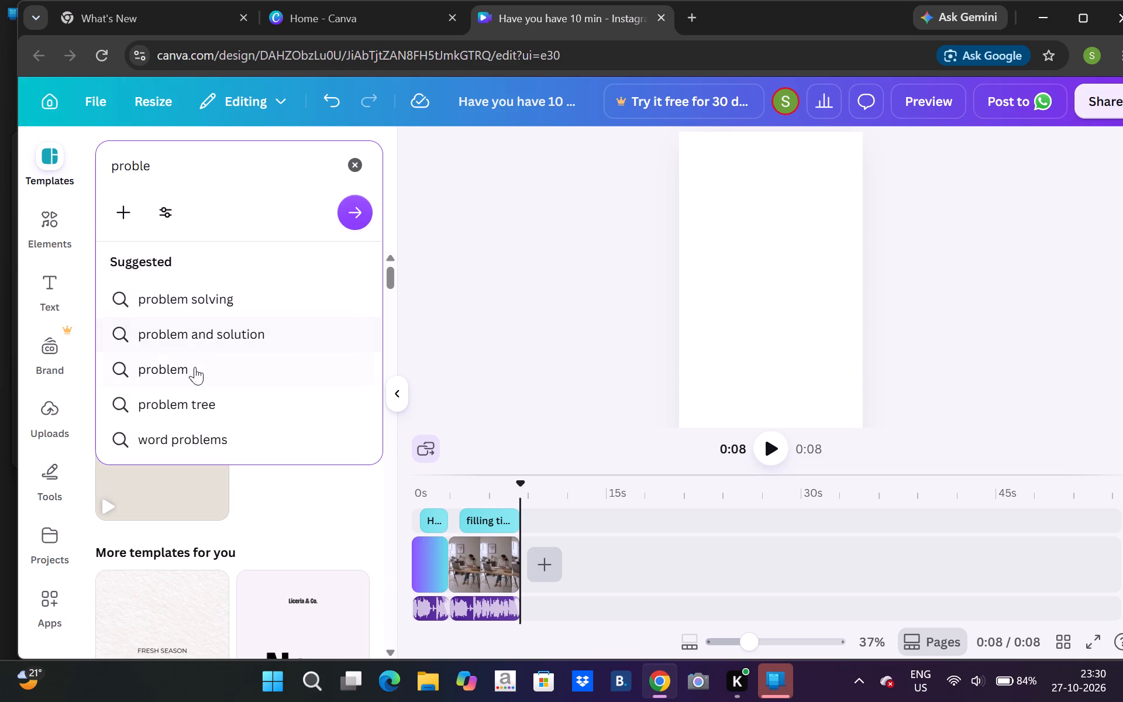
# Search the templates for "problem and solution" and examine the results for a design suited to the reel's next scene.
pyautogui.click(219, 342)
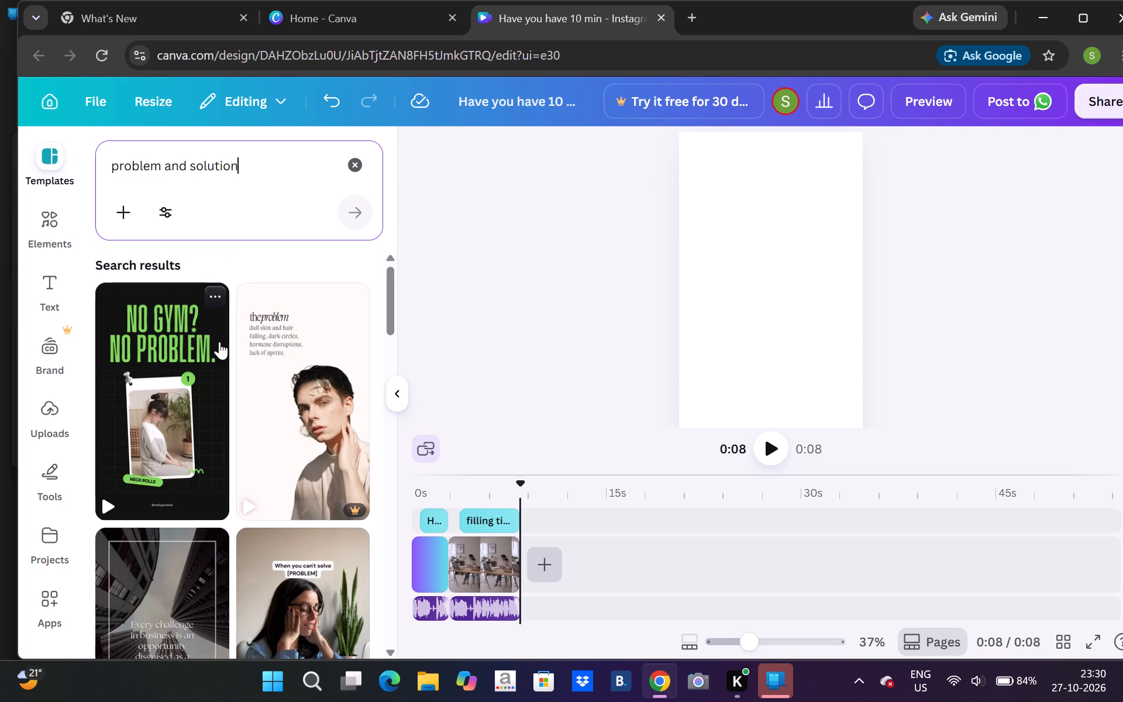
pyautogui.press('Down')
pyautogui.press('Down')
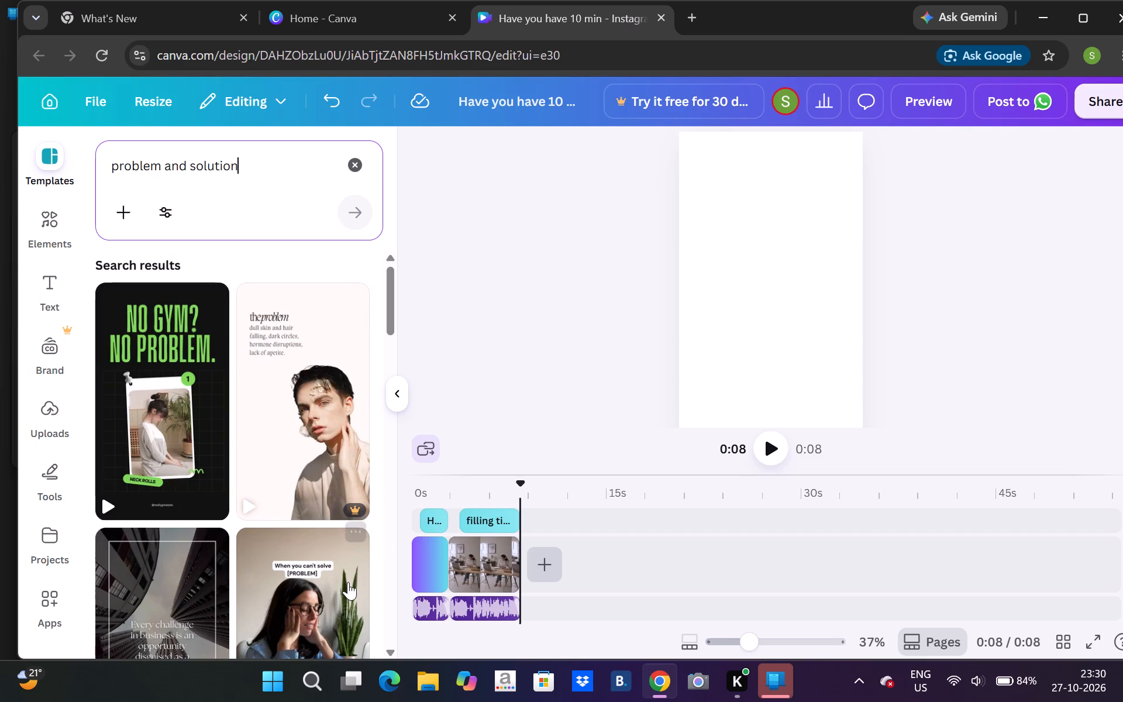
pyautogui.click(383, 649)
pyautogui.tripleClick(384, 649)
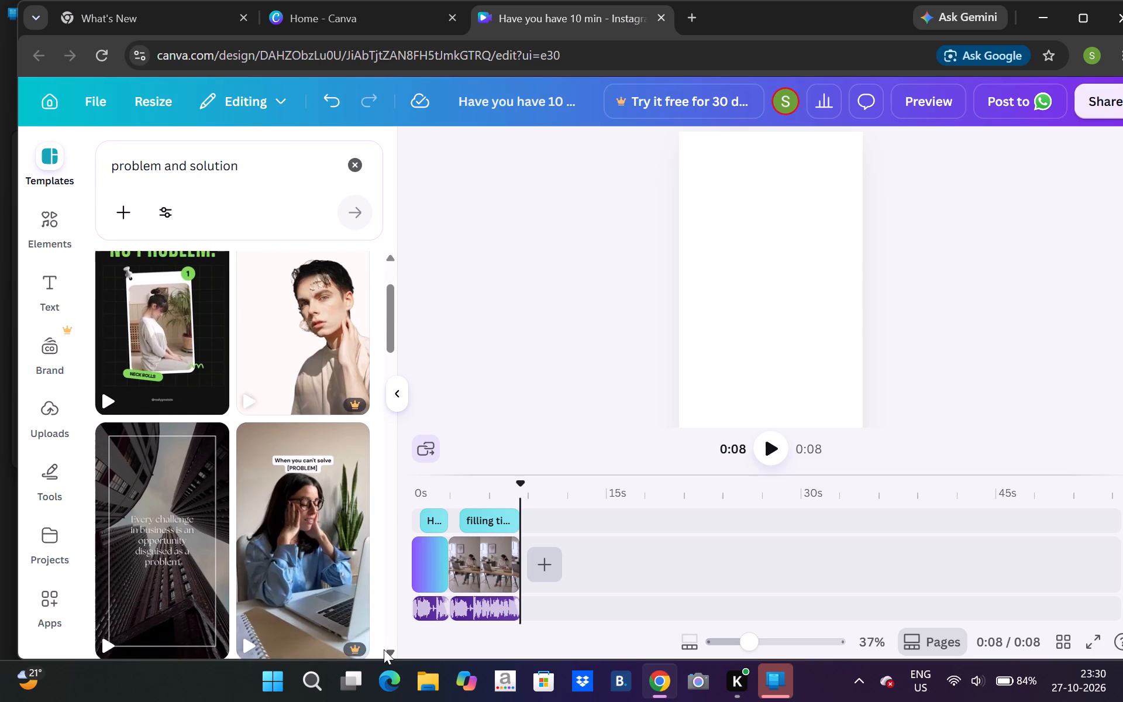
pyautogui.tripleClick(384, 649)
pyautogui.click(384, 649)
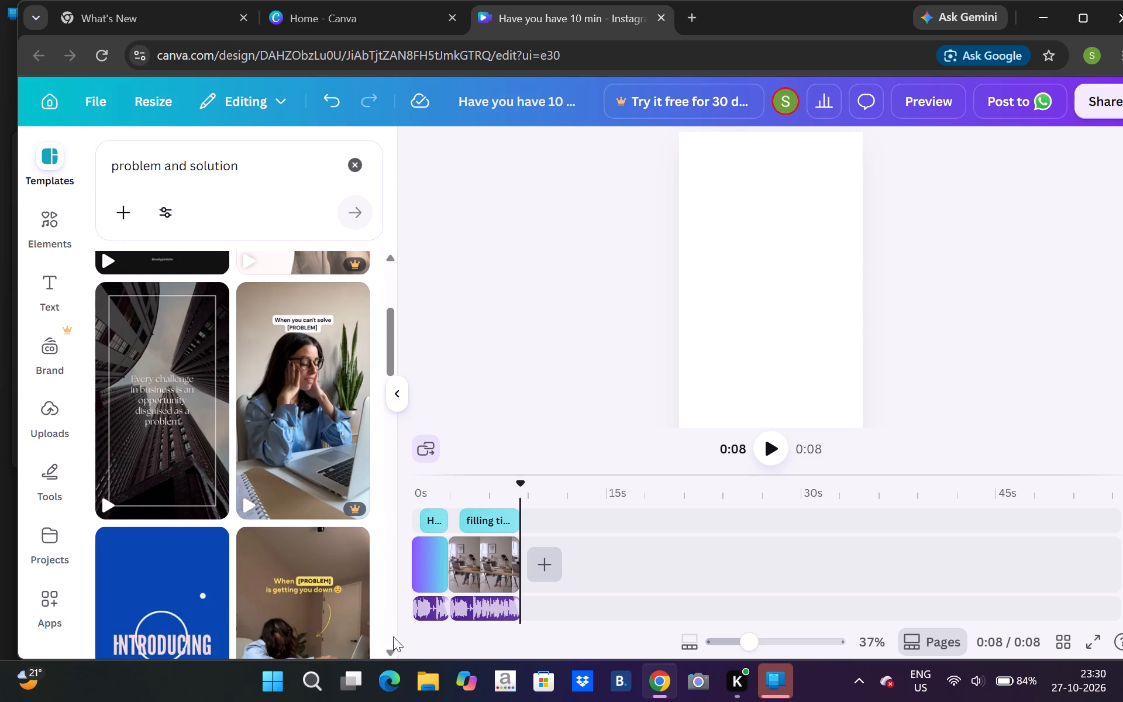
pyautogui.doubleClick(391, 656)
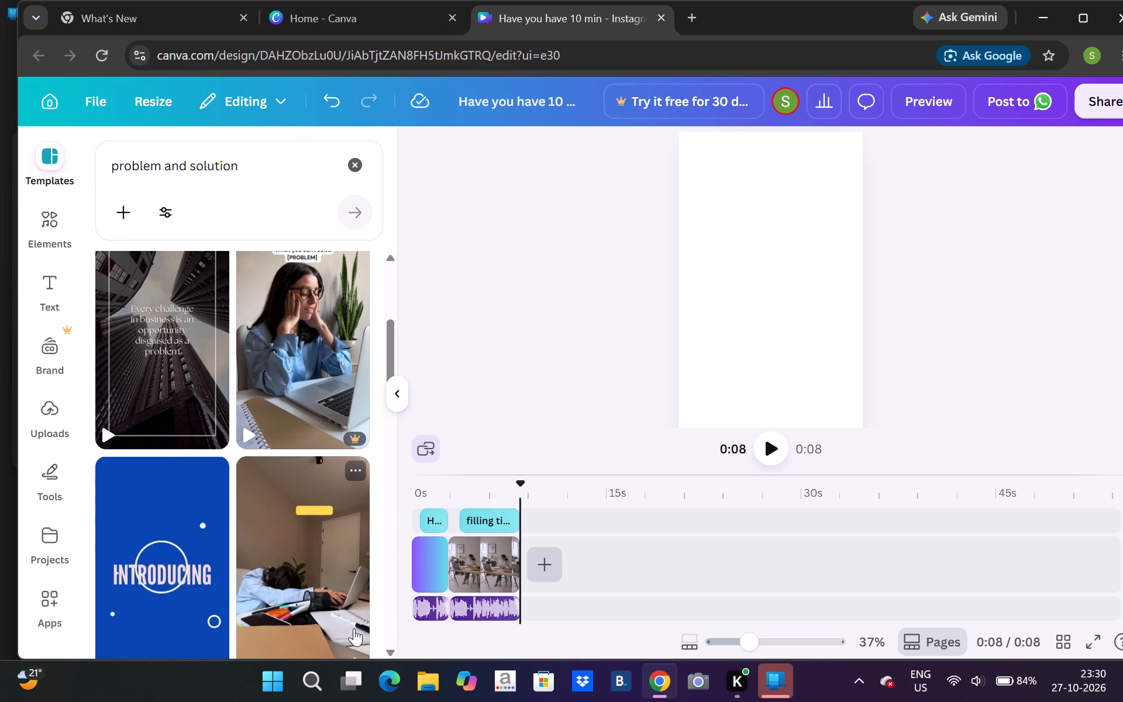
pyautogui.tripleClick(387, 643)
pyautogui.doubleClick(387, 643)
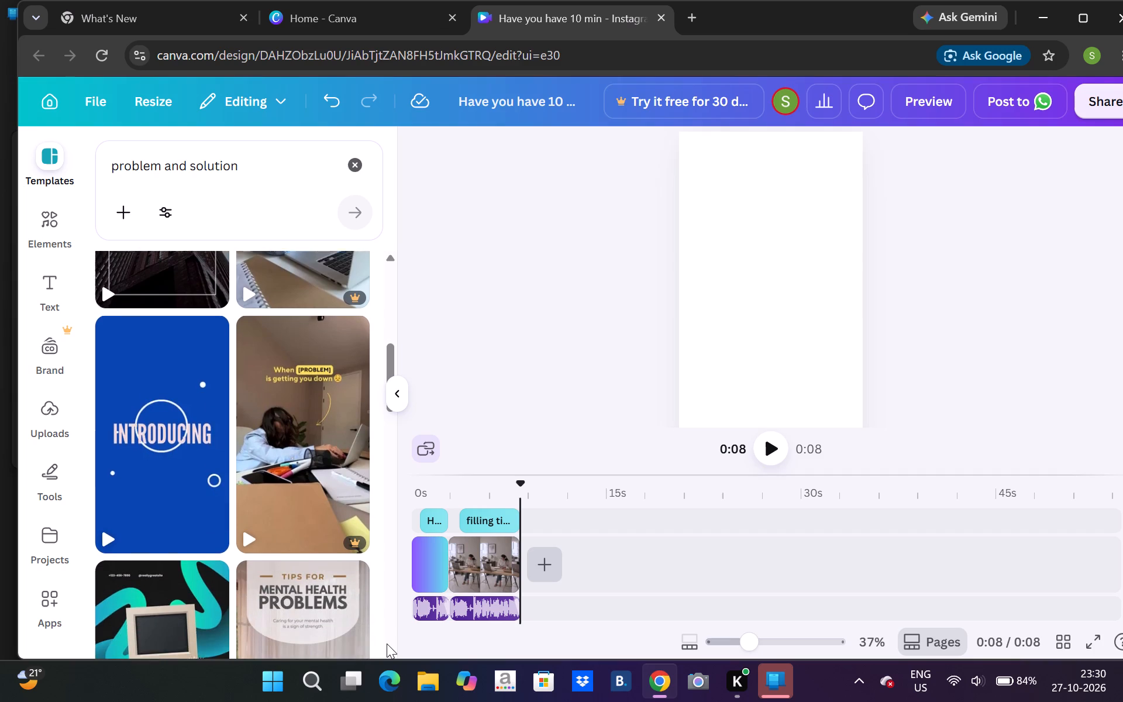
pyautogui.tripleClick(387, 643)
pyautogui.tripleClick(387, 643)
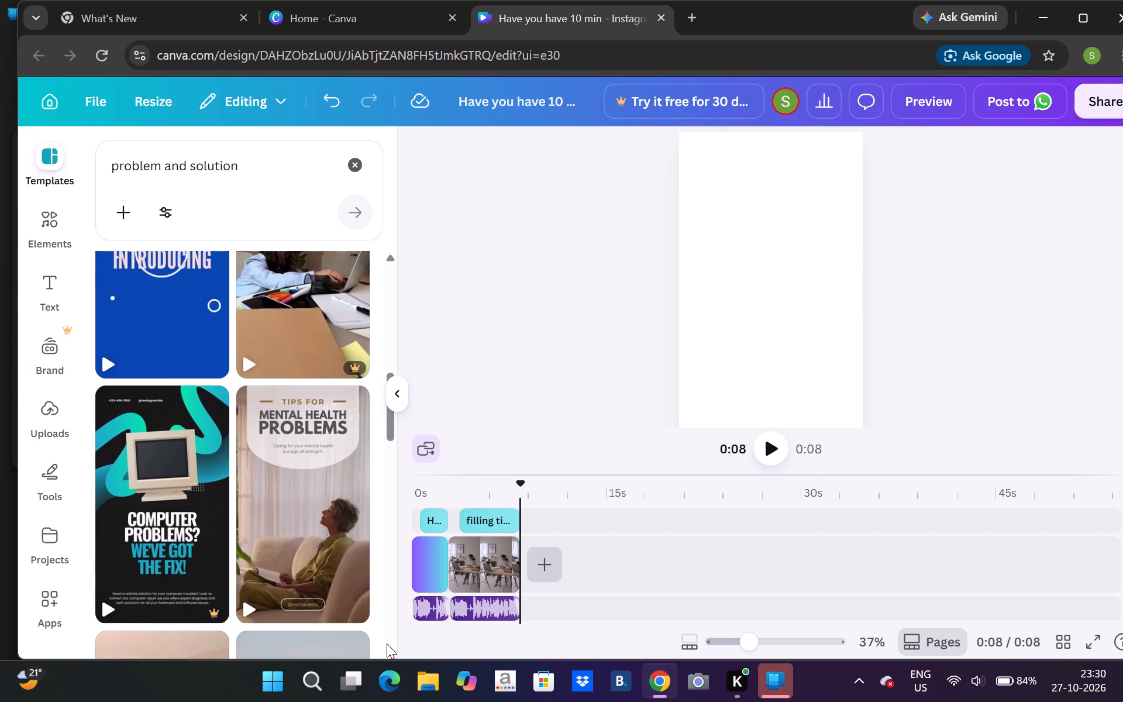
pyautogui.click(387, 643)
pyautogui.tripleClick(387, 643)
pyautogui.click(387, 643)
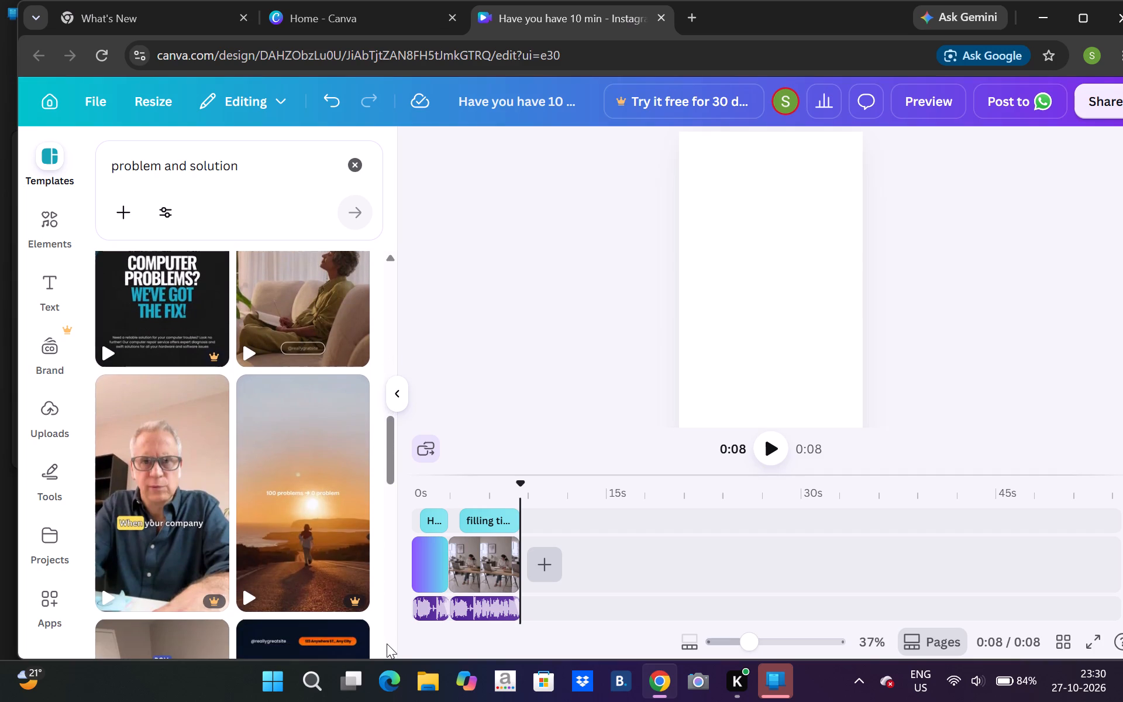
pyautogui.doubleClick(386, 643)
pyautogui.doubleClick(386, 643)
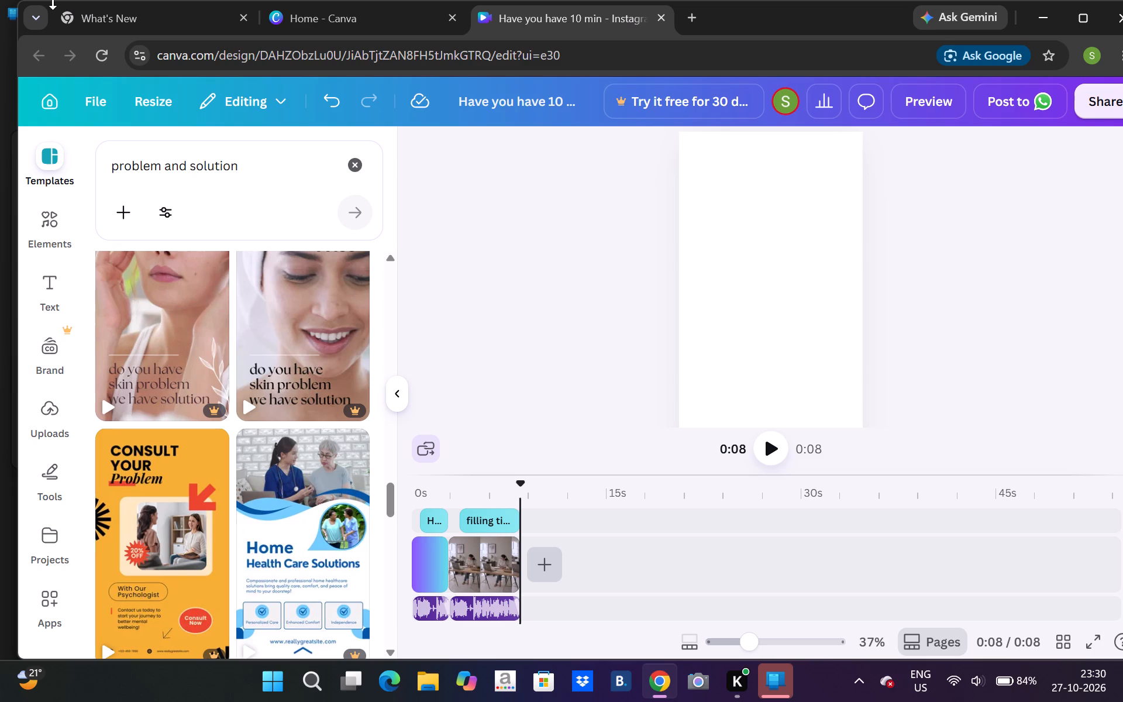
# Clear the template search and add the mountain page of the "Modern Motivational quote Instagram Reel" template after the desk video.
pyautogui.click(52, 167)
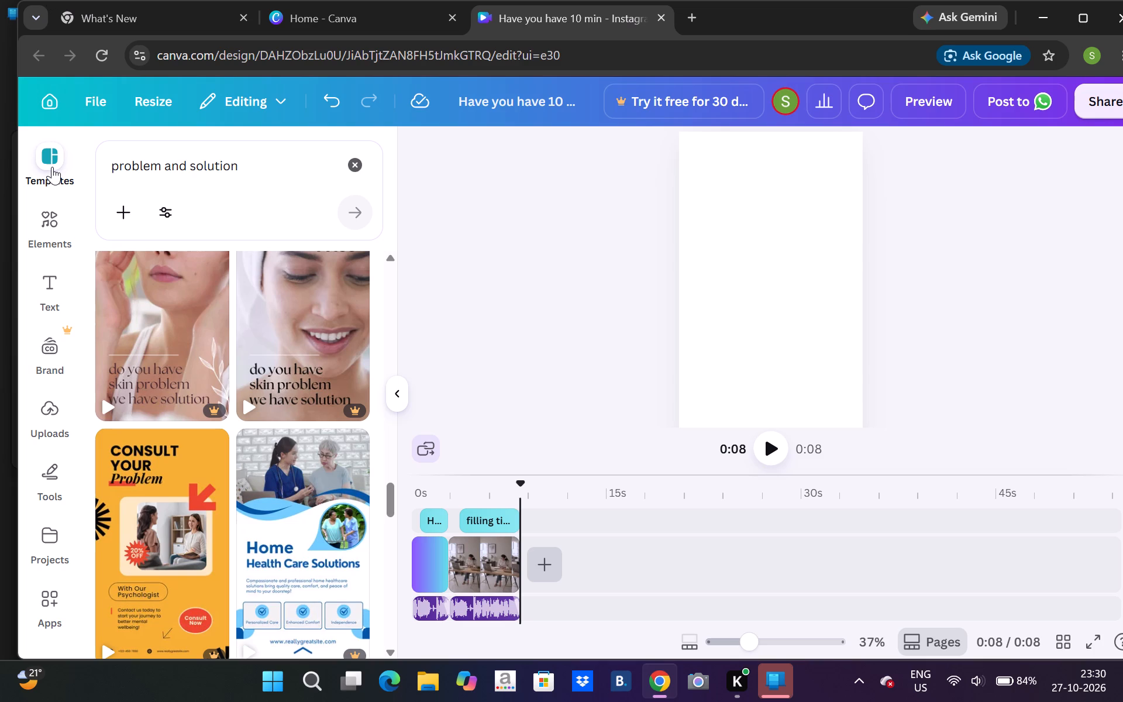
pyautogui.click(52, 167)
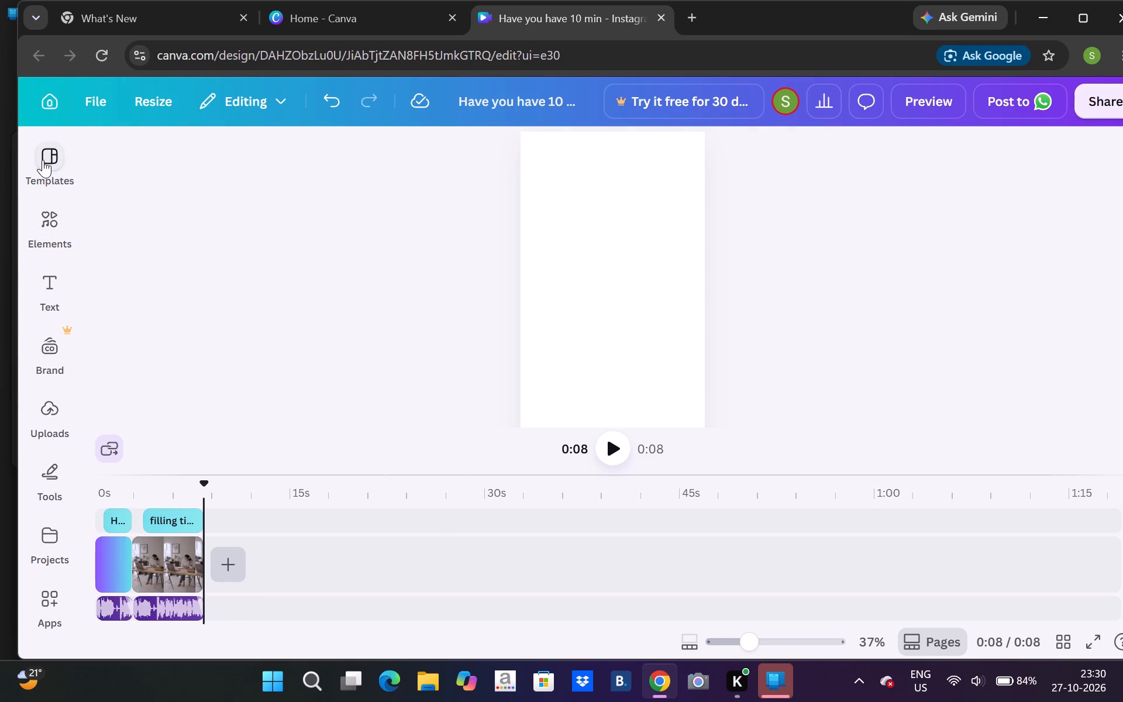
pyautogui.click(43, 160)
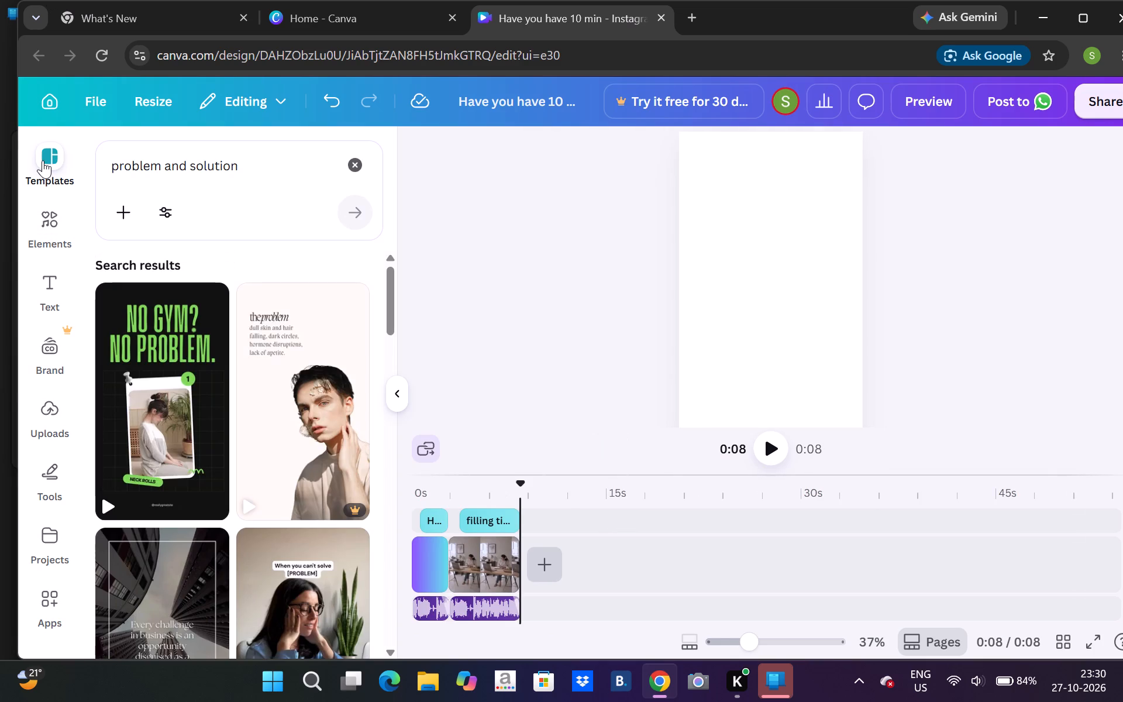
pyautogui.click(352, 173)
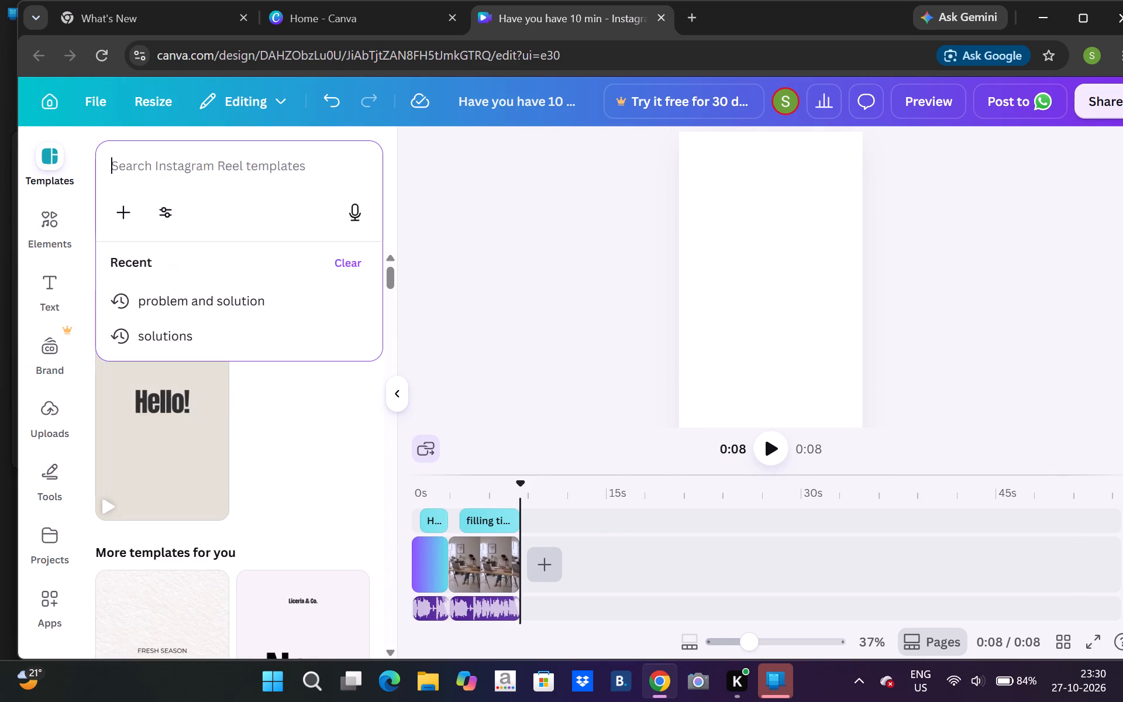
pyautogui.moveTo(301, 453); pyautogui.dragTo(376, 683)
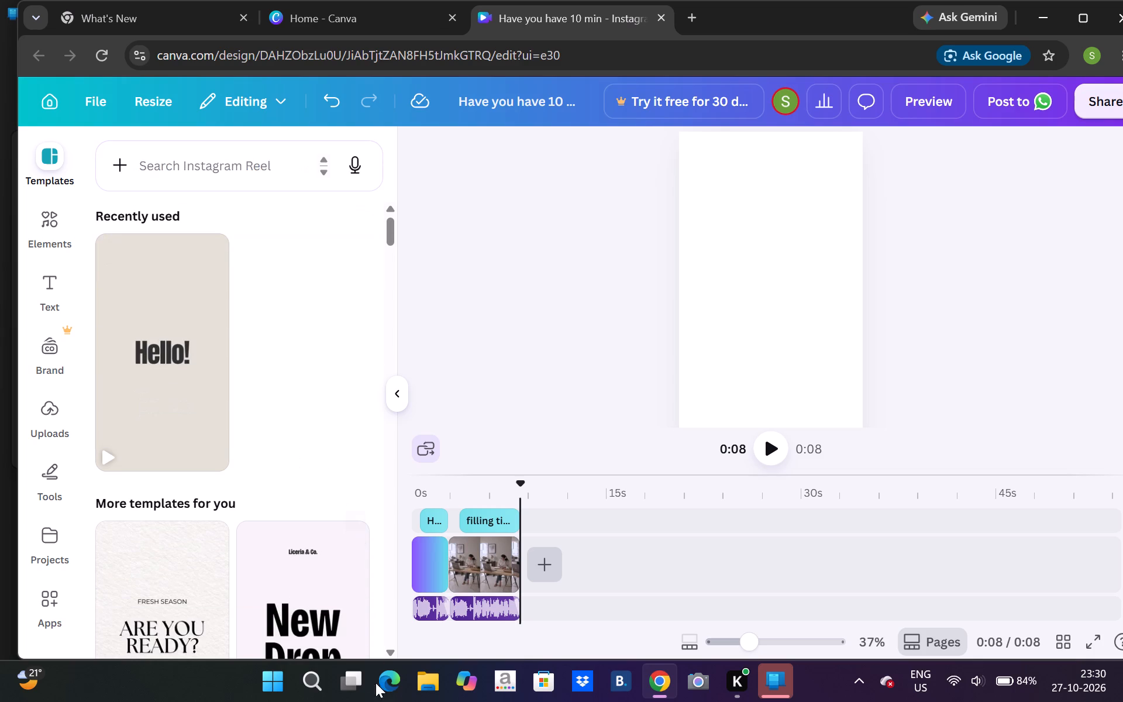
# Add the blue "Energy" mountain page of the "Modern Motivational quote Instagram Reel" template after the desk video and preview it.
pyautogui.moveTo(376, 683); pyautogui.dragTo(390, 648)
pyautogui.tripleClick(390, 648)
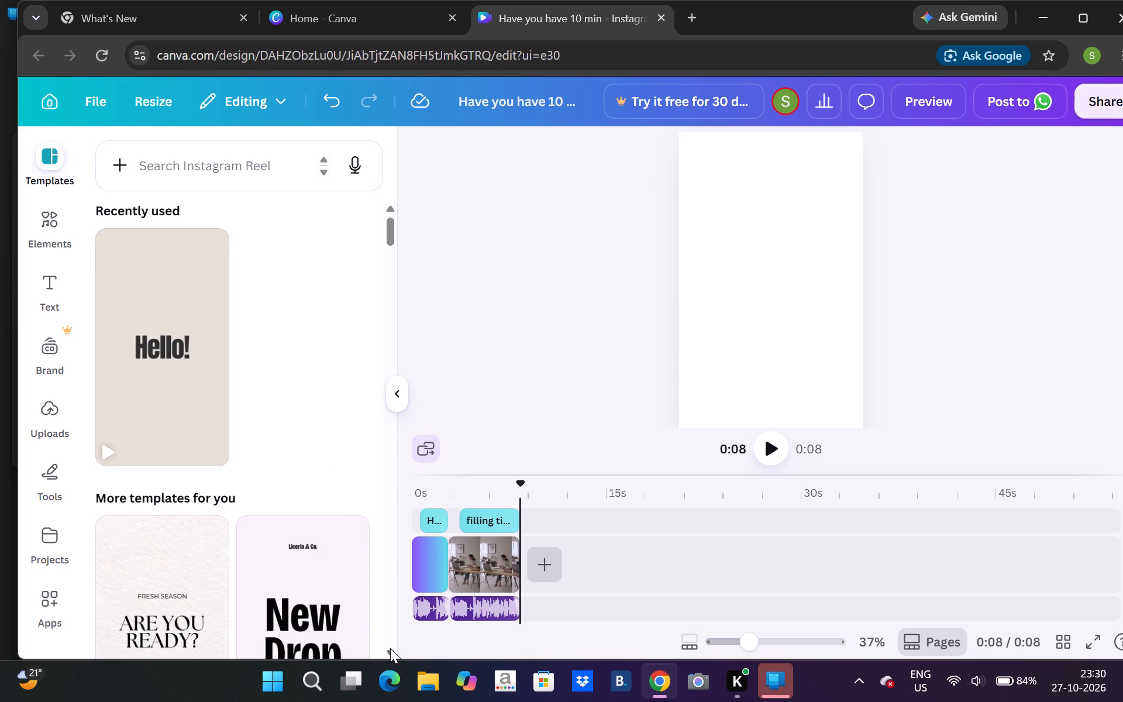
pyautogui.click(390, 648)
pyautogui.moveTo(390, 648); pyautogui.dragTo(354, 631)
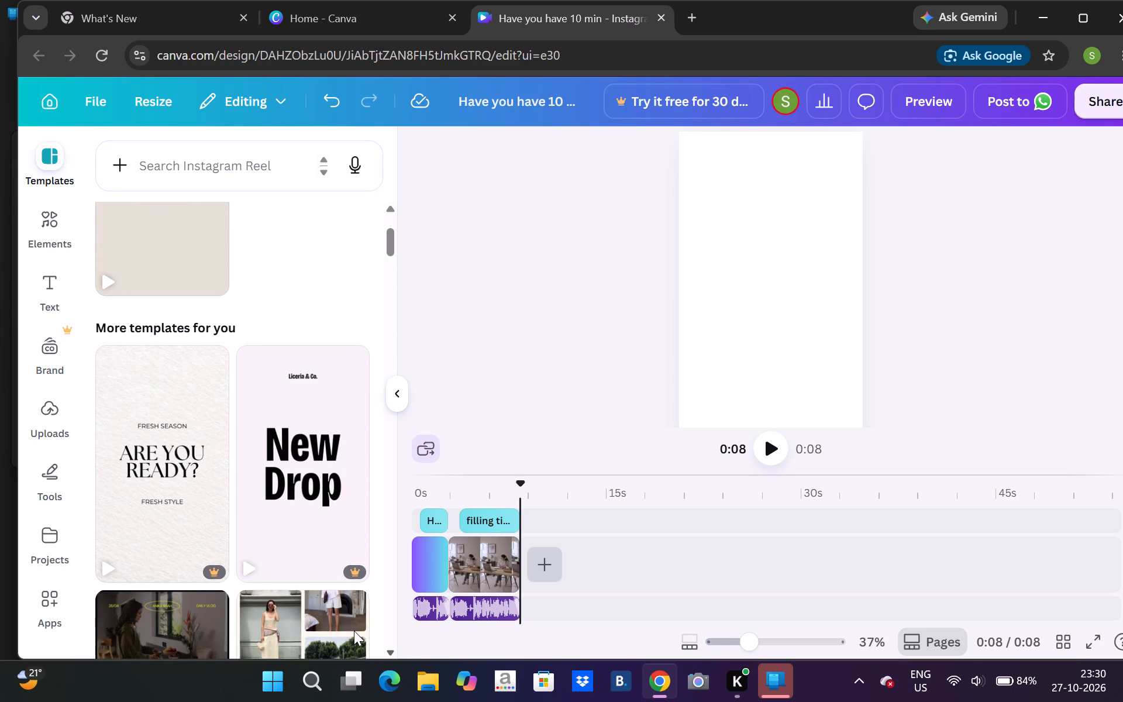
pyautogui.moveTo(354, 631); pyautogui.dragTo(381, 623)
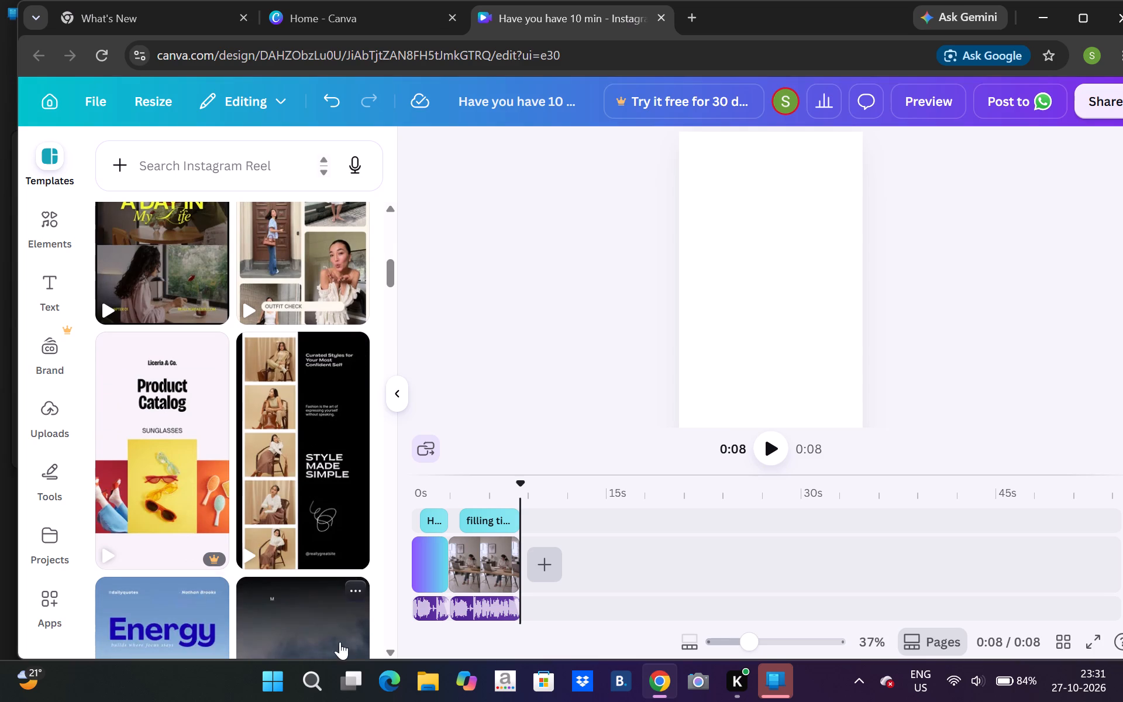
pyautogui.click(177, 608)
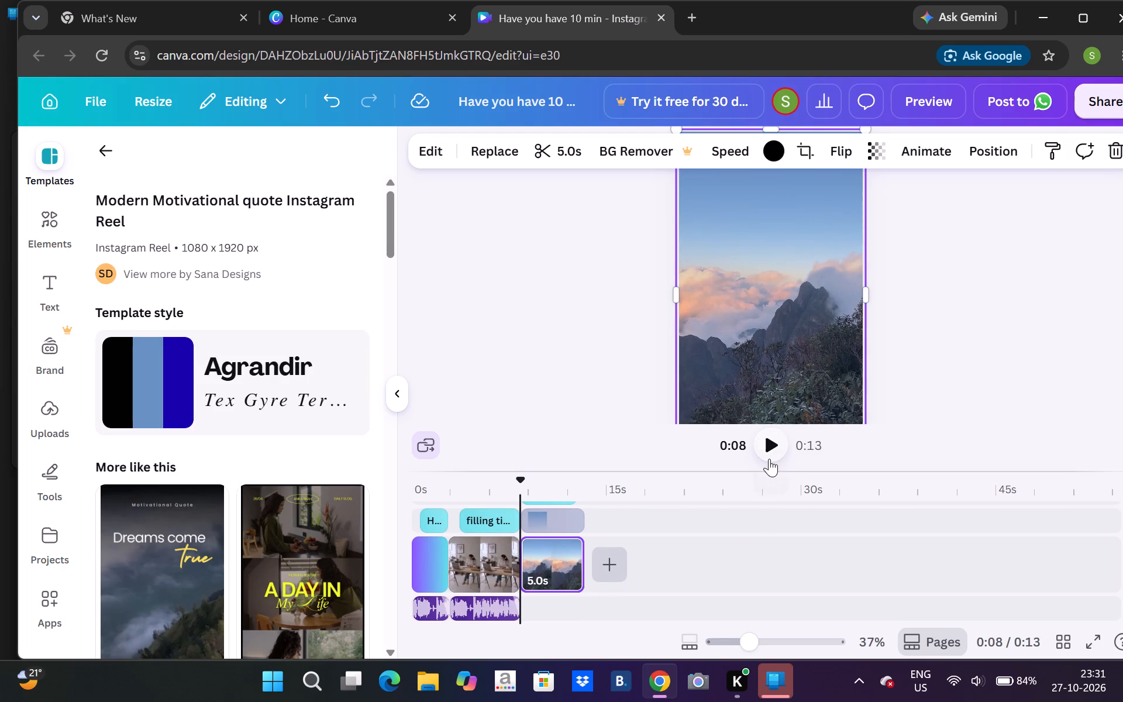
pyautogui.click(769, 454)
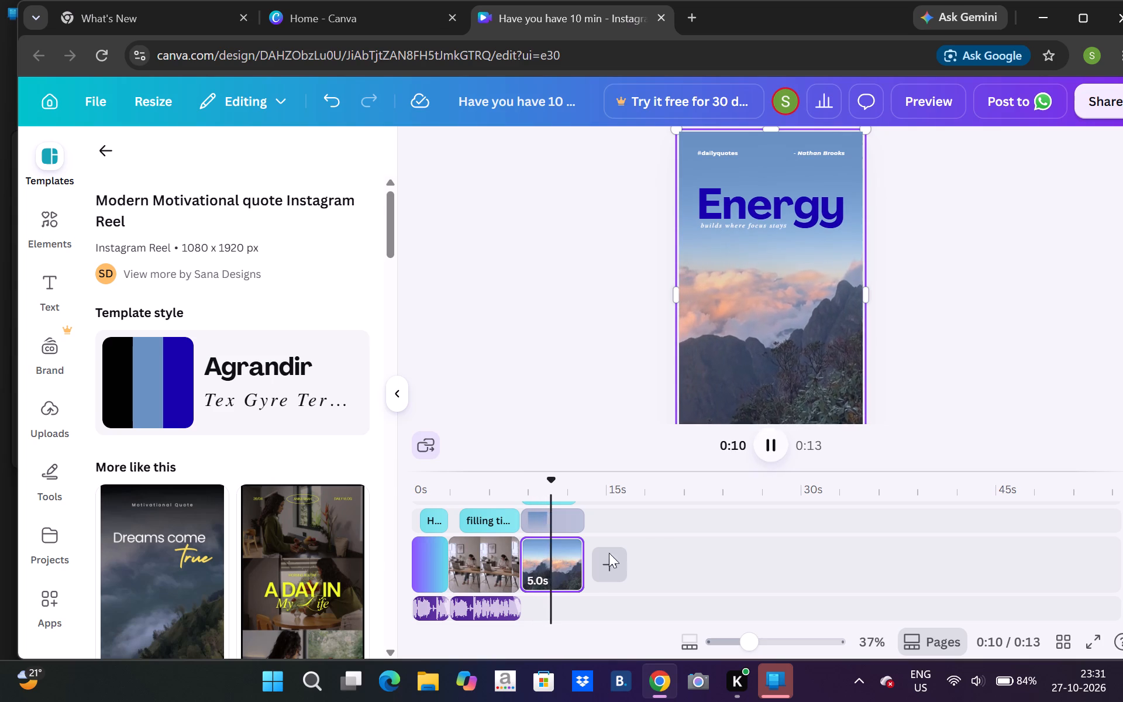
# Extend the second audio clip to the end of the mountain clip and play the reel to check it.
pyautogui.moveTo(513, 611); pyautogui.dragTo(712, 631)
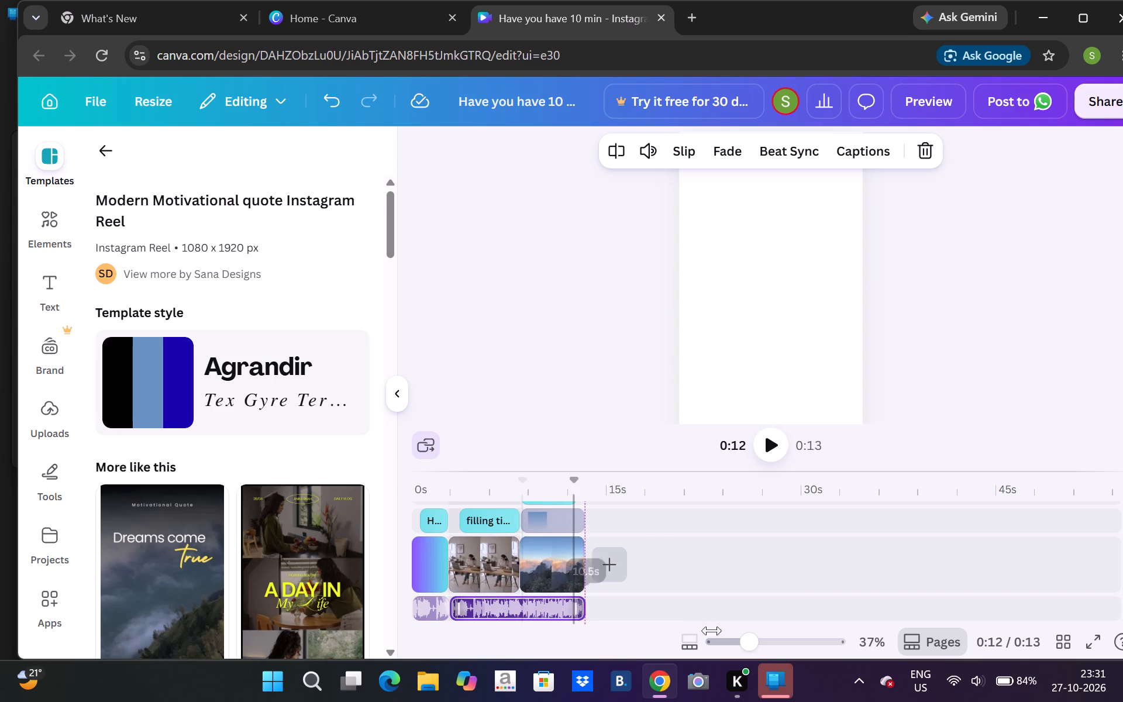
pyautogui.moveTo(712, 631); pyautogui.dragTo(829, 631)
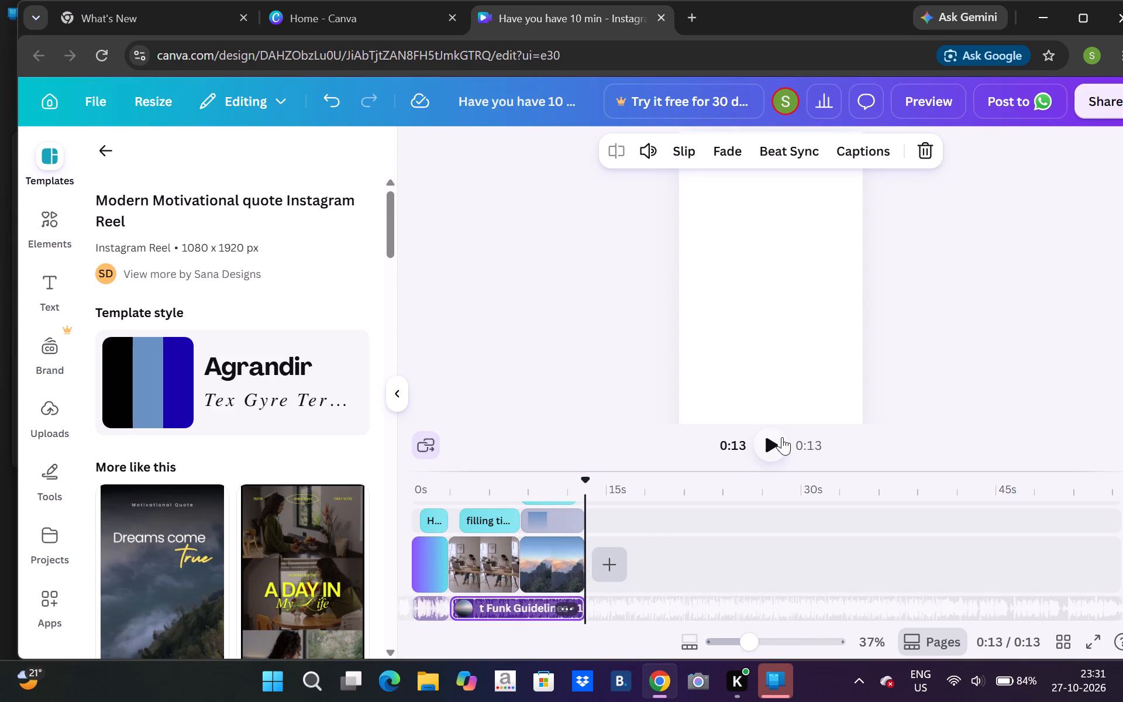
pyautogui.click(770, 445)
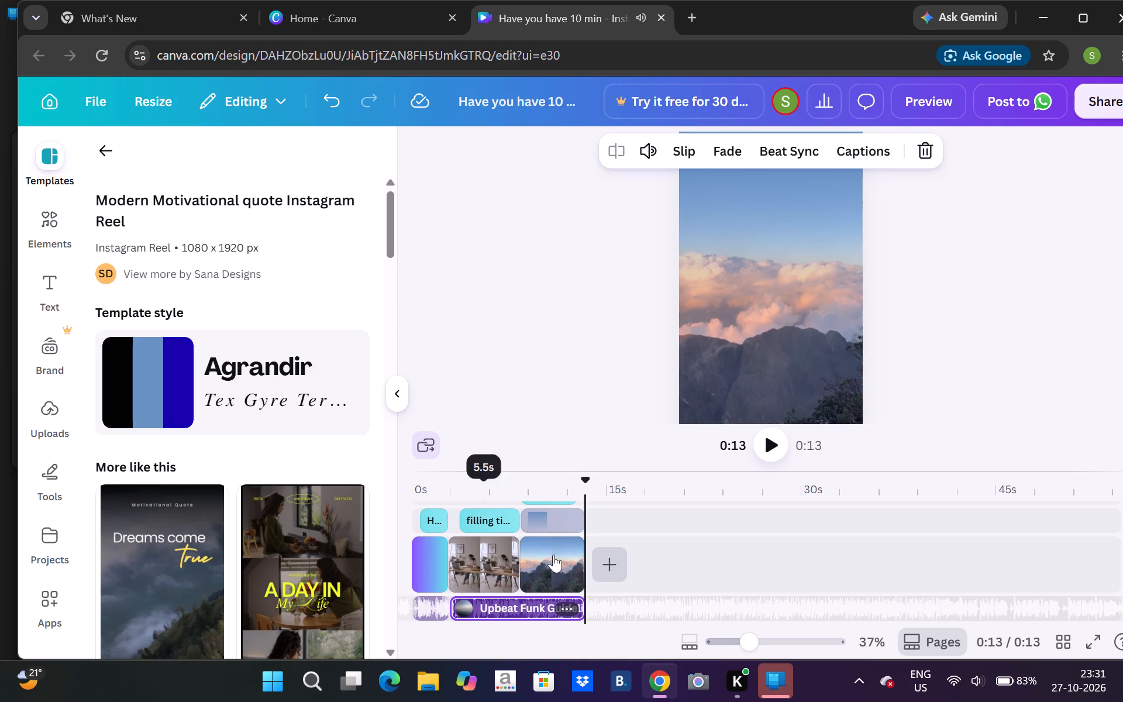
pyautogui.click(372, 640)
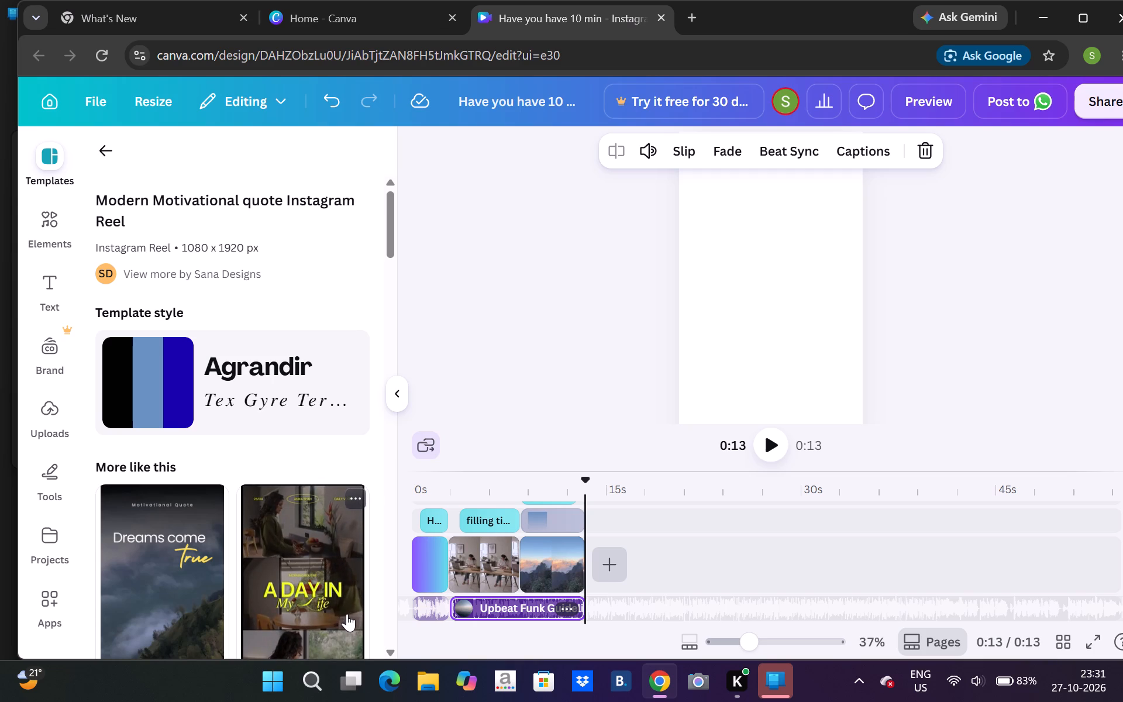
# Add the "A Day in My Life" page of the "Yellow Minimalist Day in My Life Vlog" template after the mountain page.
pyautogui.click(322, 591)
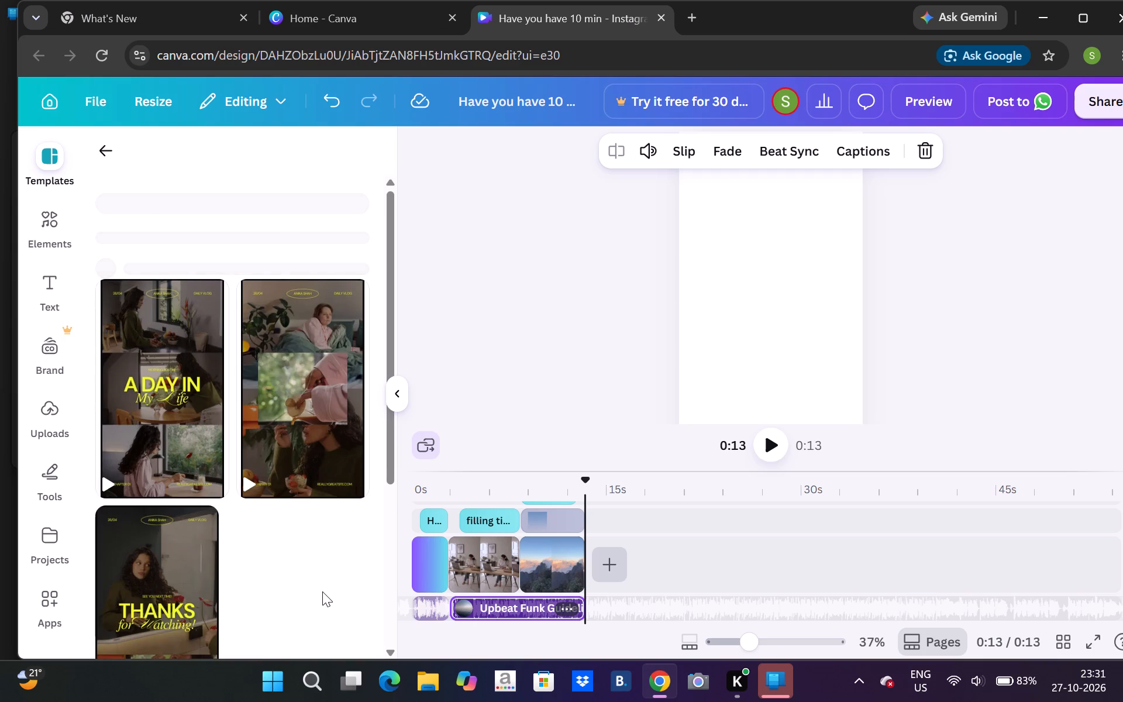
pyautogui.click(173, 535)
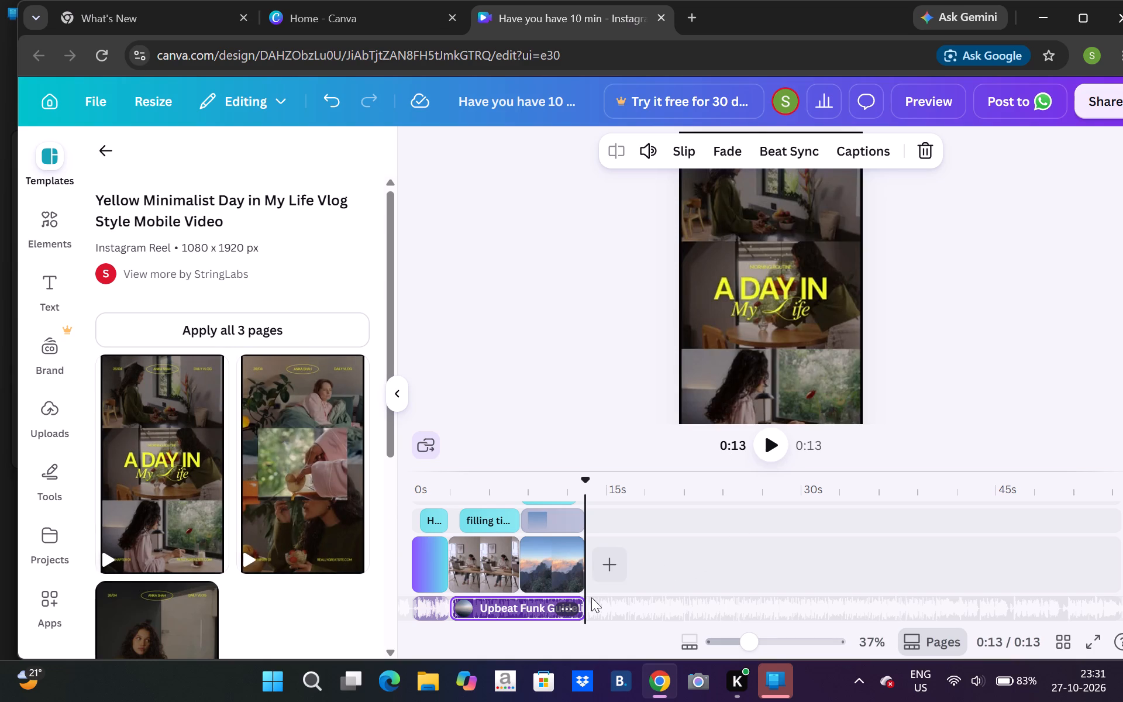
pyautogui.click(764, 436)
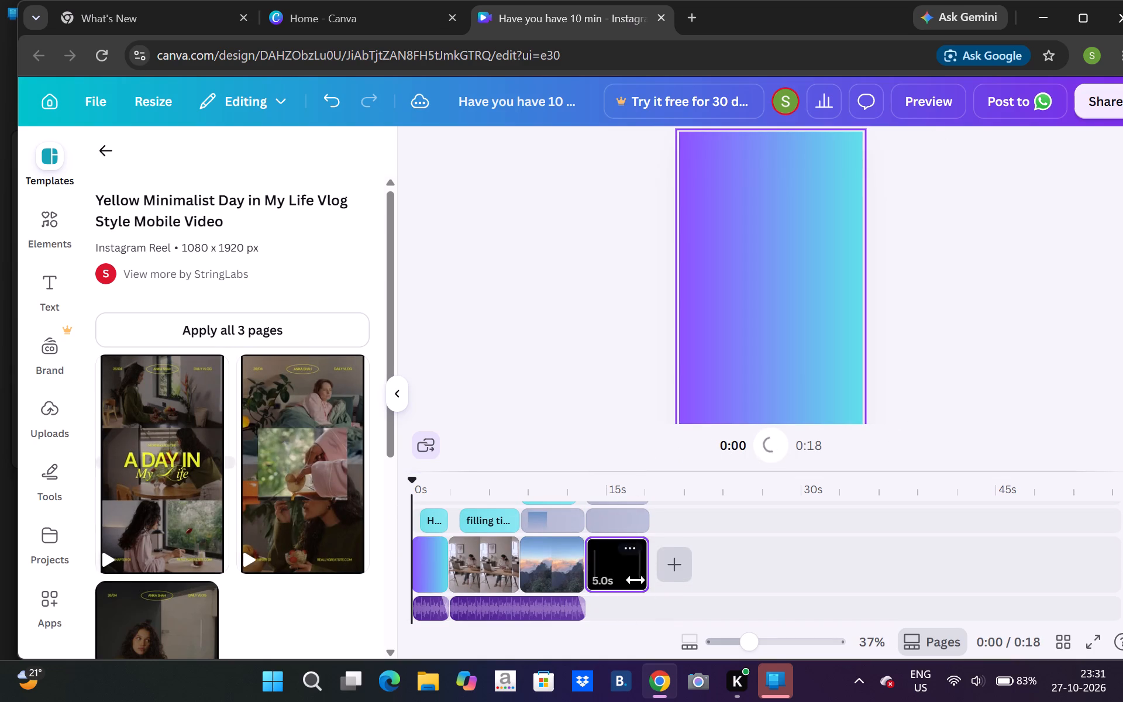
# Extend the "Upbeat Funk Guidelines" audio clip to the end of the new vlog page and play the reel.
pyautogui.click(568, 599)
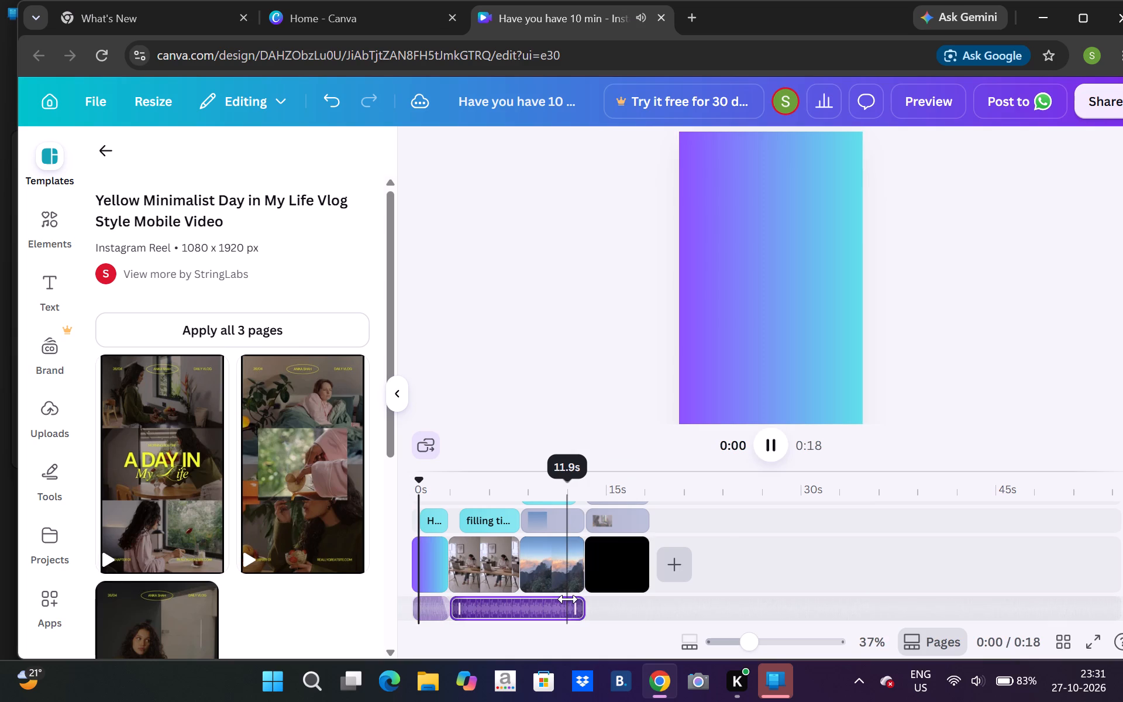
pyautogui.moveTo(568, 599); pyautogui.dragTo(712, 614)
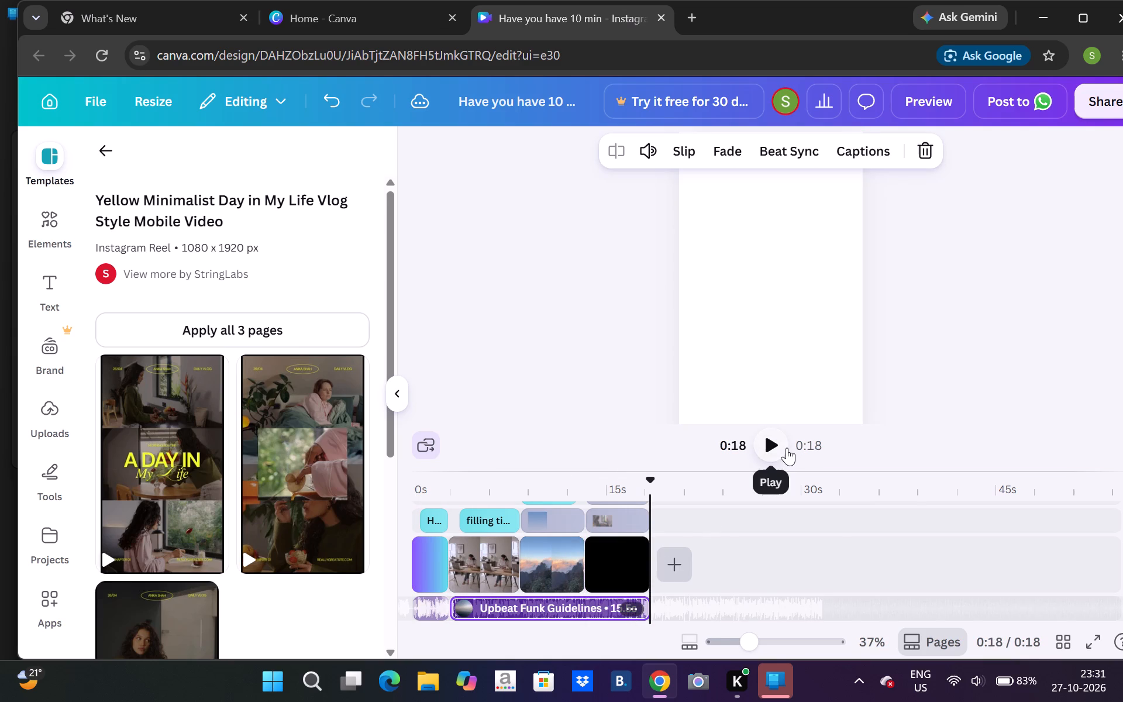
pyautogui.click(781, 439)
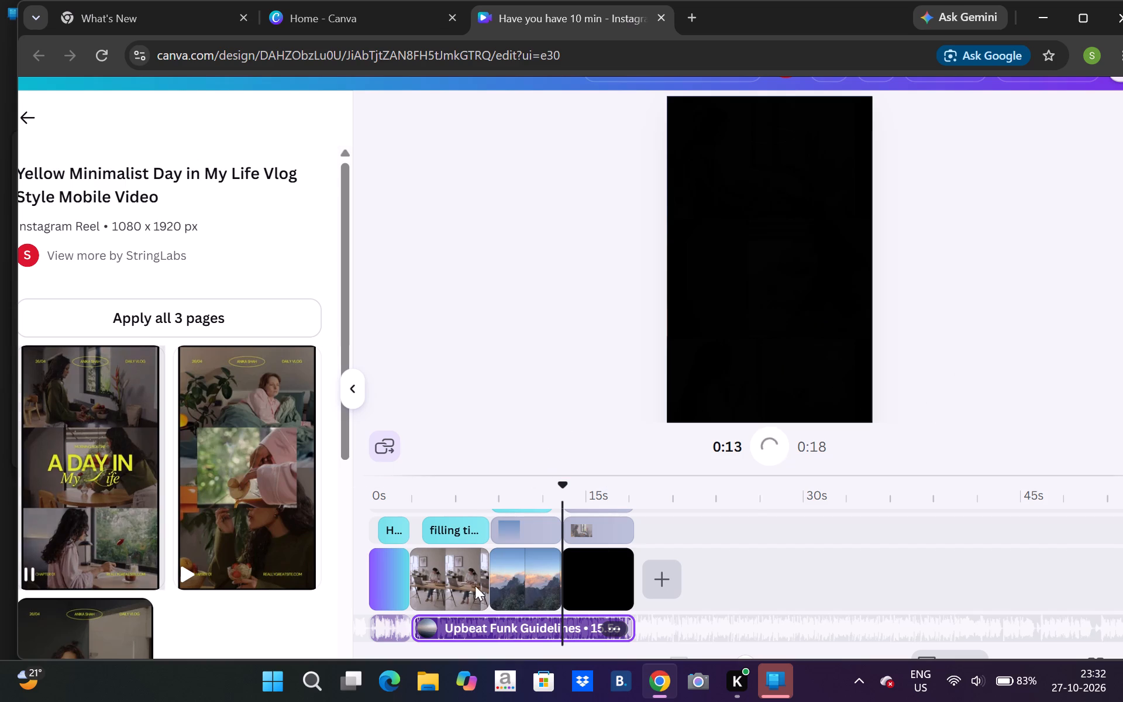
# Browse the templates related to the vlog design and return to the main template list.
pyautogui.doubleClick(342, 493)
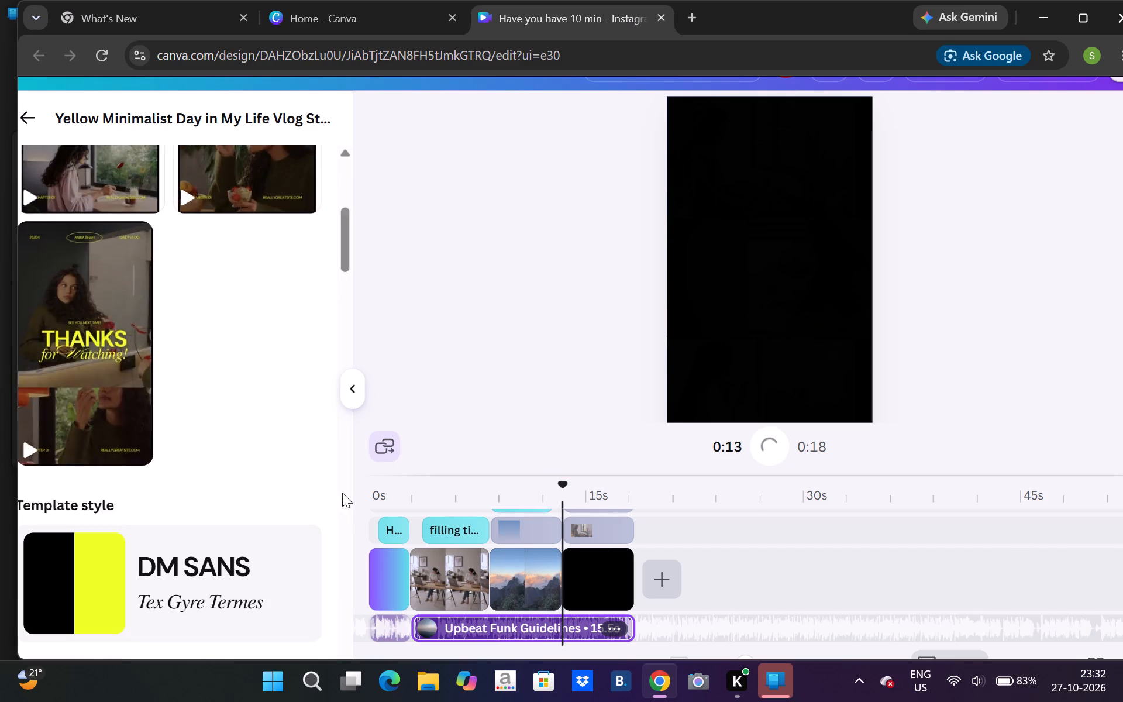
pyautogui.click(32, 118)
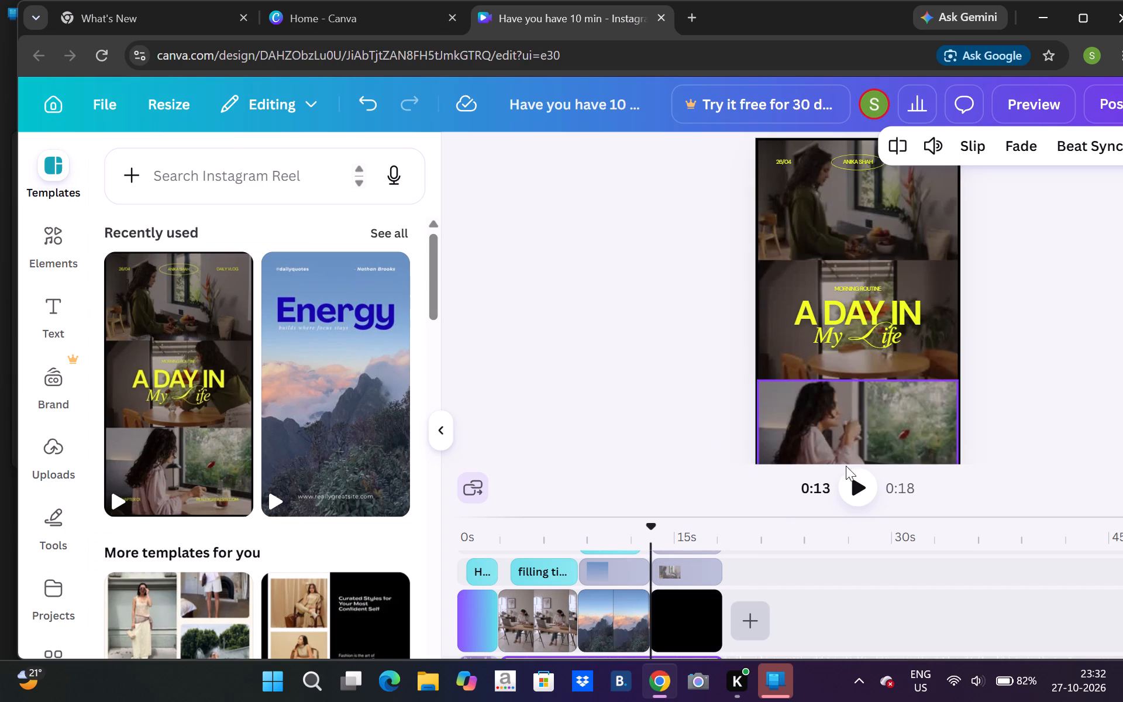
# Play the vlog page and replace its "A DAY IN" heading with "wake up".
pyautogui.click(859, 484)
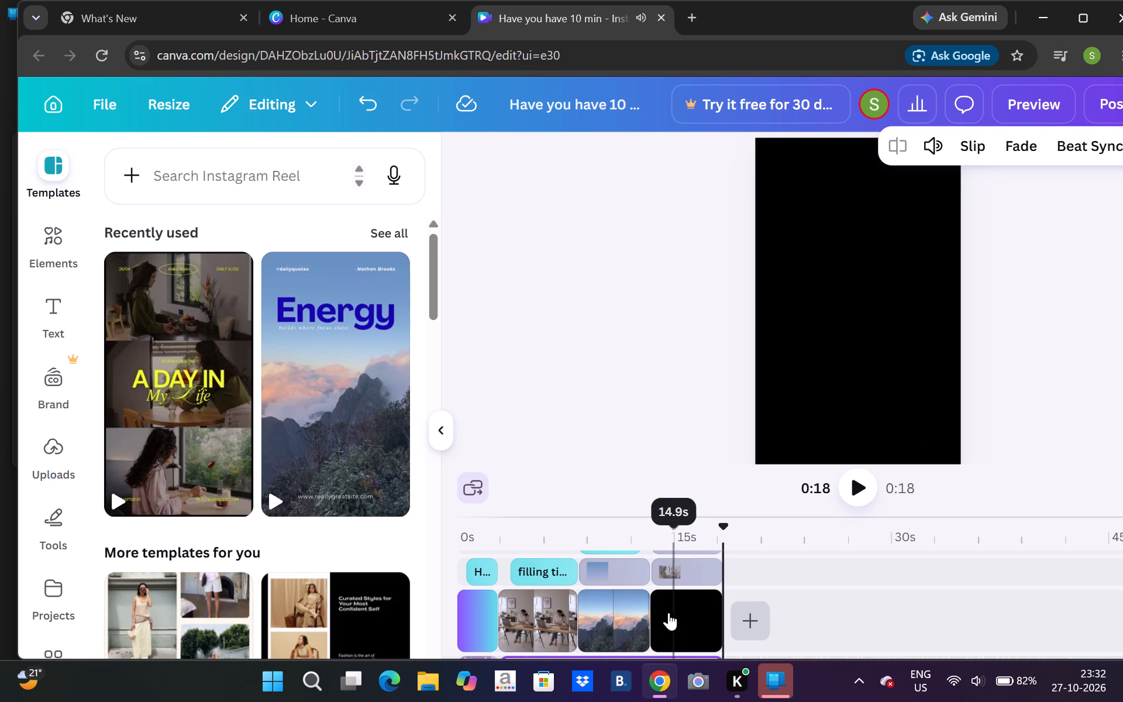
# Play the vlog page from its start and pause once the full "A DAY IN" heading is shown.
pyautogui.click(652, 543)
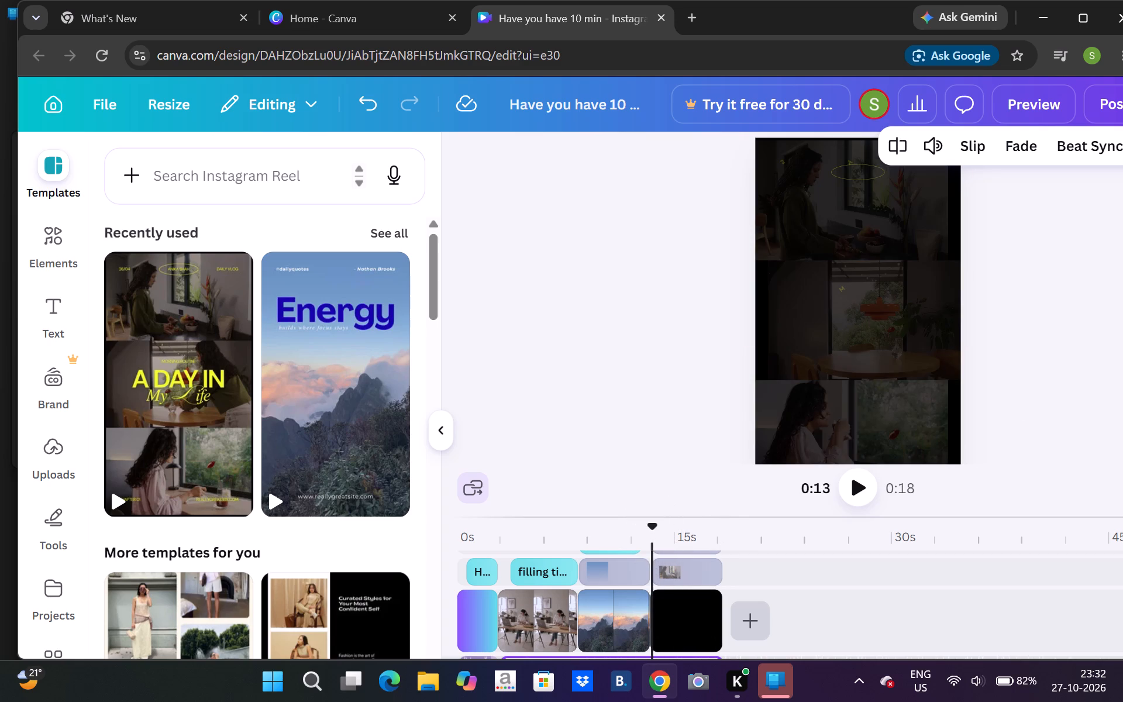
pyautogui.click(862, 484)
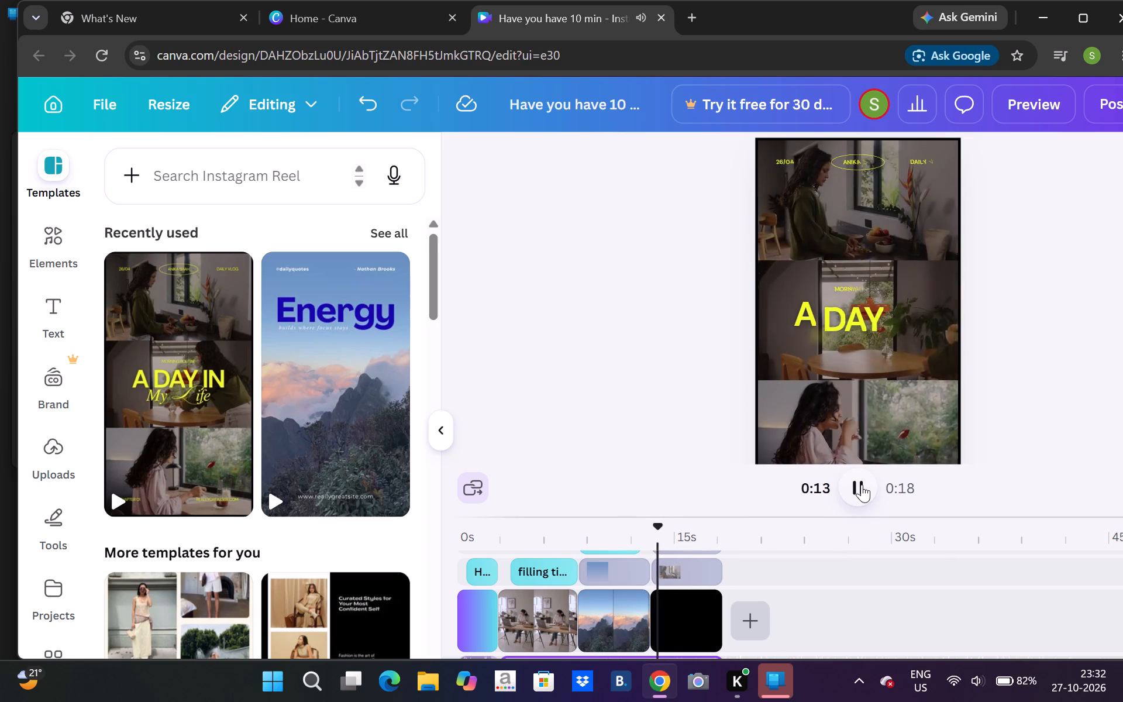
pyautogui.click(850, 311)
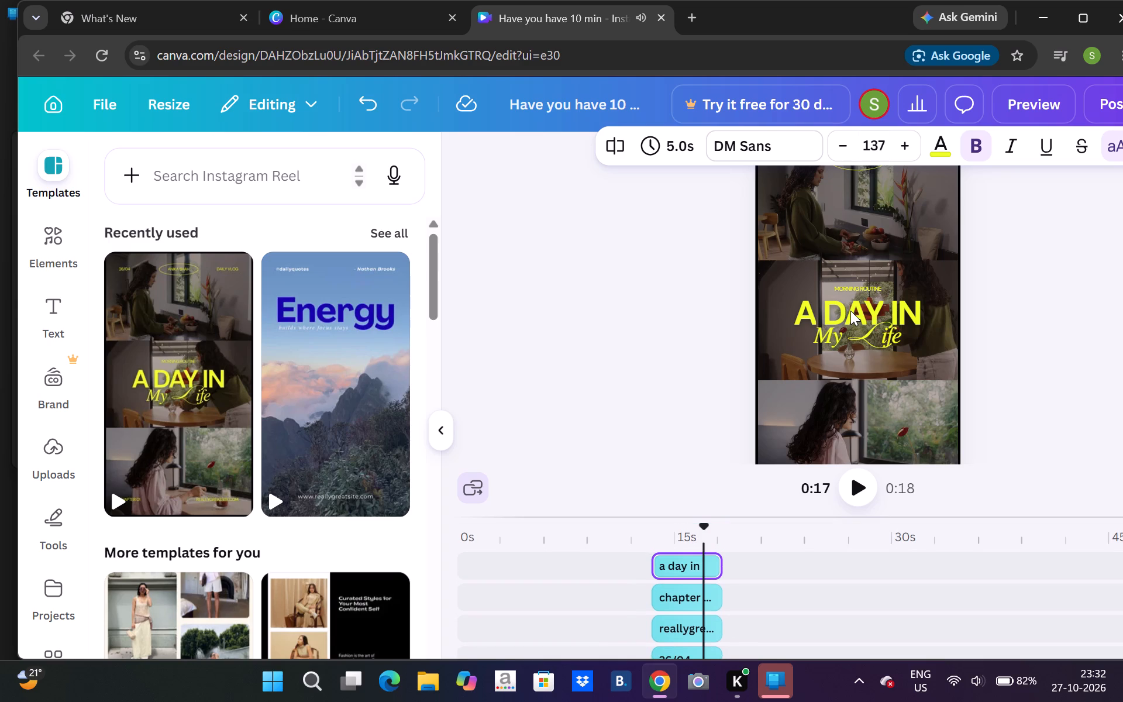
pyautogui.click(1043, 268)
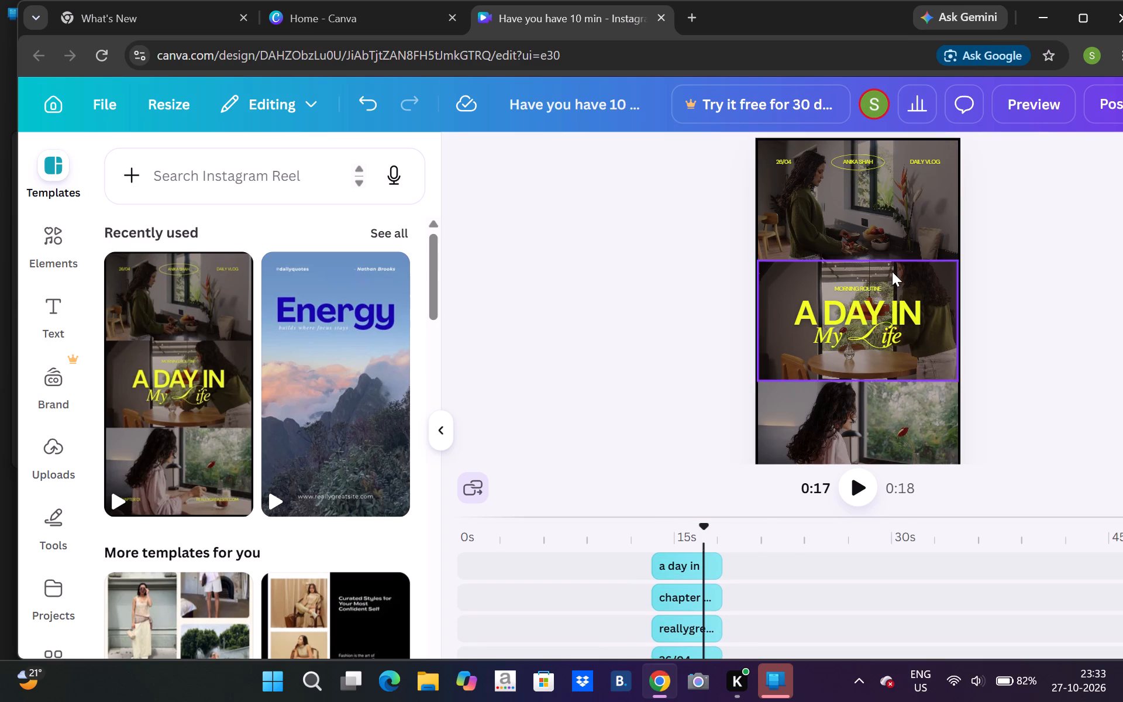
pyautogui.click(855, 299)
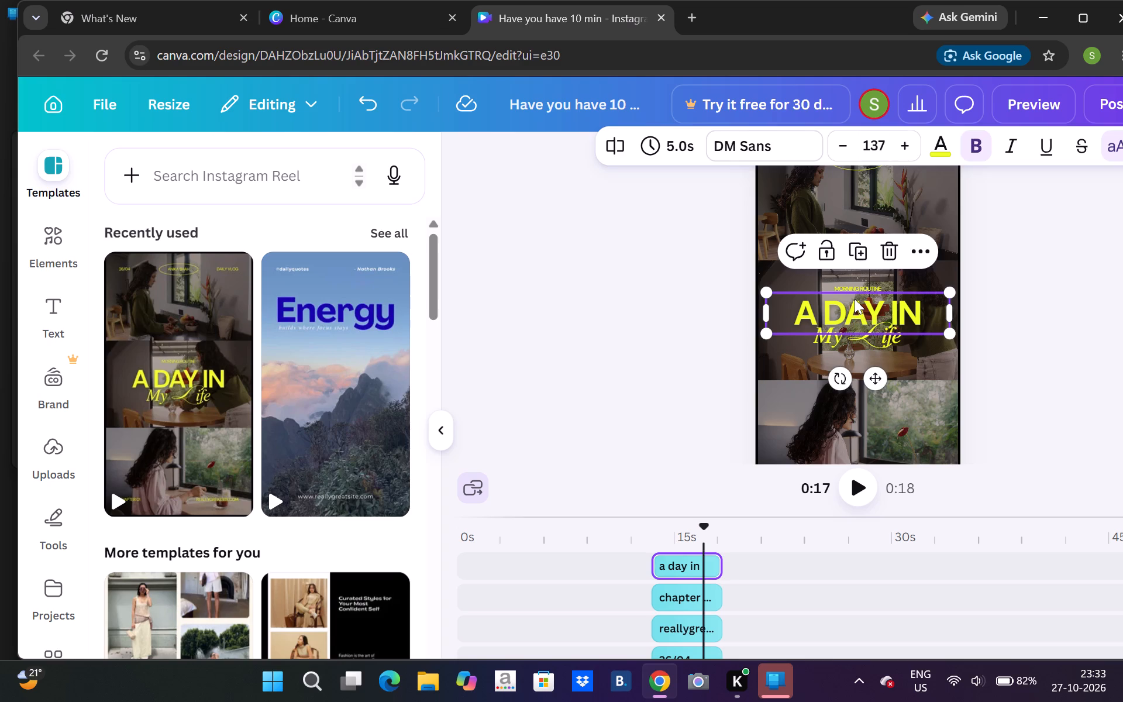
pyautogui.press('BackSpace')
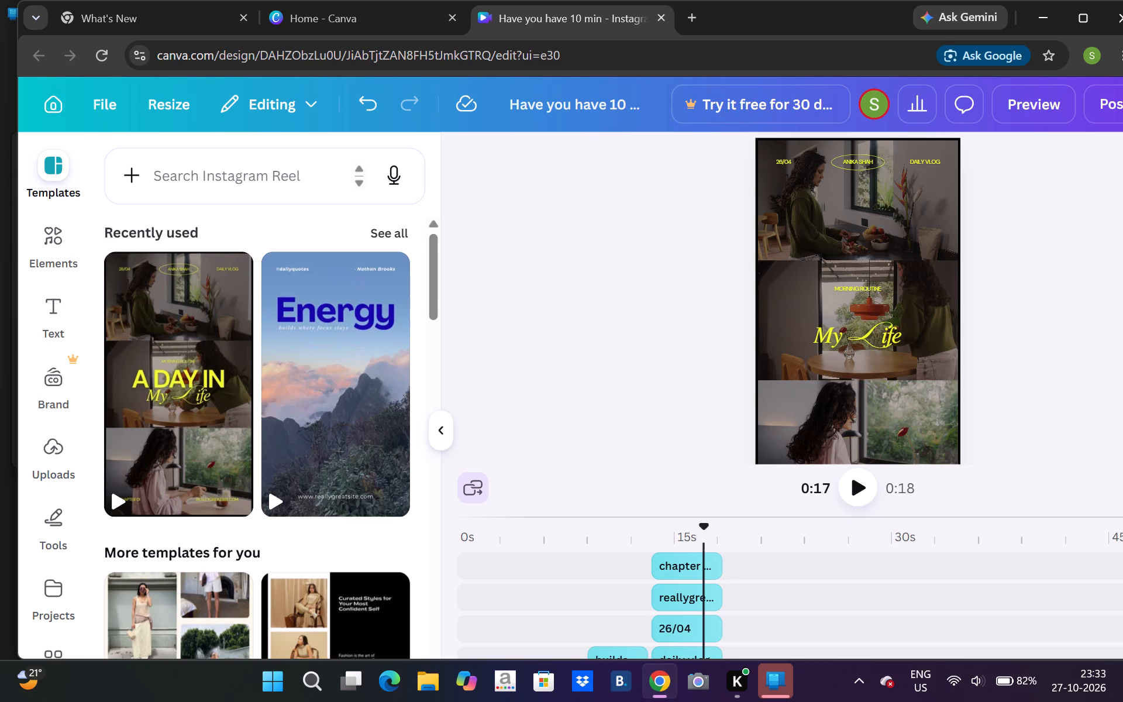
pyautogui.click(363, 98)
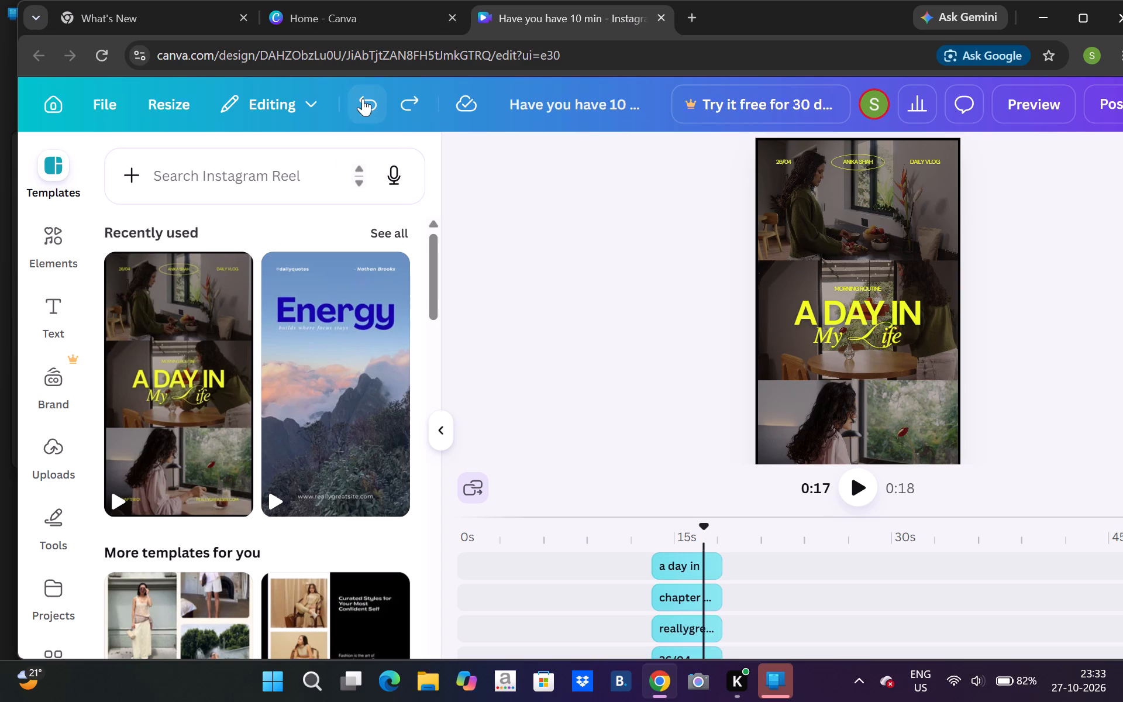
# Replace the "A DAY IN" heading text on the vlog page with "wake up".
pyautogui.doubleClick(855, 298)
pyautogui.press('BackSpace')
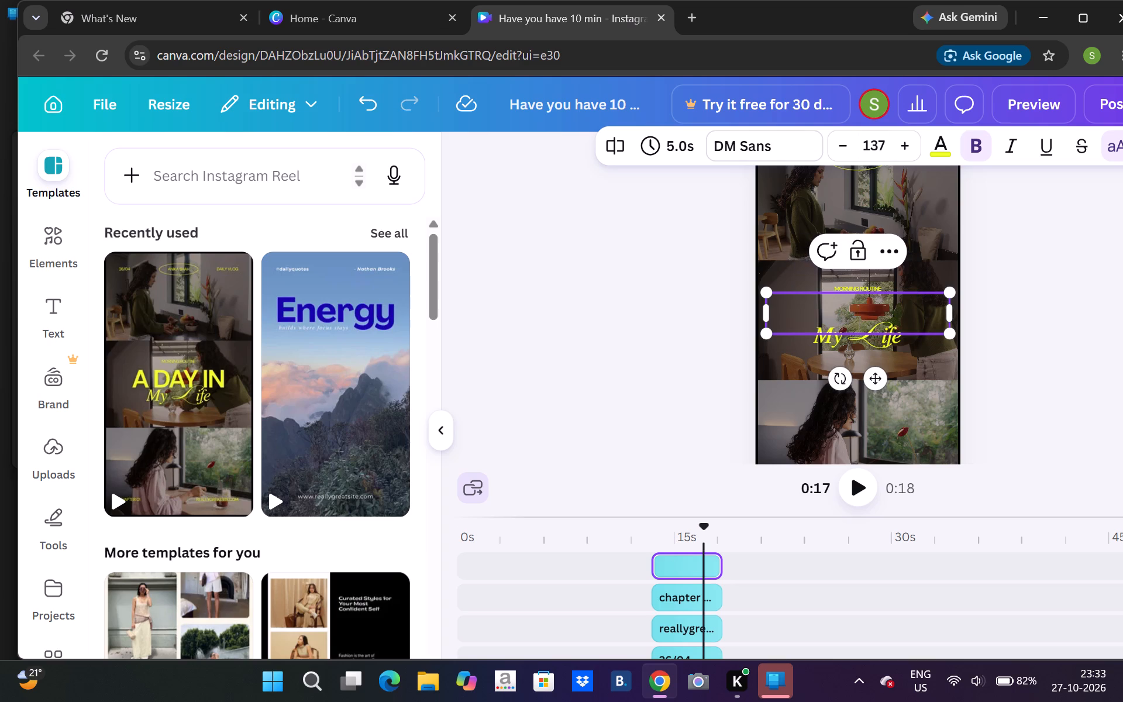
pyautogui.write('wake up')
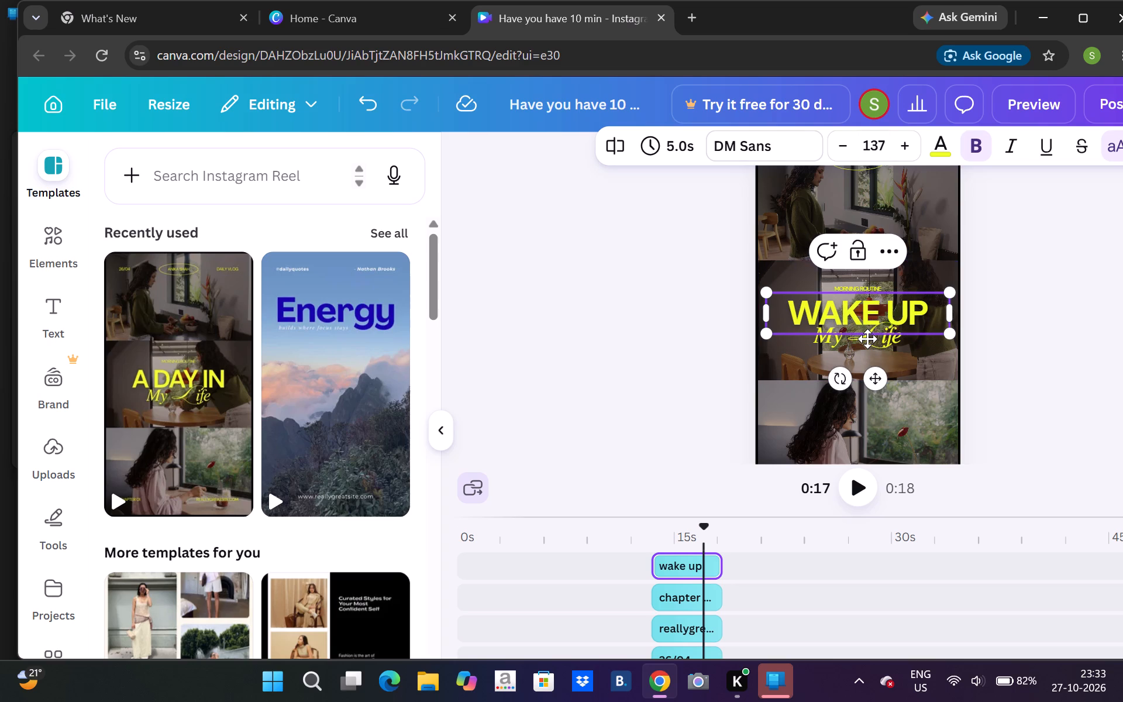
# Replace the "My ife" script text below the "WAKE UP" heading on the vlog page with "early in morning".
pyautogui.click(867, 339)
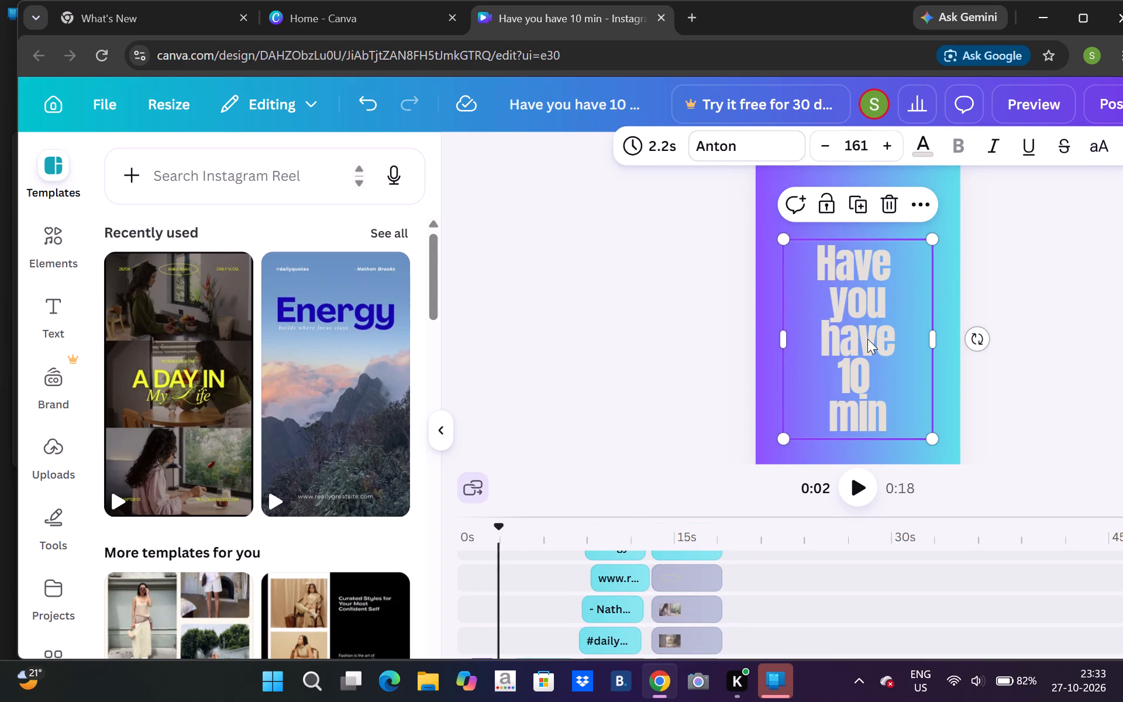
pyautogui.click(664, 568)
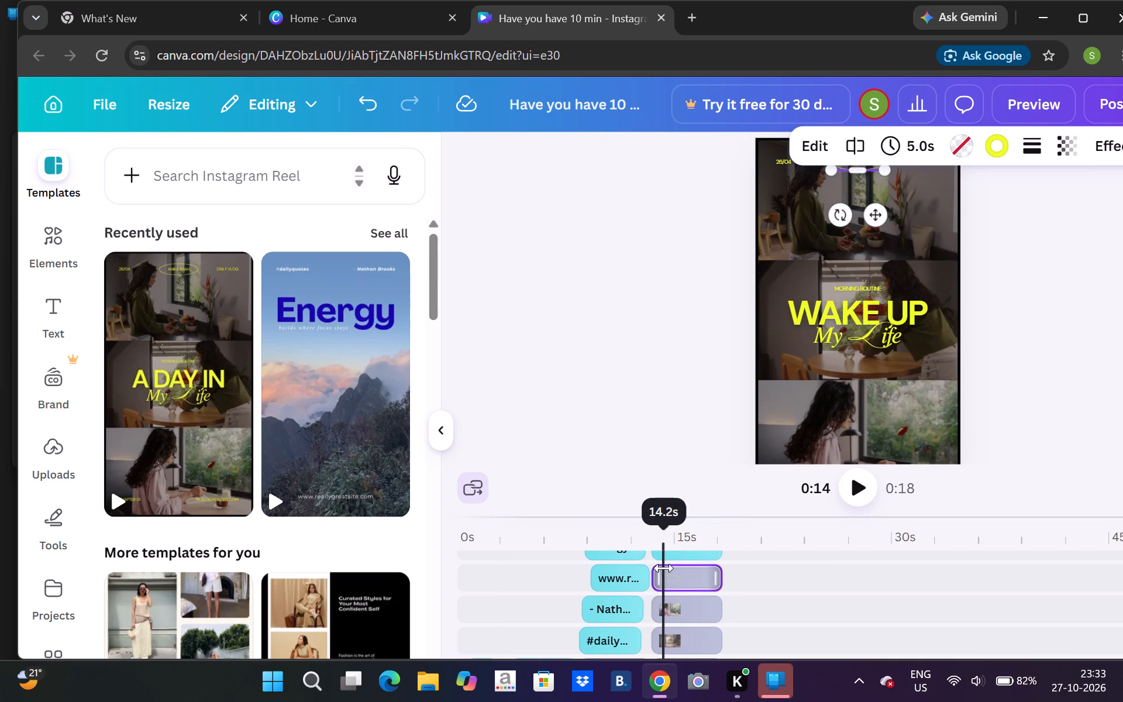
pyautogui.click(853, 325)
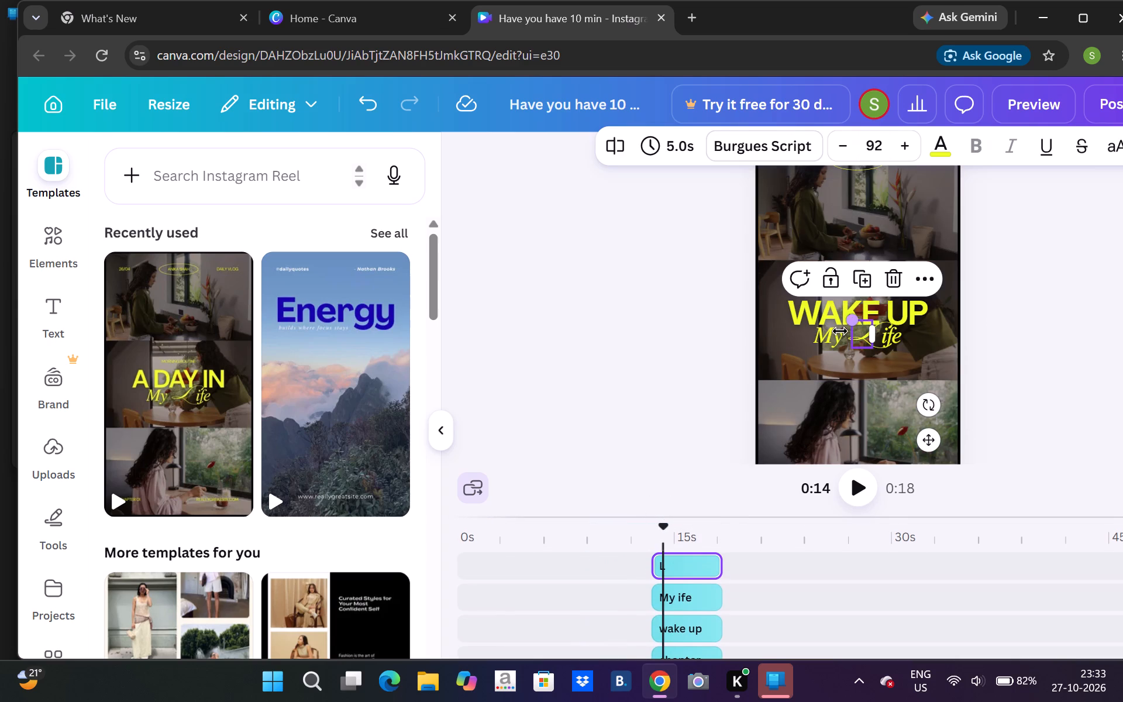
pyautogui.click(836, 333)
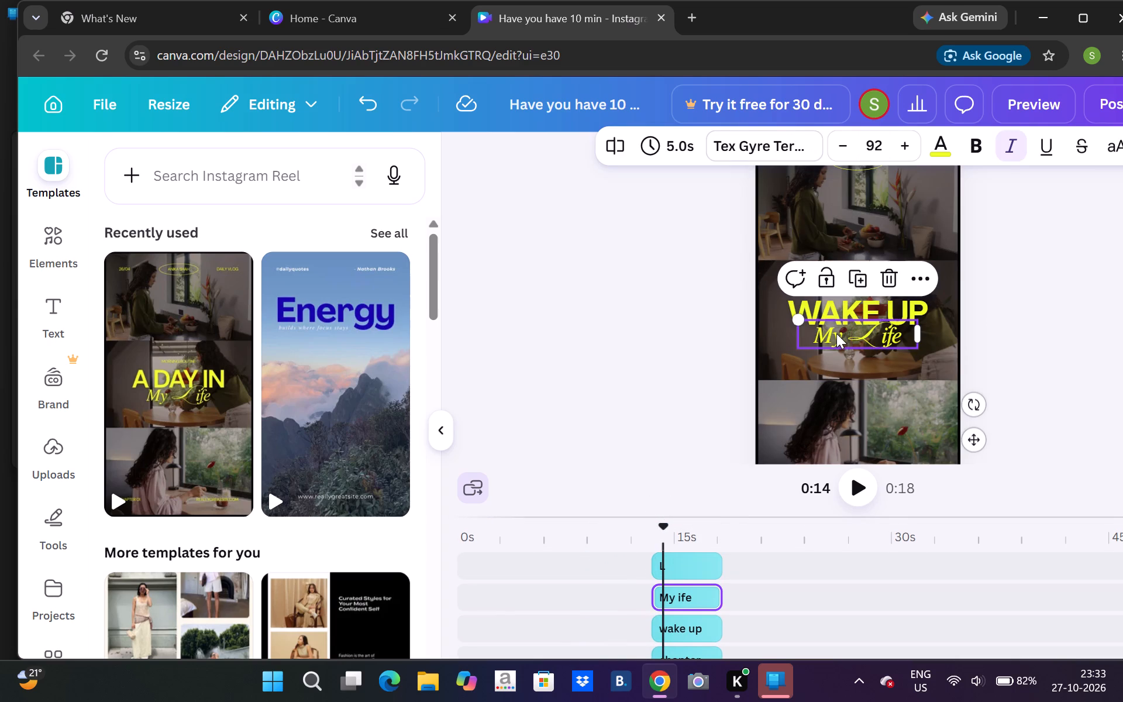
pyautogui.click(836, 333)
pyautogui.press('BackSpace')
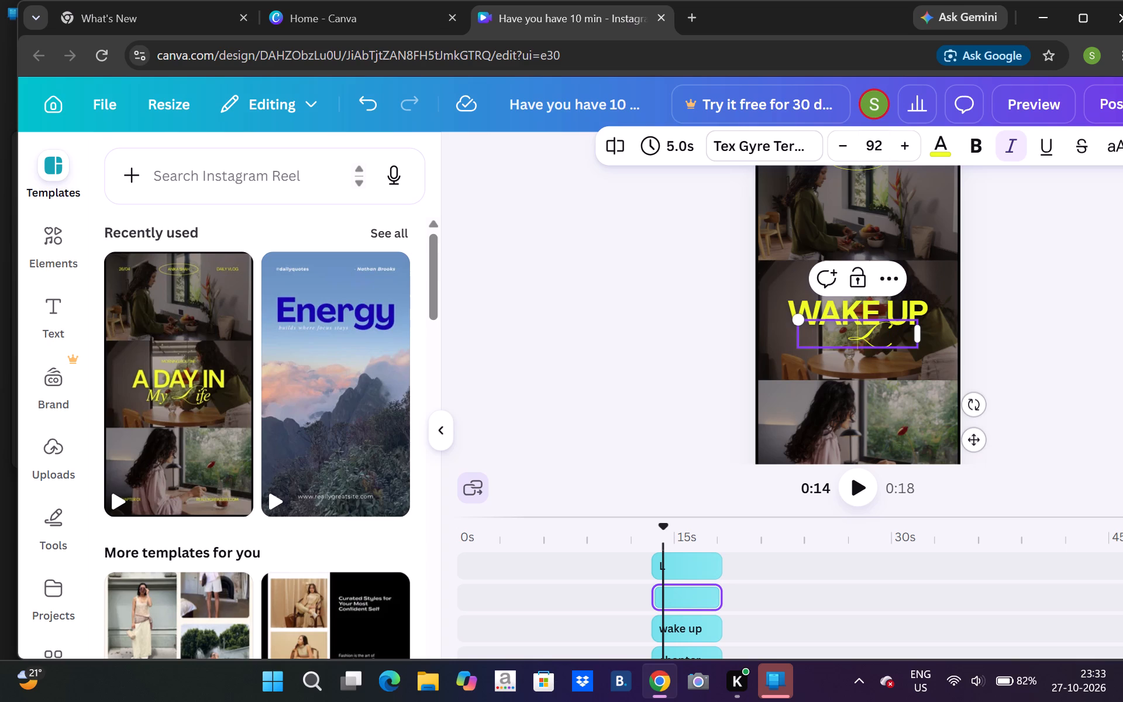
pyautogui.write('early')
pyautogui.press('space')
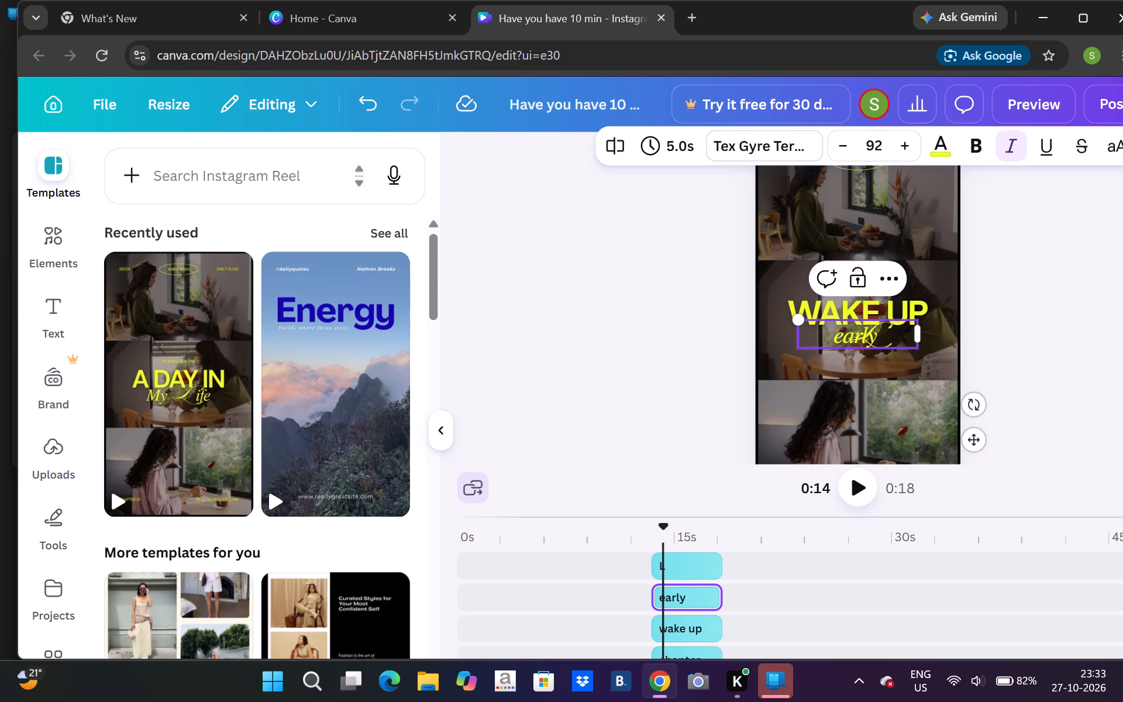
pyautogui.write('in')
pyautogui.press('space')
pyautogui.click(869, 337)
pyautogui.press('space')
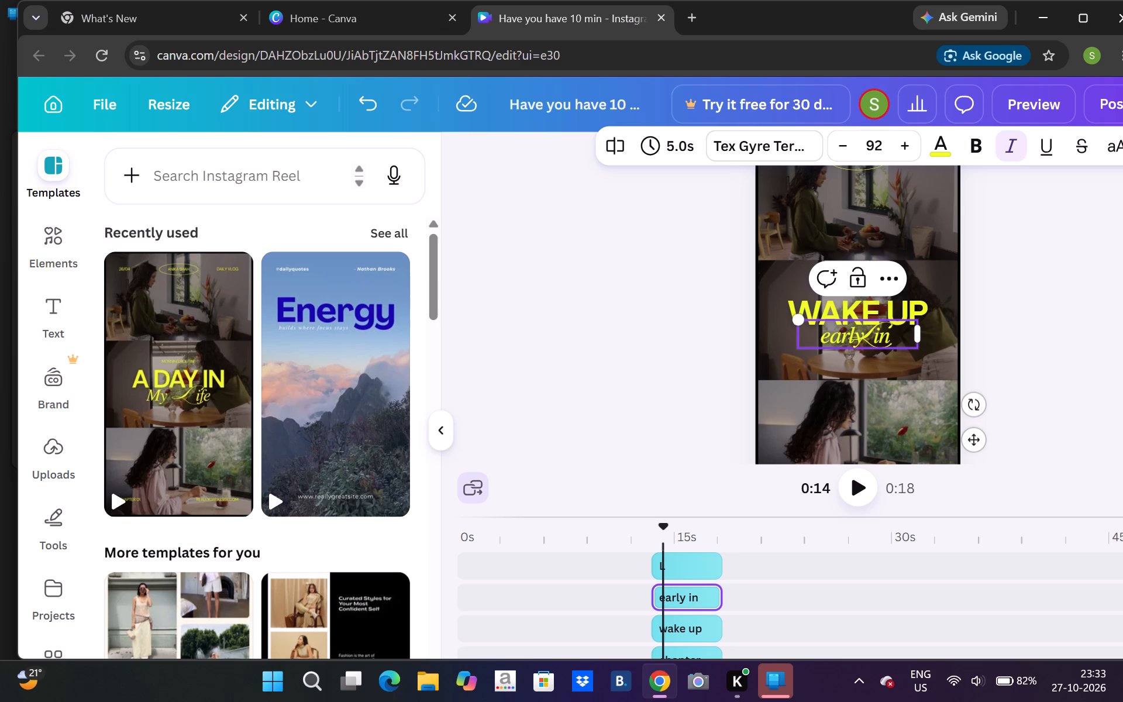
pyautogui.write('mo')
pyautogui.press('BackSpace')
pyautogui.press('BackSpace')
pyautogui.press('BackSpace')
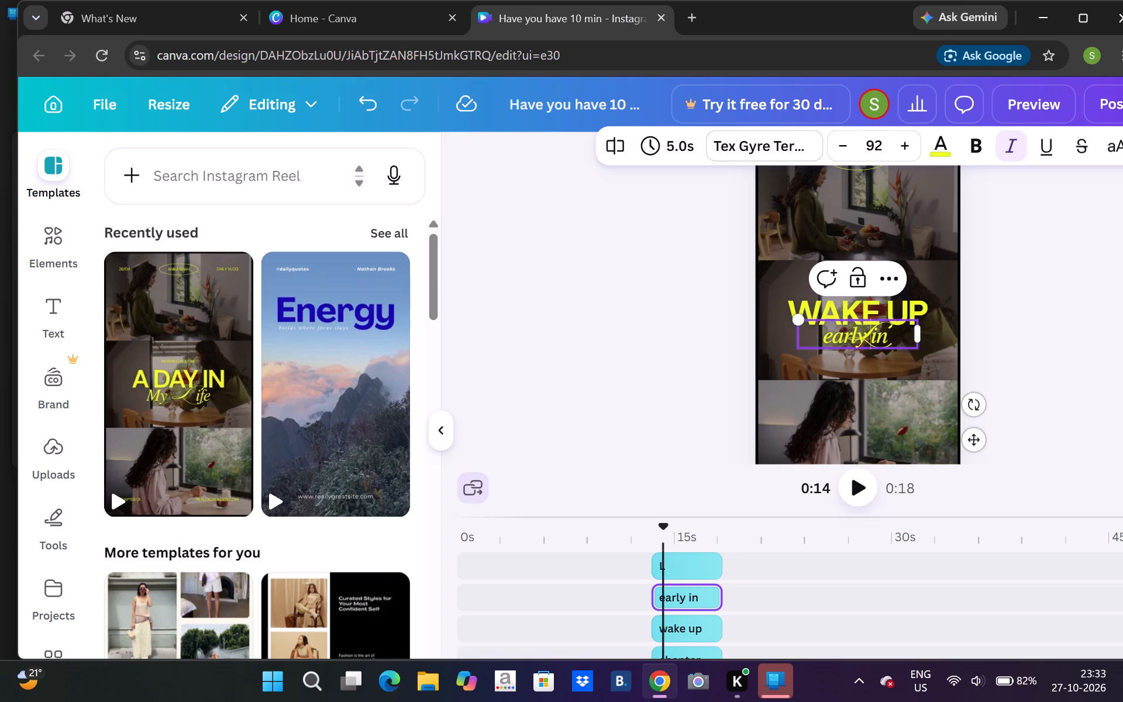
pyautogui.click(896, 339)
pyautogui.press('space')
pyautogui.write('morning')
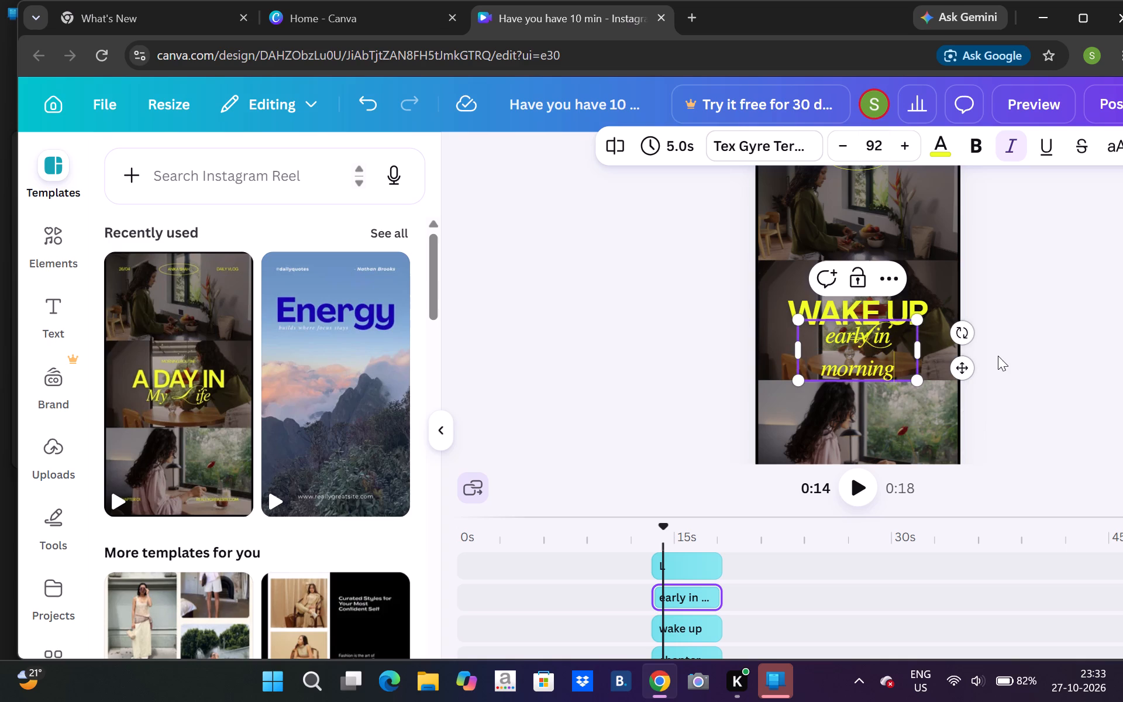
pyautogui.click(998, 356)
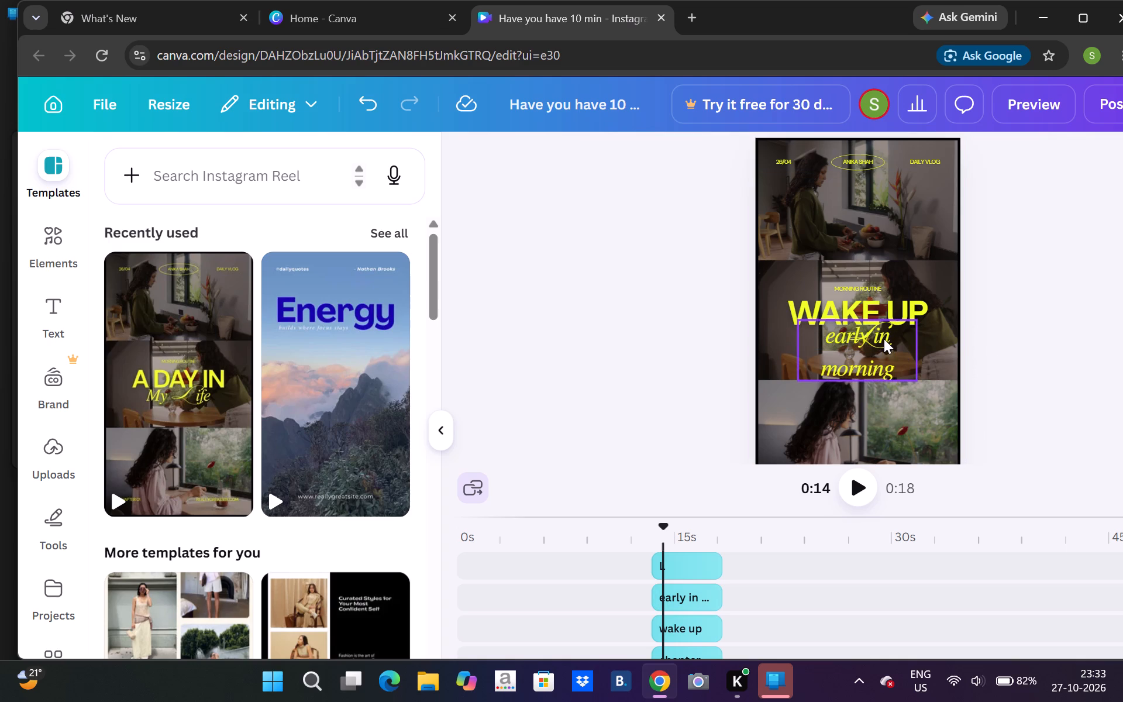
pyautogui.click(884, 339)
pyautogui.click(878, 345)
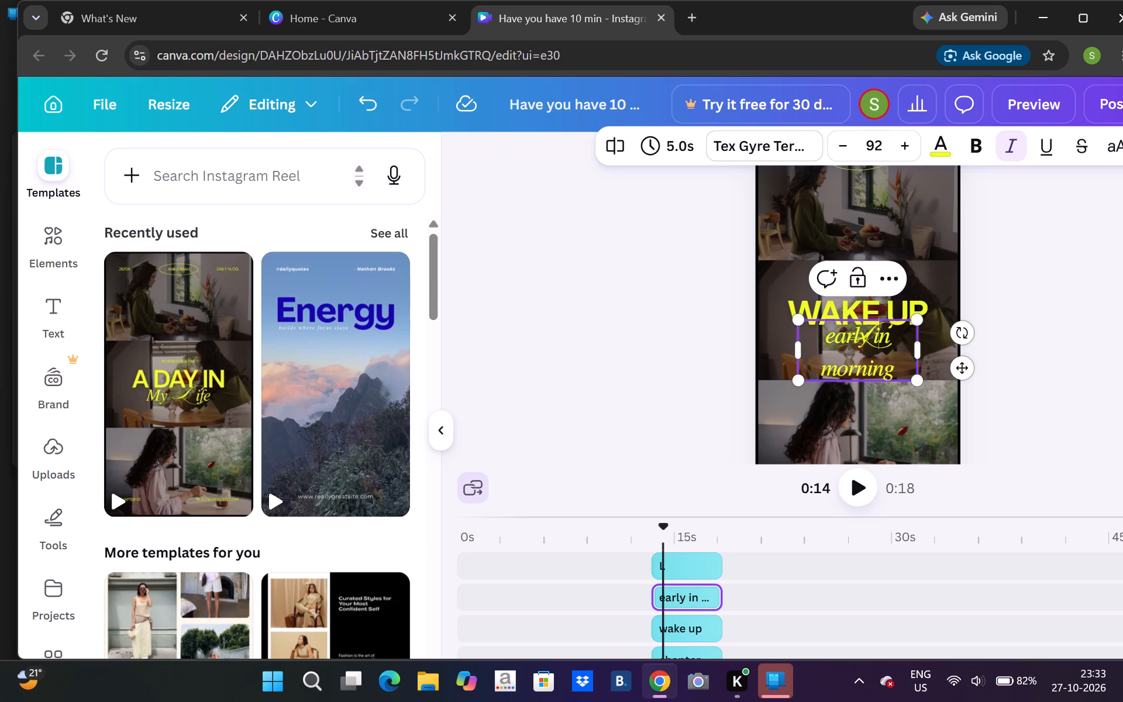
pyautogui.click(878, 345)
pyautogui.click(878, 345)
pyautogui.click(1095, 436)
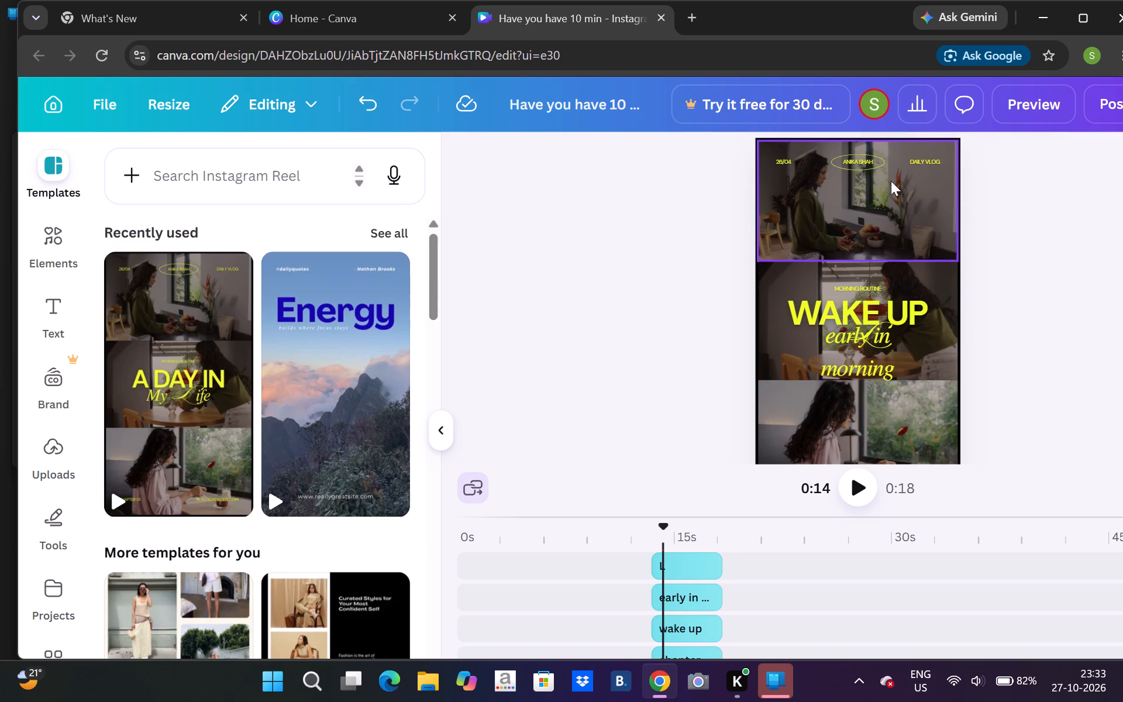
# Delete the "26/04" date text from the top of the vlog page.
pyautogui.click(783, 160)
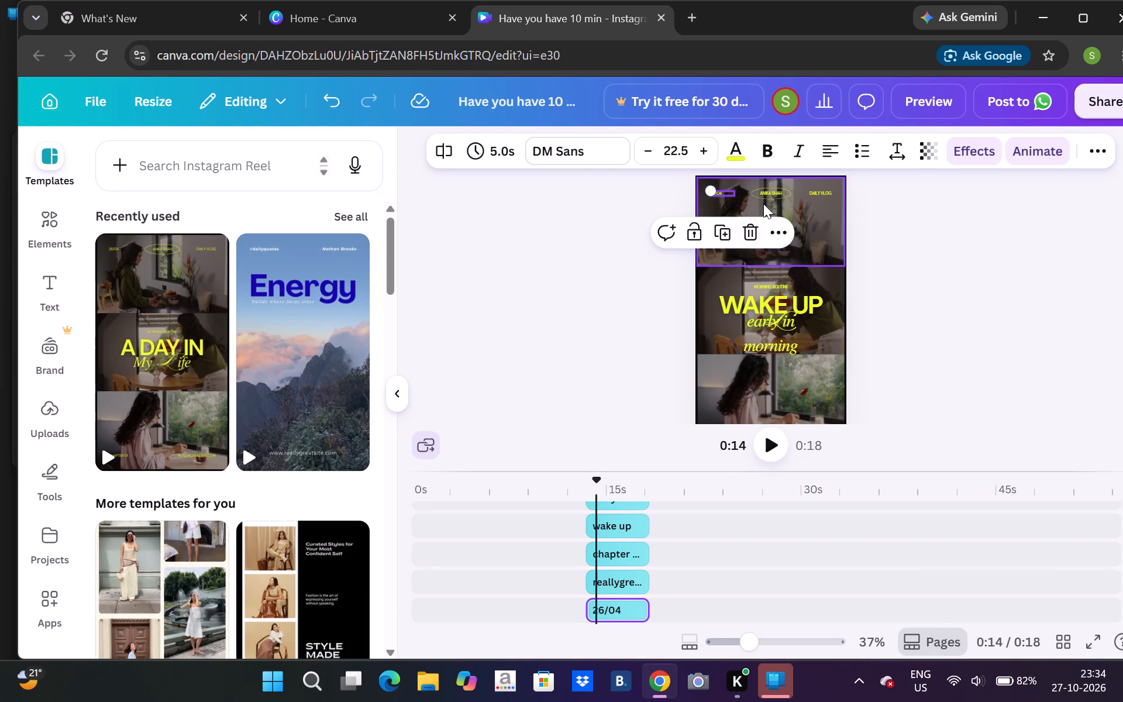
pyautogui.click(721, 194)
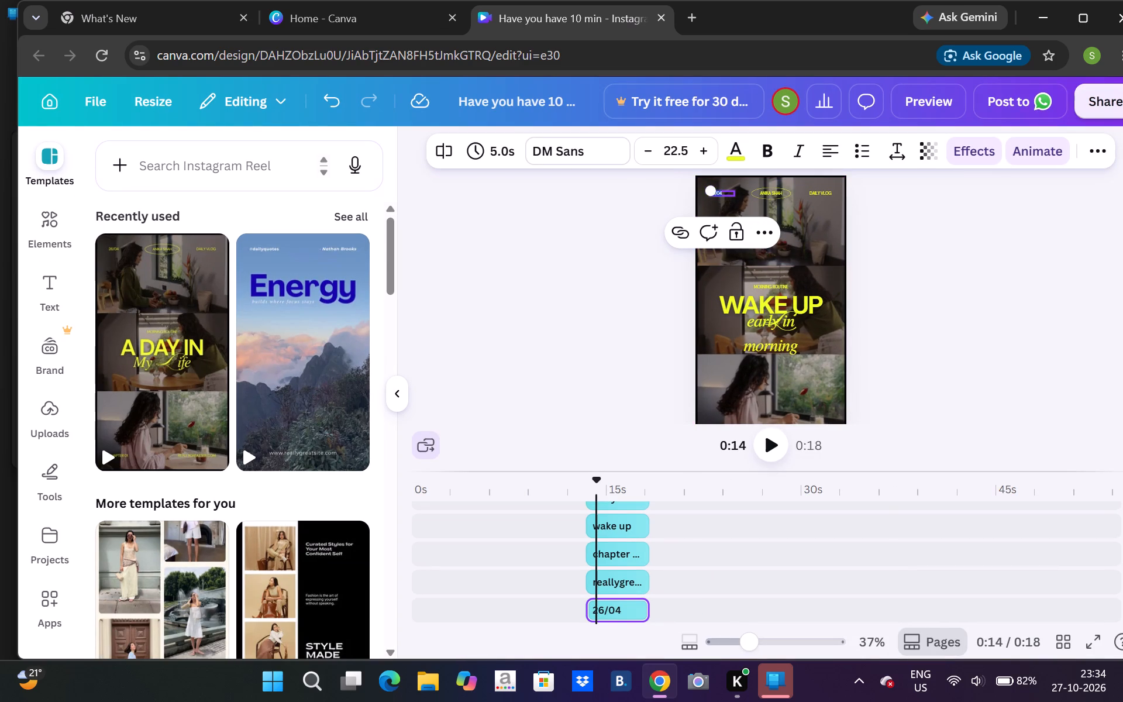
pyautogui.press('BackSpace')
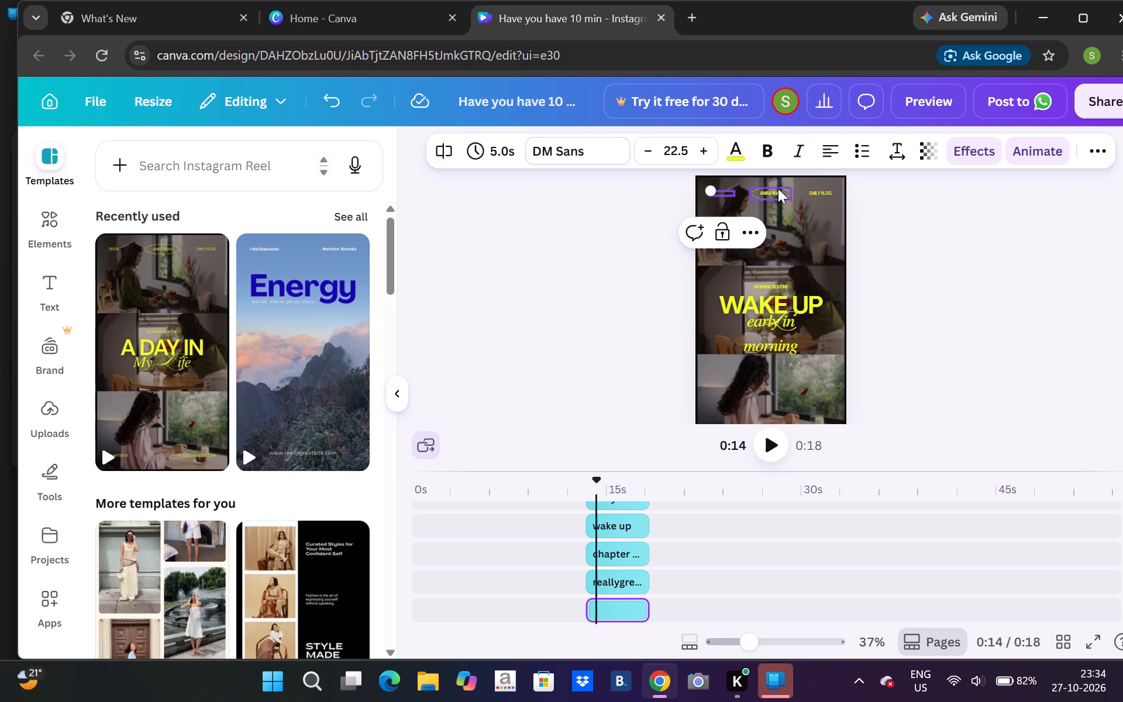
# Replace the "DAILY VLOG" text at the top of the vlog page with "daily routine".
pyautogui.click(811, 187)
pyautogui.click(811, 187)
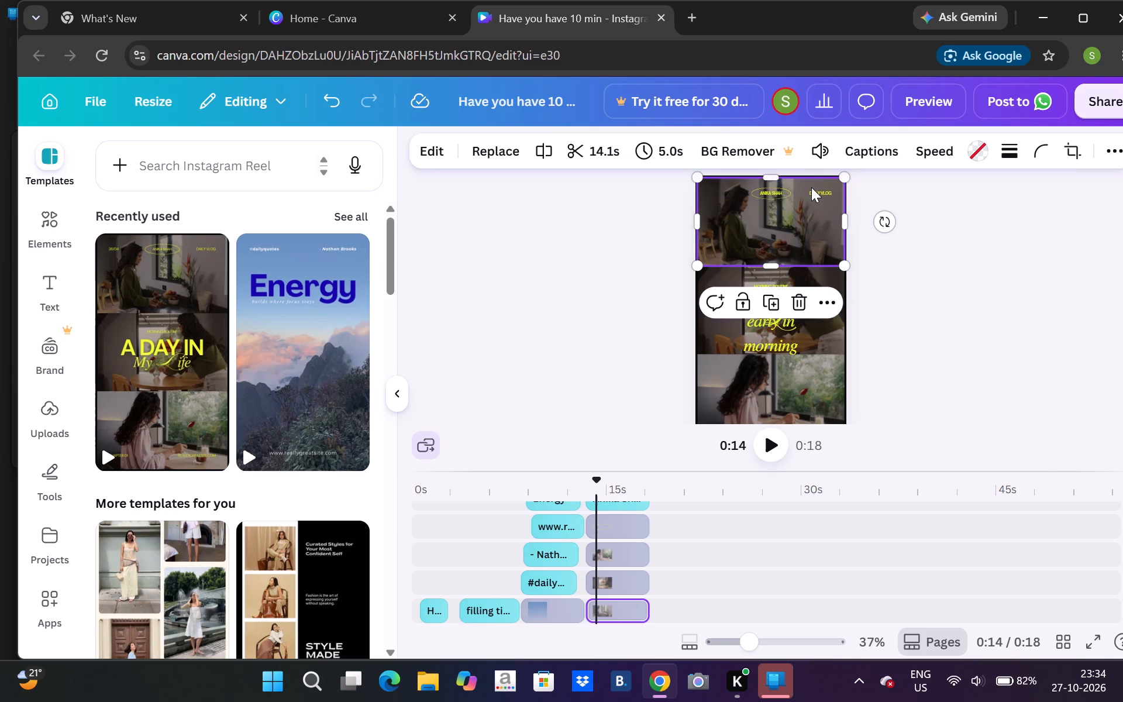
pyautogui.doubleClick(815, 189)
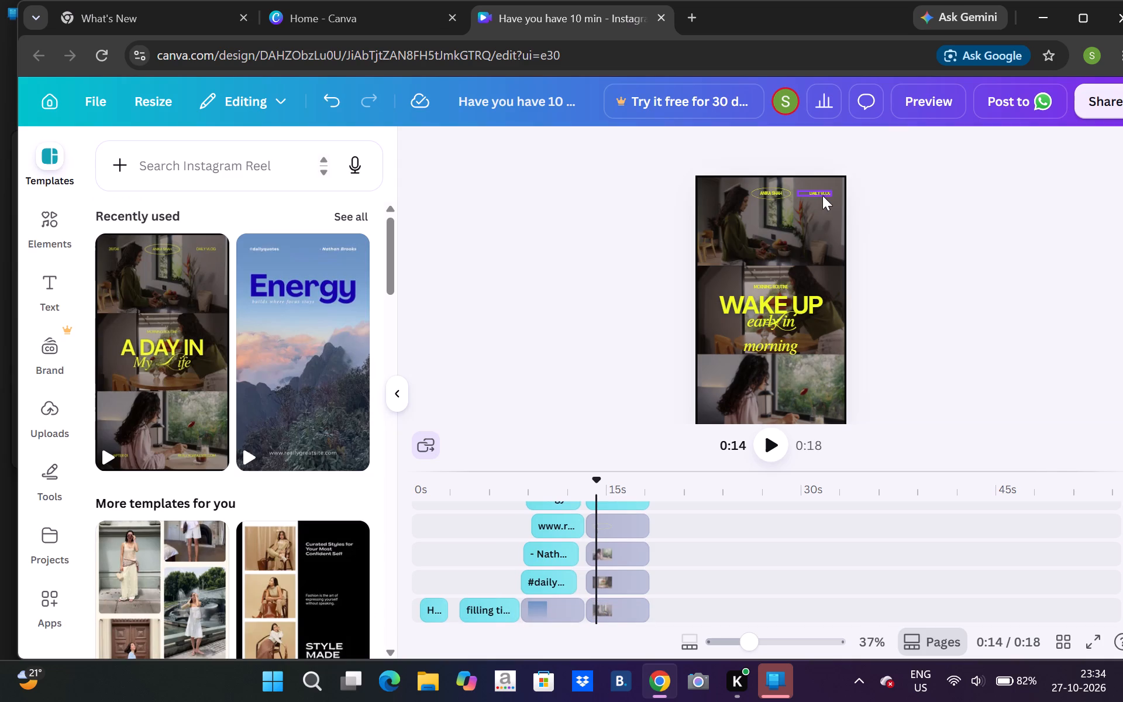
pyautogui.doubleClick(823, 195)
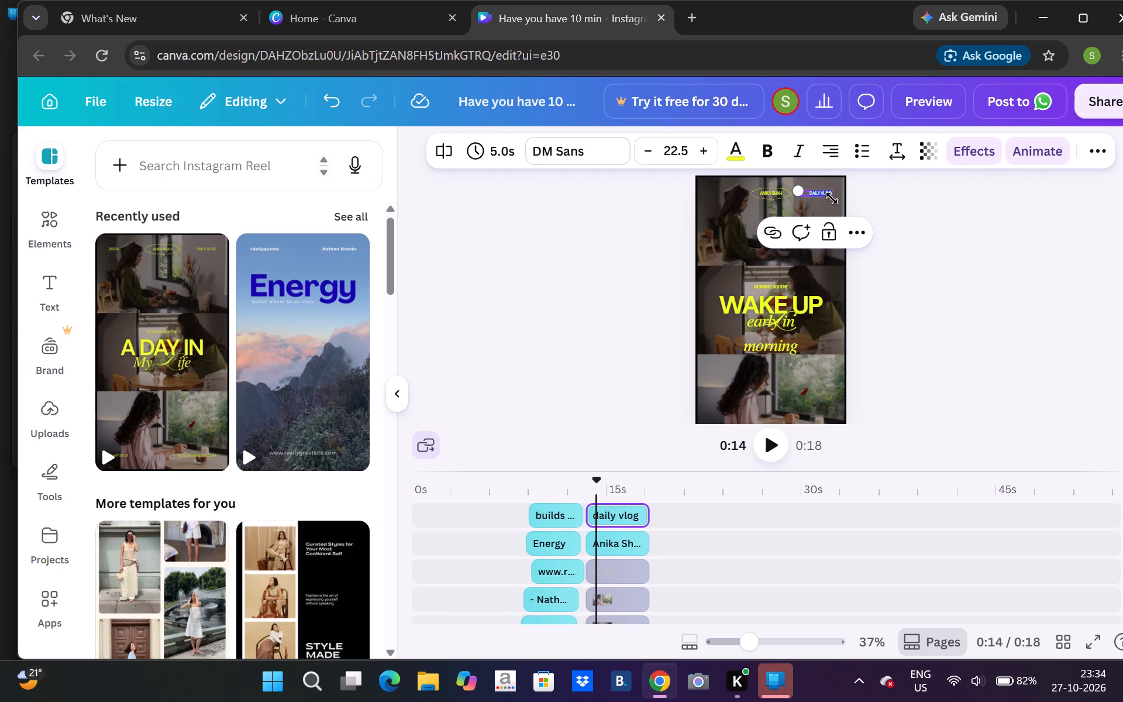
pyautogui.press('BackSpace')
pyautogui.write('daily routine')
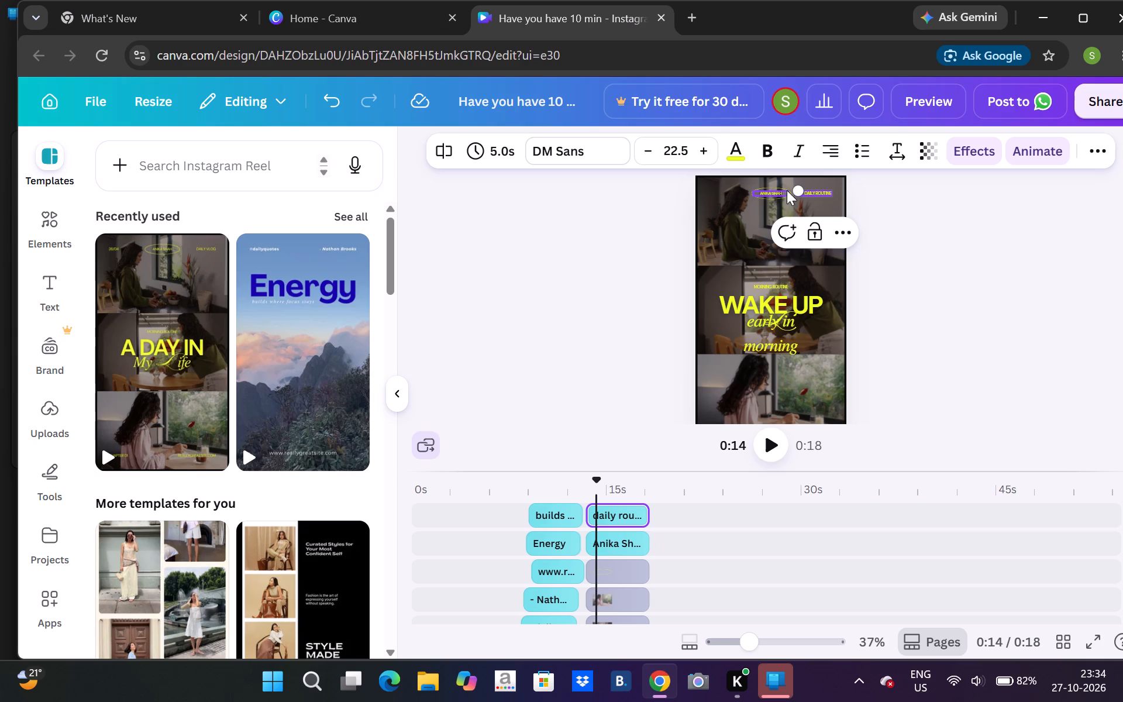
# Delete the creator name text inside the oval at the top of the vlog page.
pyautogui.click(770, 193)
pyautogui.press('BackSpace')
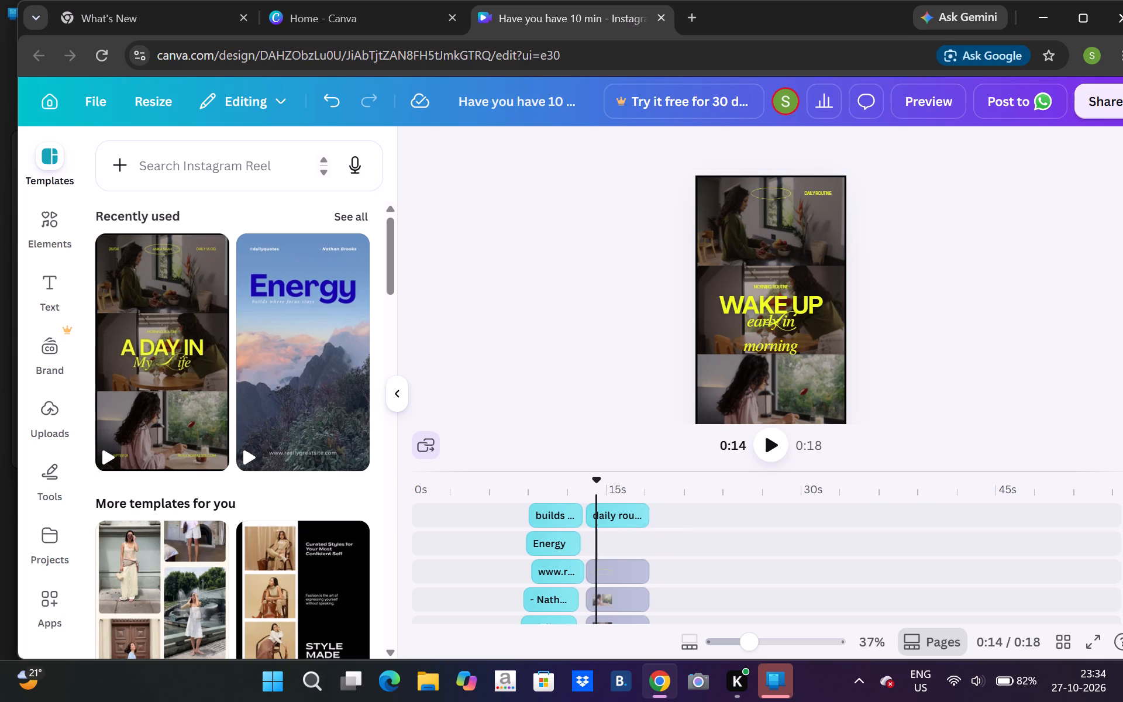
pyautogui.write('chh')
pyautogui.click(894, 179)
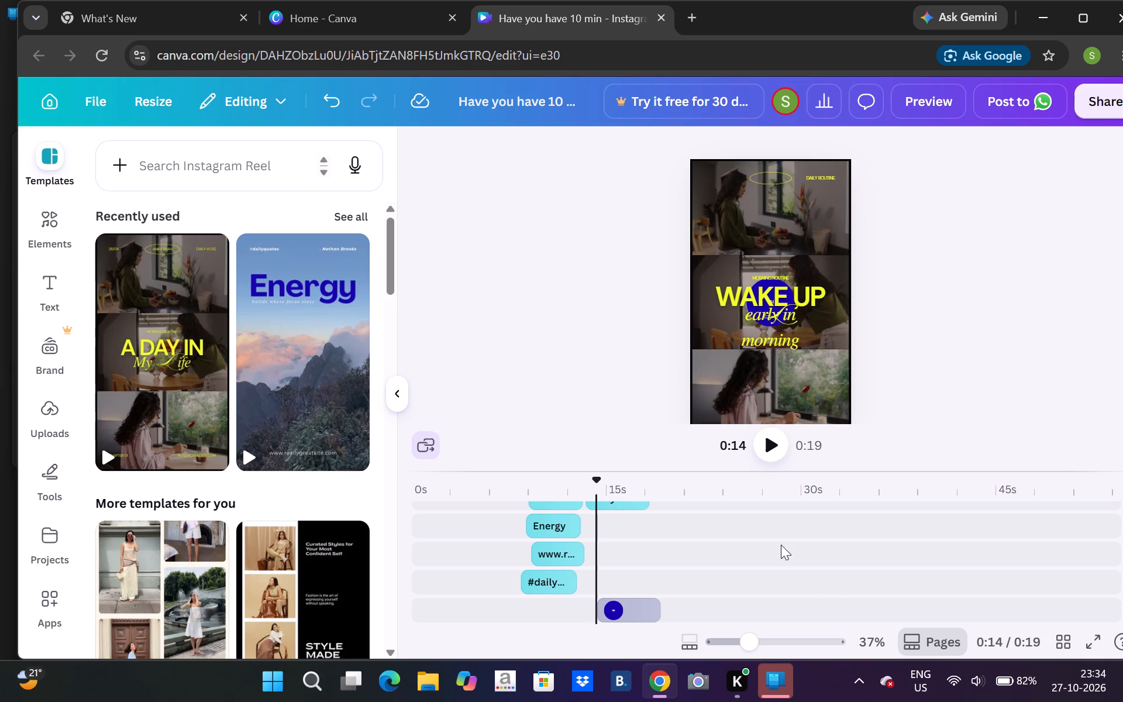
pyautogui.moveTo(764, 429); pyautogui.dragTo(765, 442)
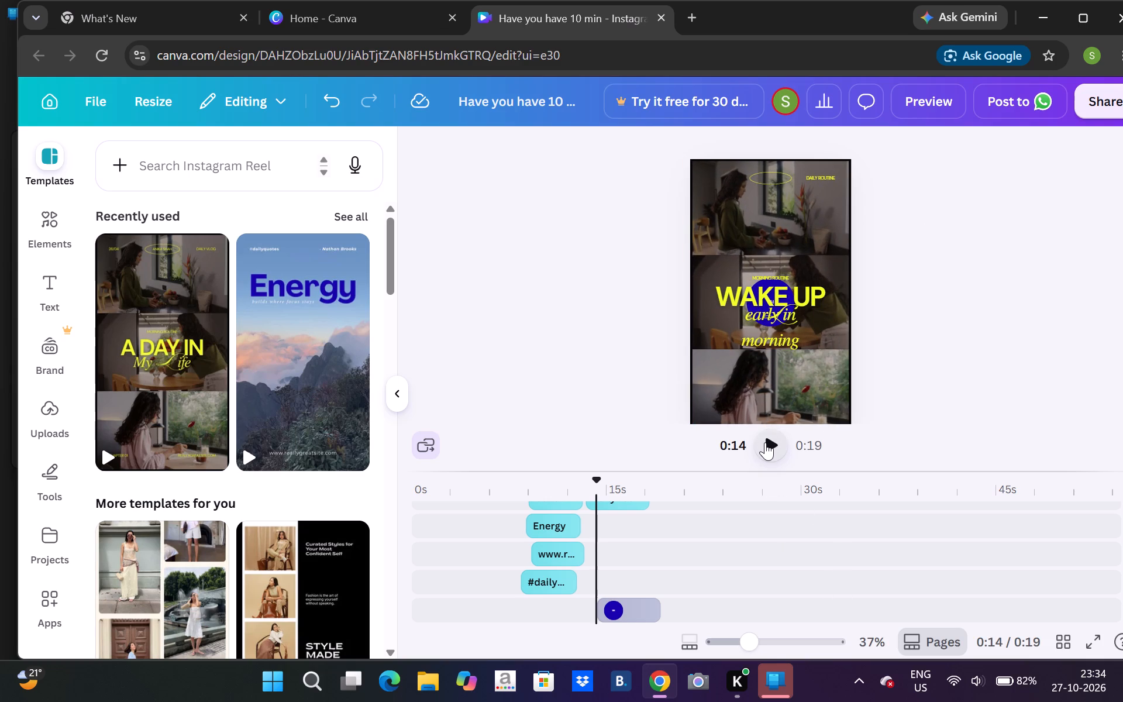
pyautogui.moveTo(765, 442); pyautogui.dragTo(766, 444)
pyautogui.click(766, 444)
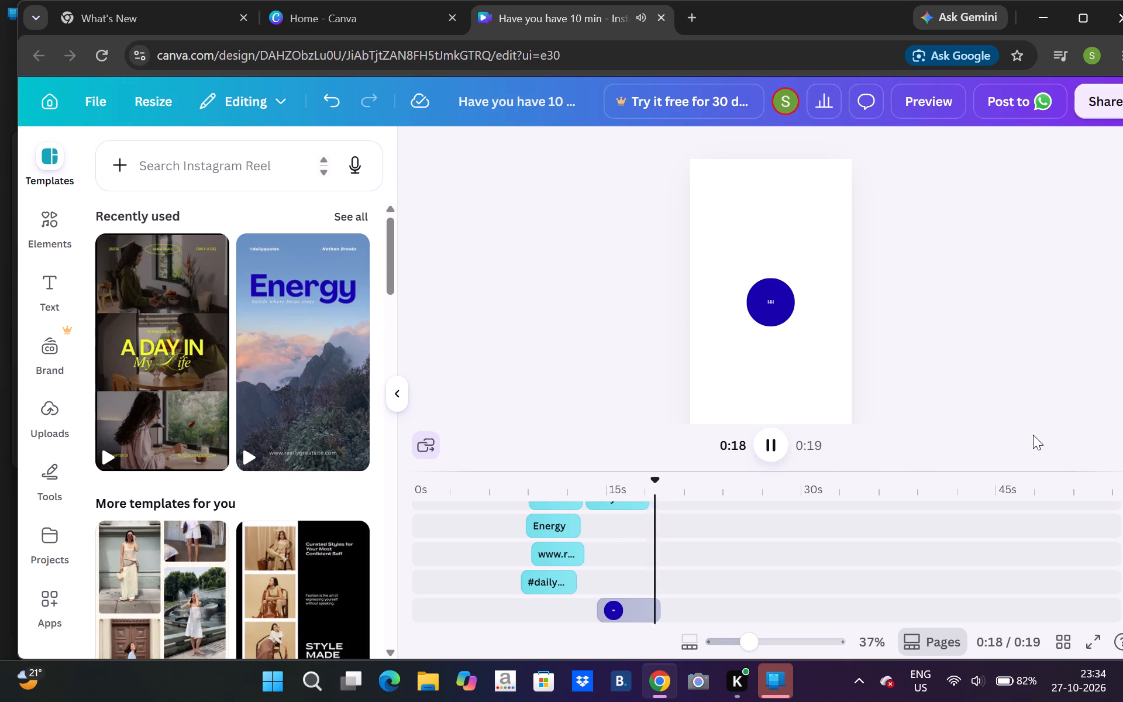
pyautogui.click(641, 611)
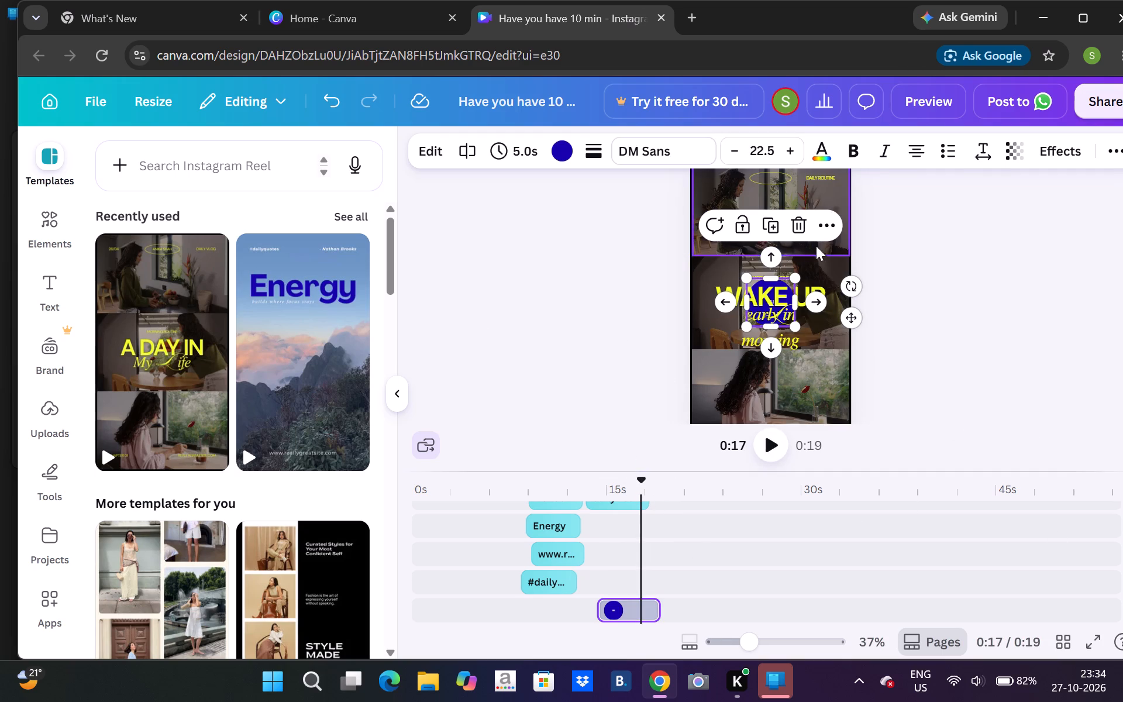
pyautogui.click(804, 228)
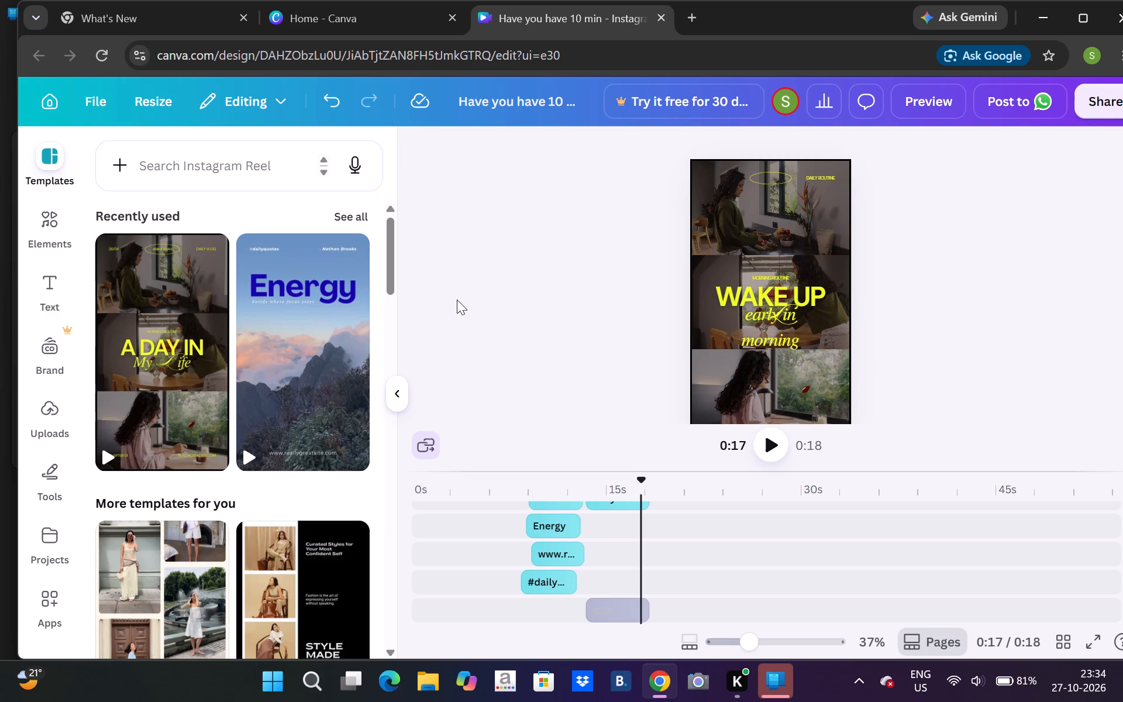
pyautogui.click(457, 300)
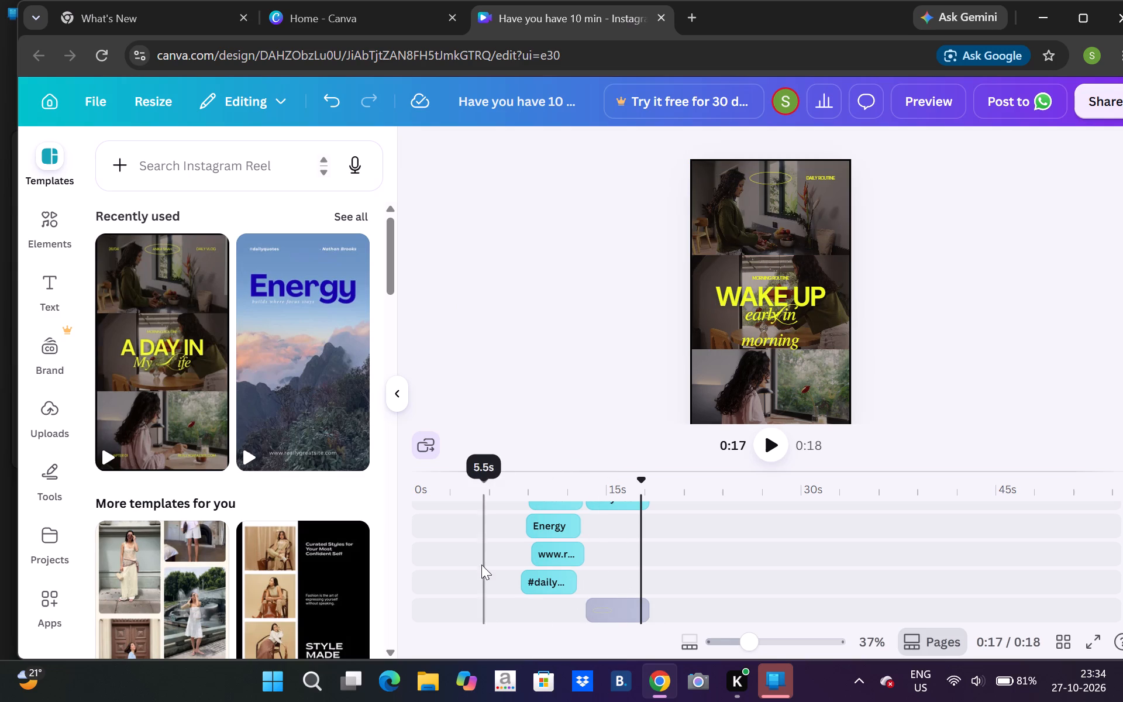
# Play the whole reel from the beginning to review all pages.
pyautogui.click(413, 510)
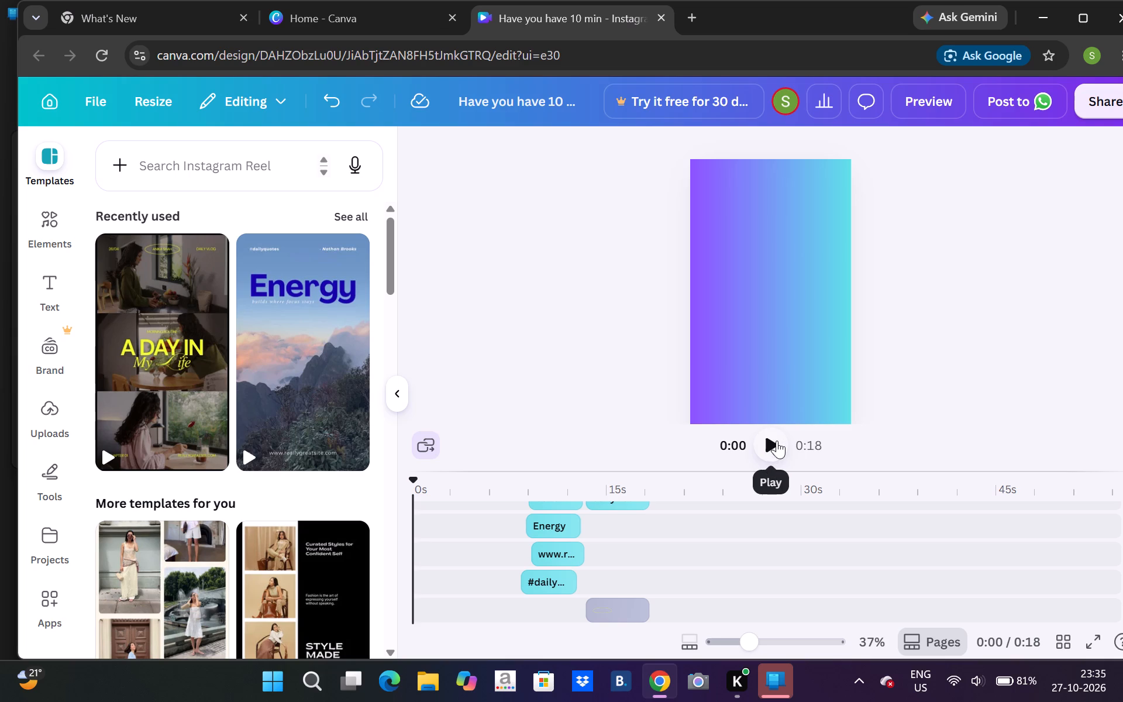
pyautogui.click(777, 441)
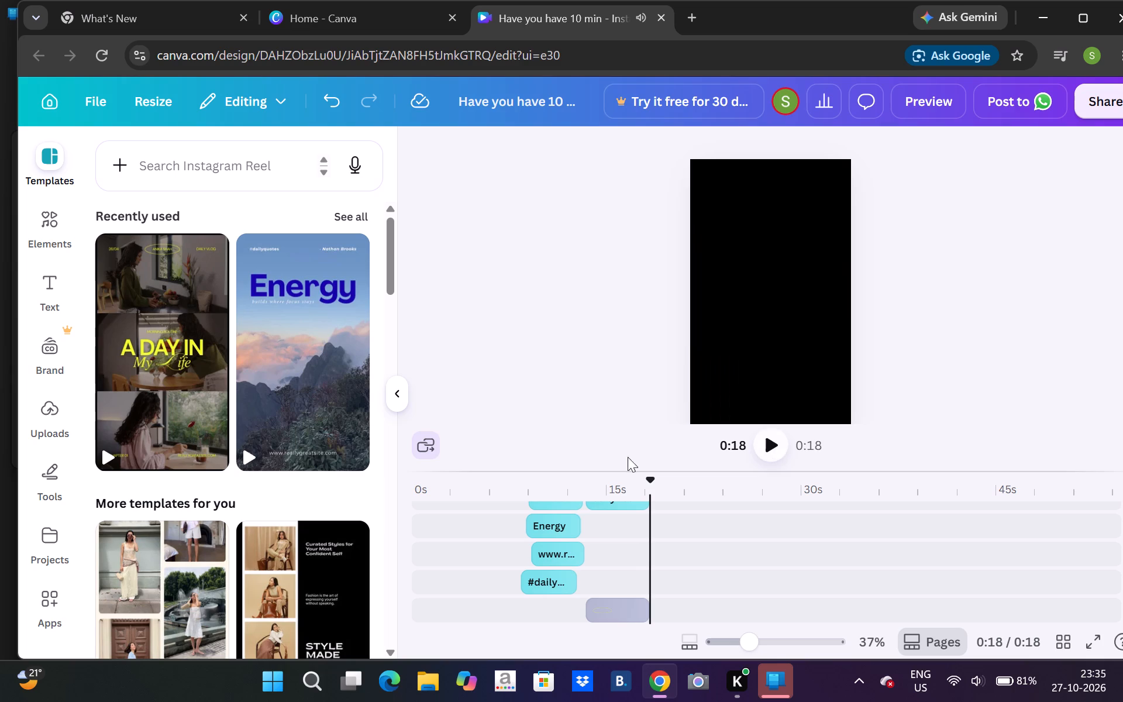
# Browse the suggested Instagram Reel templates for a design that suits the next page.
pyautogui.tripleClick(388, 645)
pyautogui.tripleClick(388, 645)
pyautogui.tripleClick(388, 645)
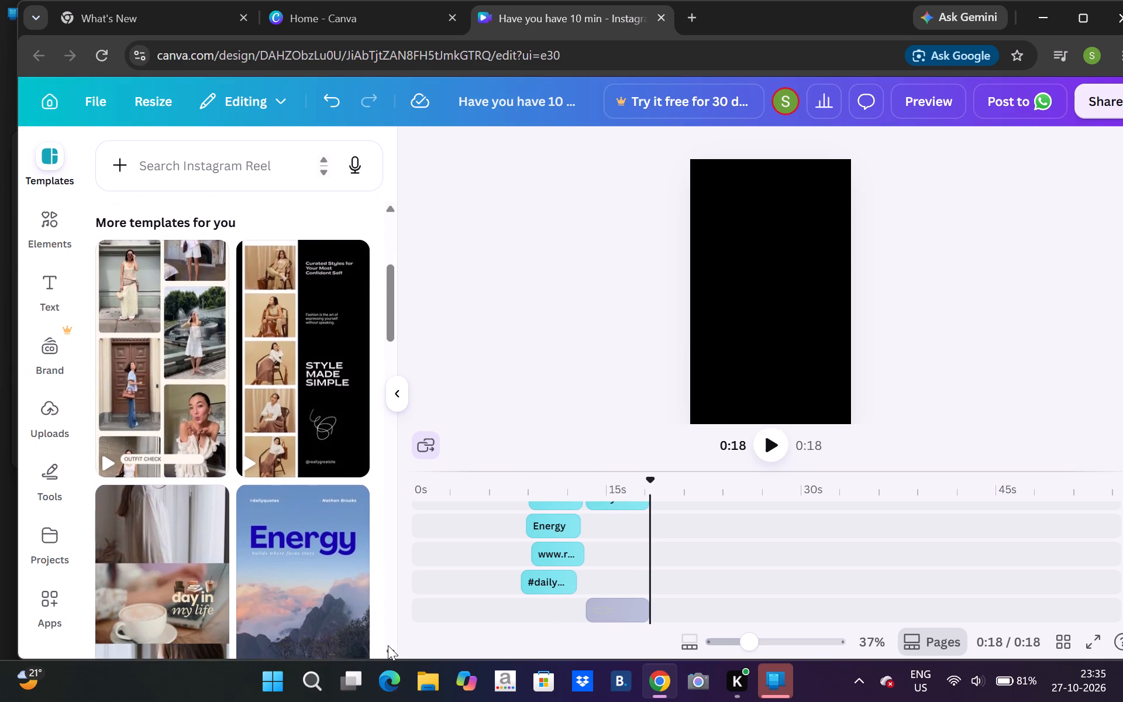
pyautogui.tripleClick(388, 645)
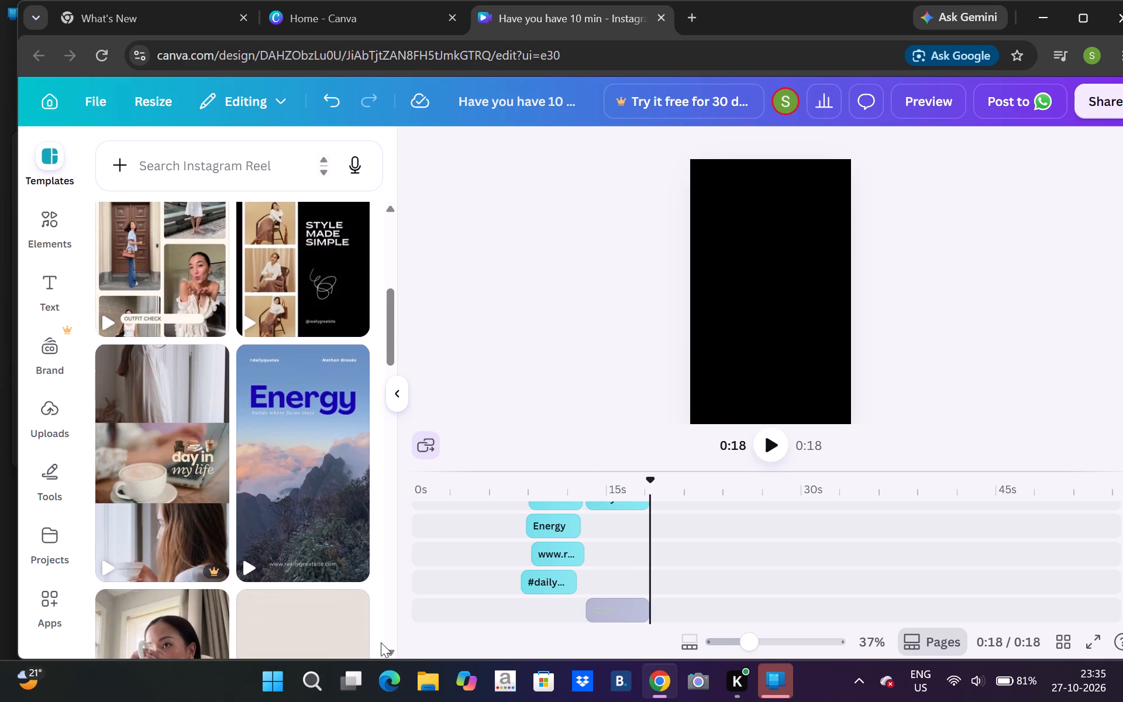
pyautogui.doubleClick(381, 643)
pyautogui.click(382, 646)
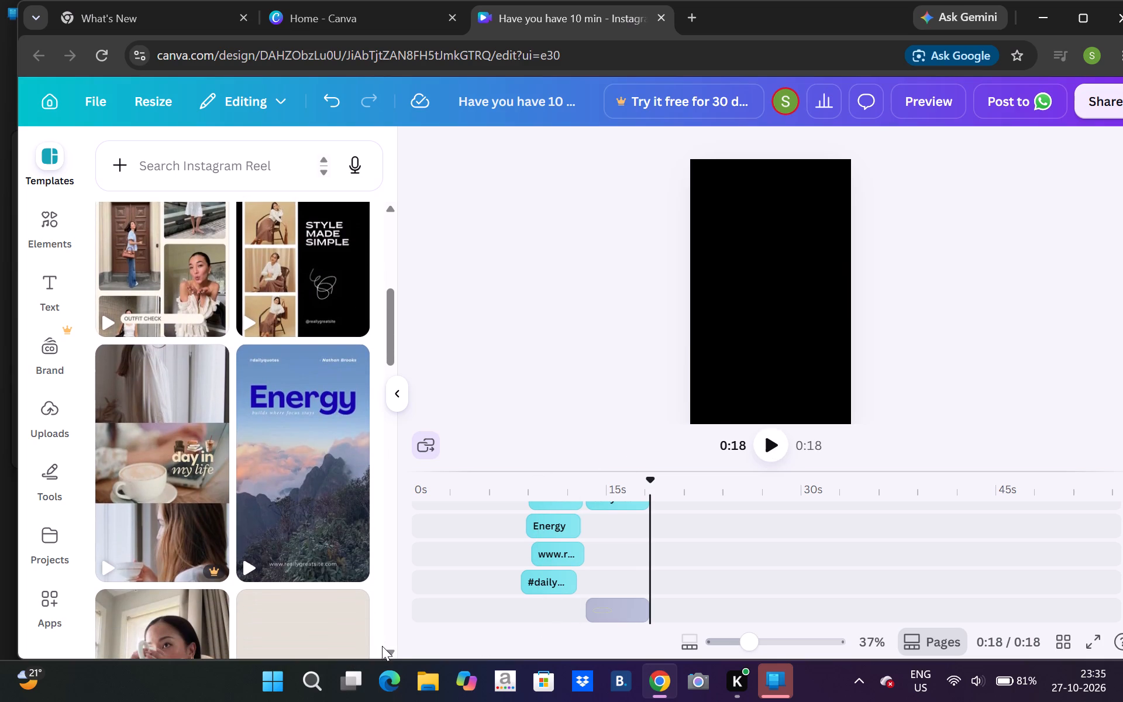
pyautogui.moveTo(382, 646); pyautogui.dragTo(389, 646)
pyautogui.tripleClick(389, 646)
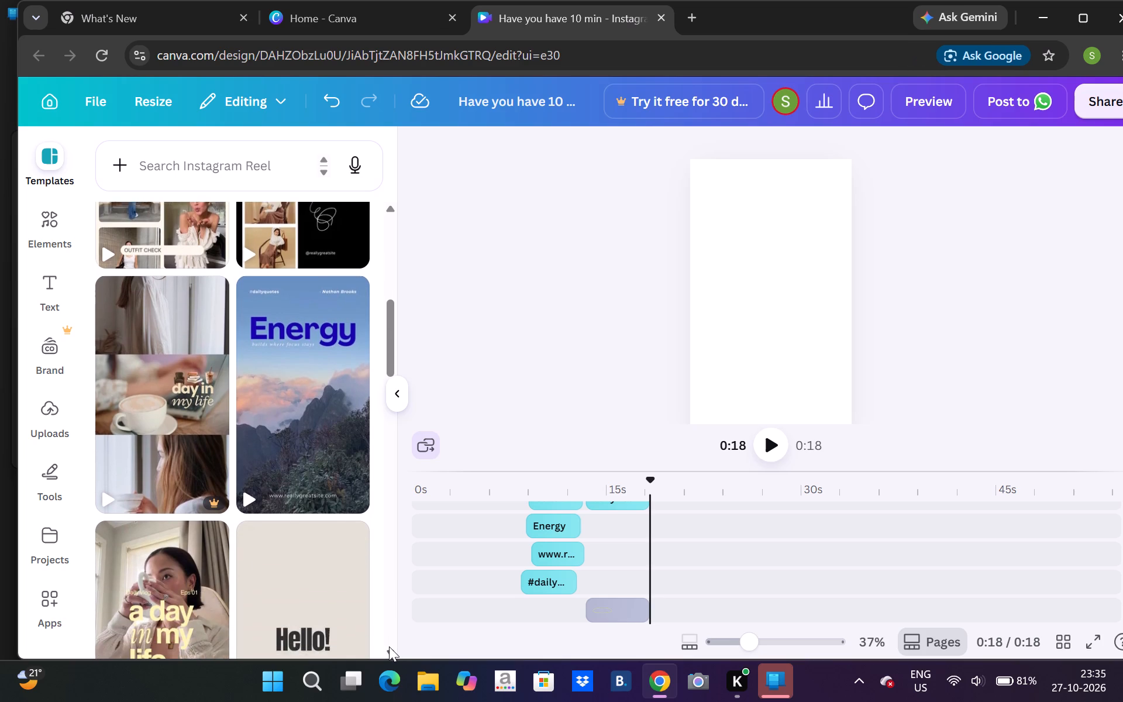
pyautogui.tripleClick(389, 646)
pyautogui.click(389, 646)
pyautogui.tripleClick(389, 646)
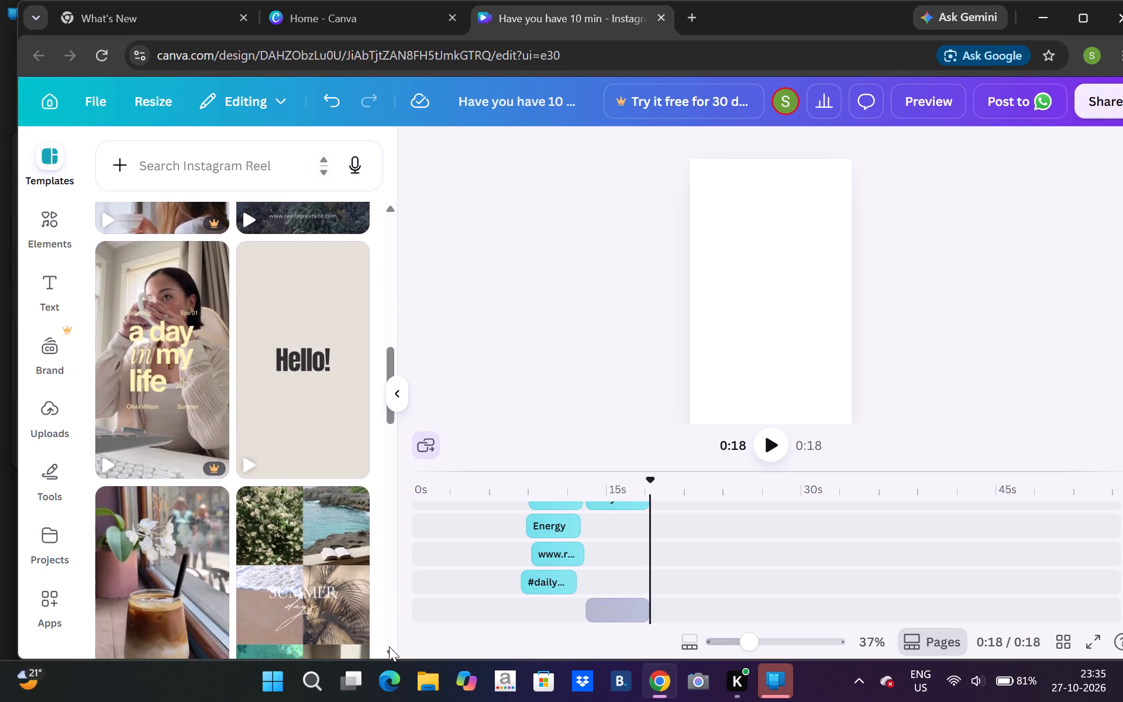
pyautogui.click(389, 646)
pyautogui.tripleClick(389, 646)
pyautogui.tripleClick(389, 646)
pyautogui.tripleClick(389, 646)
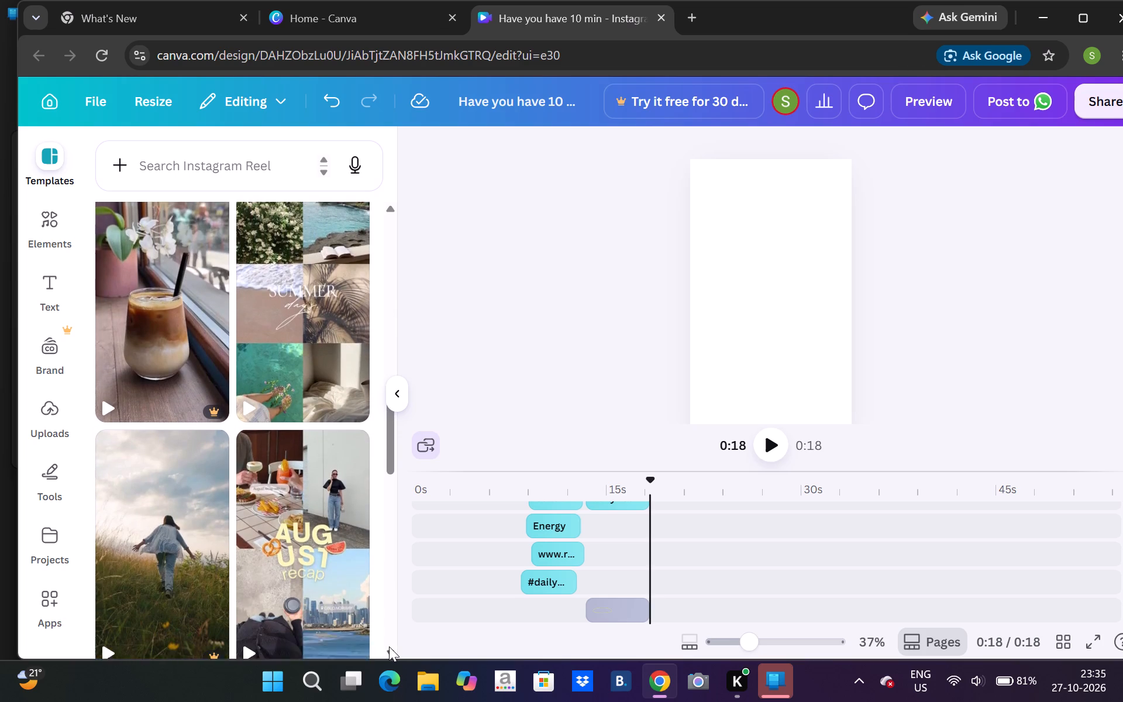
pyautogui.tripleClick(389, 646)
pyautogui.tripleClick(389, 646)
pyautogui.tripleClick(389, 646)
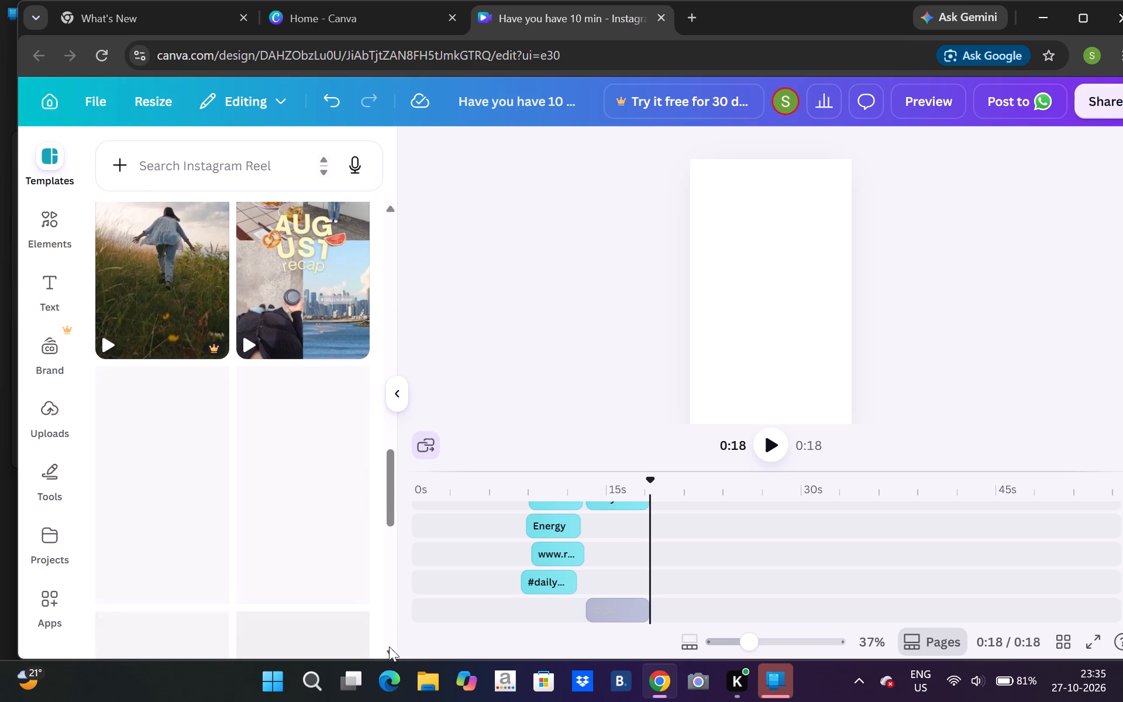
pyautogui.click(389, 646)
pyautogui.moveTo(389, 646); pyautogui.dragTo(229, 115)
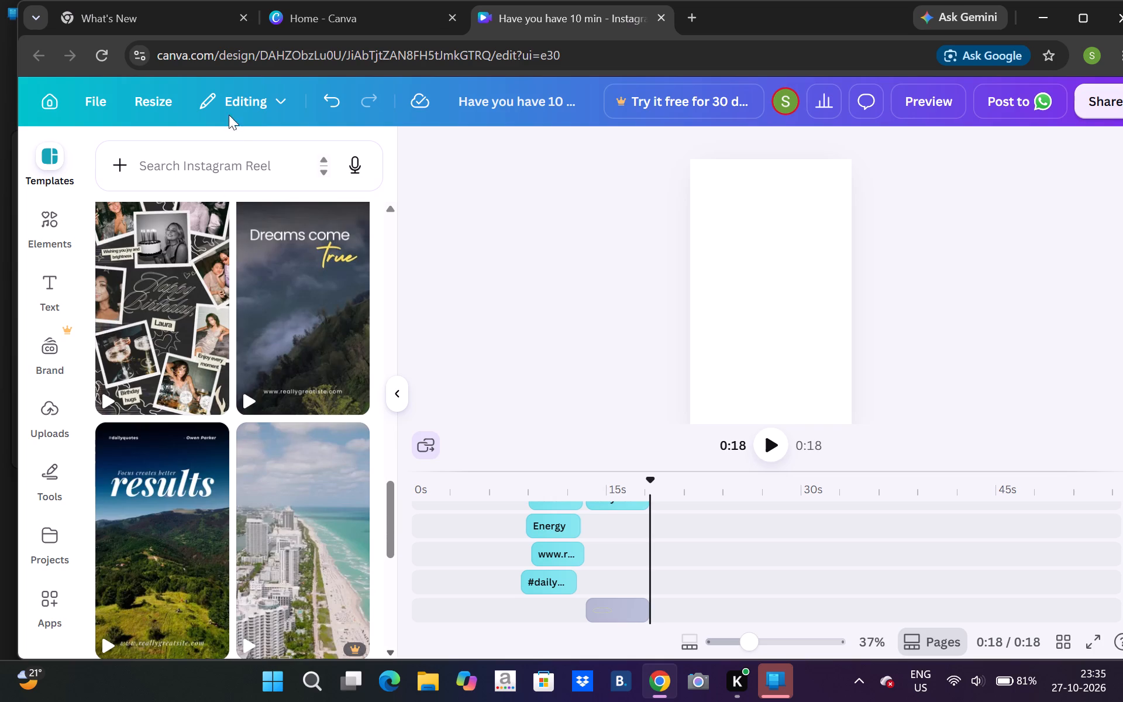
pyautogui.moveTo(229, 115); pyautogui.dragTo(336, 467)
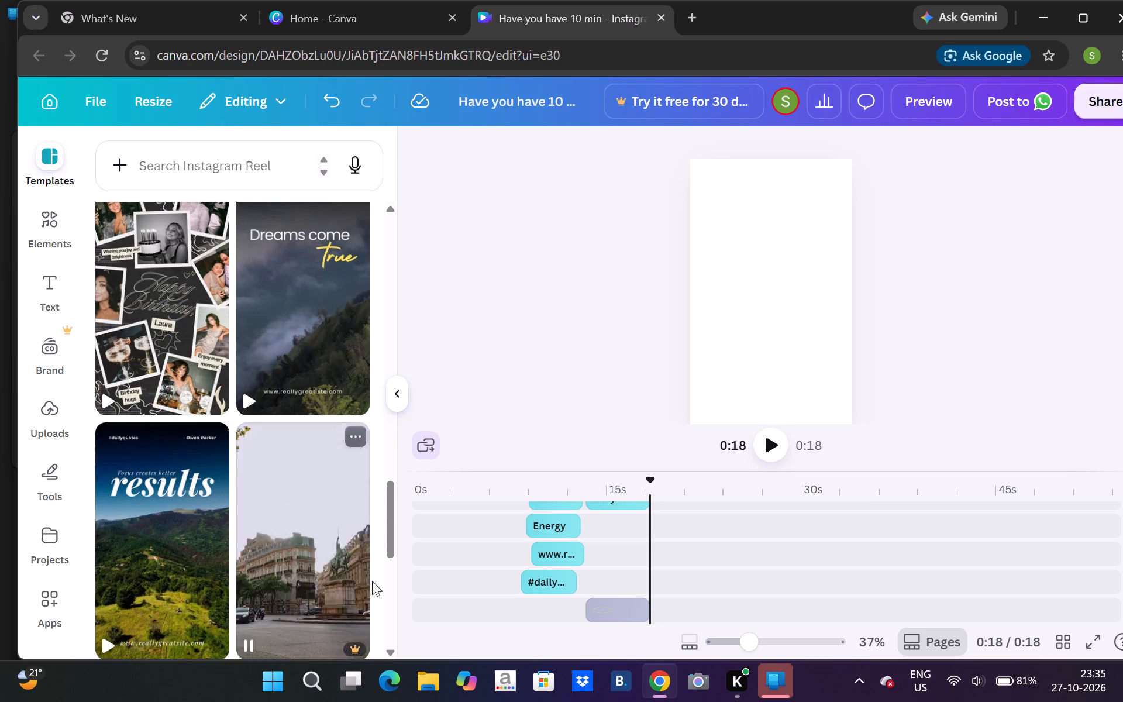
pyautogui.doubleClick(380, 650)
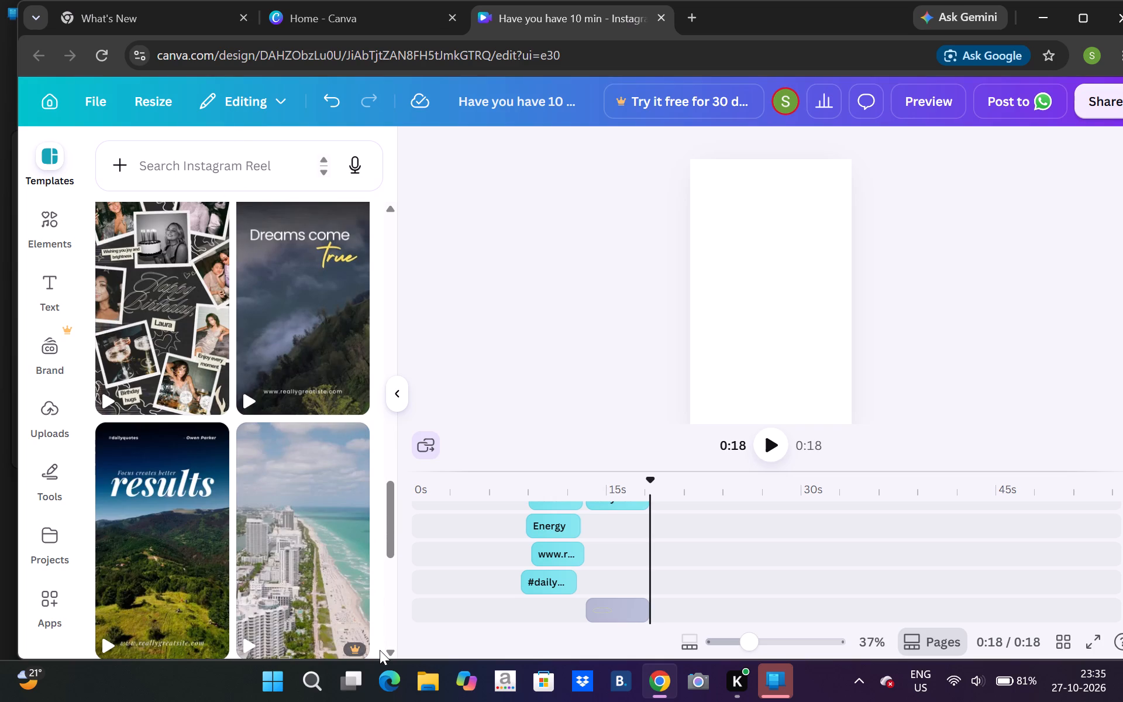
pyautogui.tripleClick(386, 653)
pyautogui.click(386, 653)
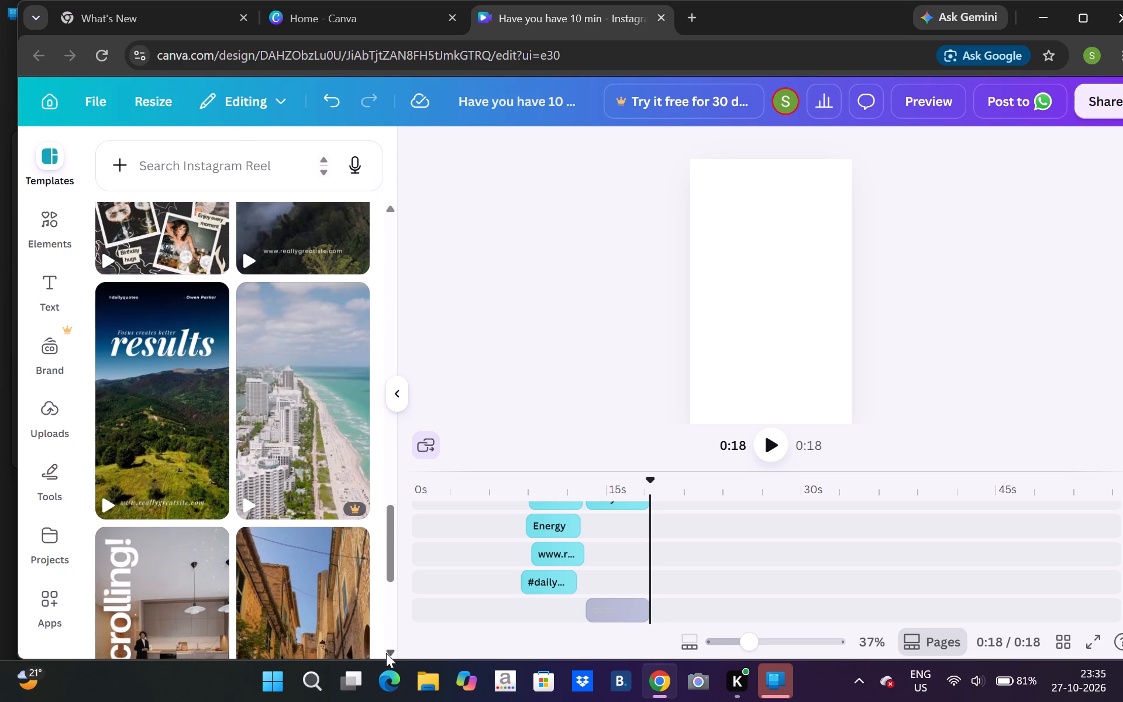
pyautogui.tripleClick(386, 653)
pyautogui.tripleClick(386, 653)
pyautogui.tripleClick(386, 653)
pyautogui.tripleClick(386, 653)
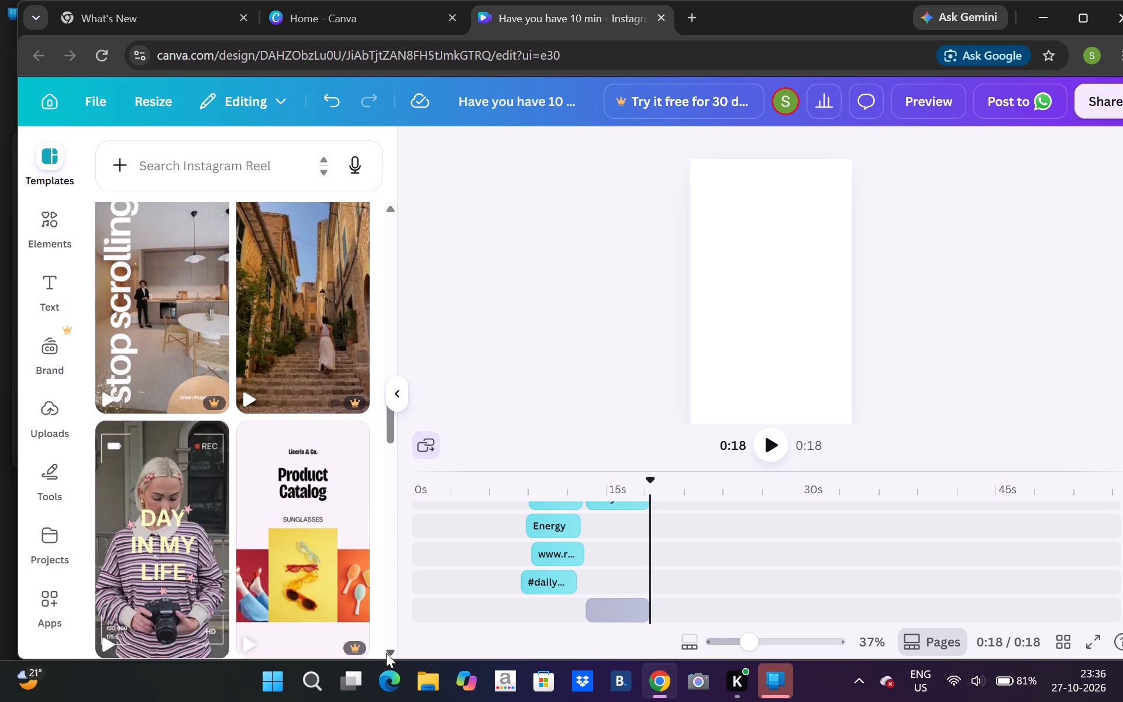
pyautogui.tripleClick(386, 653)
pyautogui.tripleClick(386, 653)
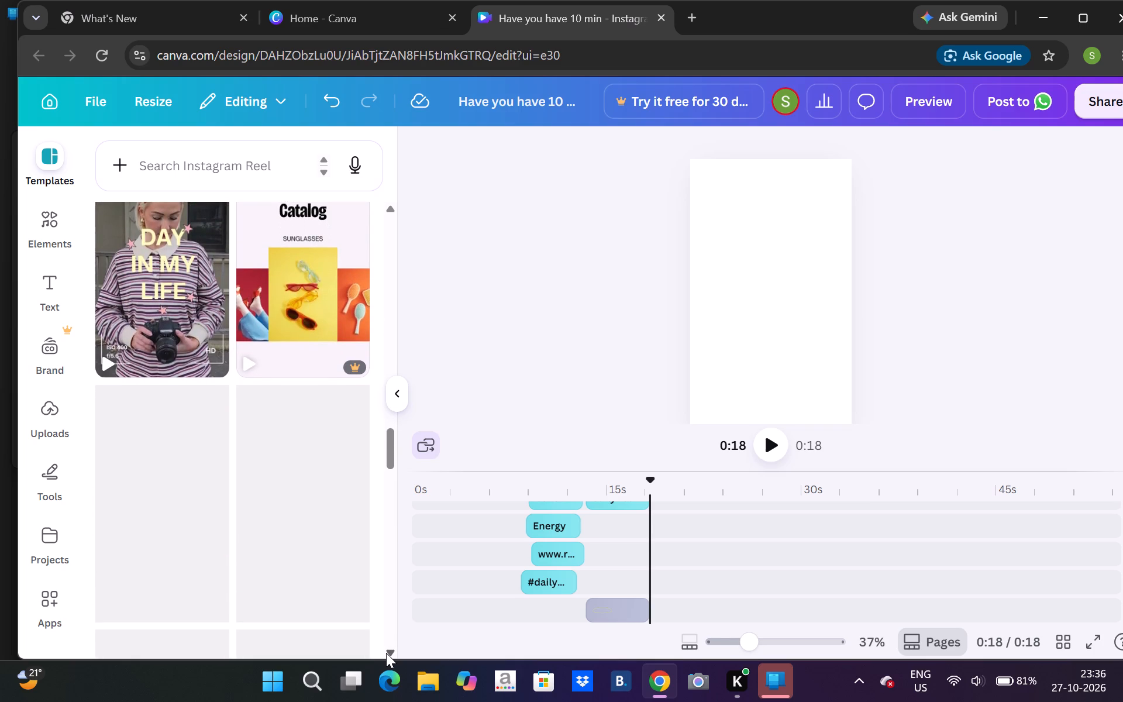
pyautogui.click(386, 653)
pyautogui.tripleClick(386, 653)
pyautogui.tripleClick(386, 653)
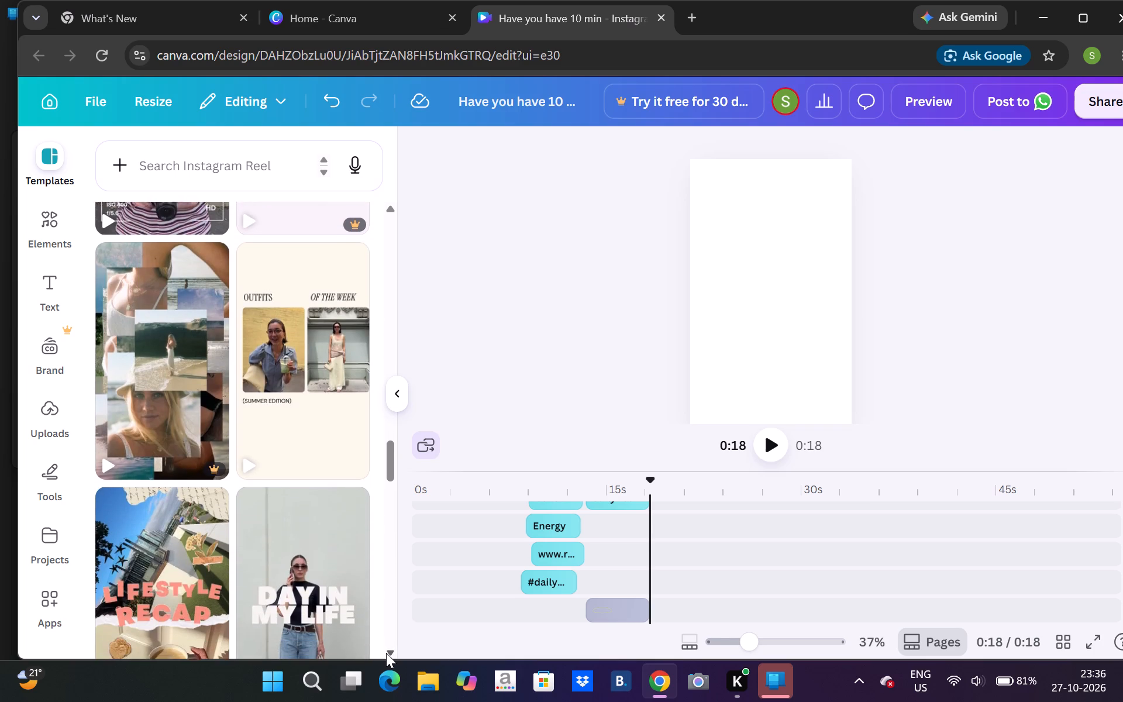
pyautogui.tripleClick(386, 653)
pyautogui.doubleClick(386, 653)
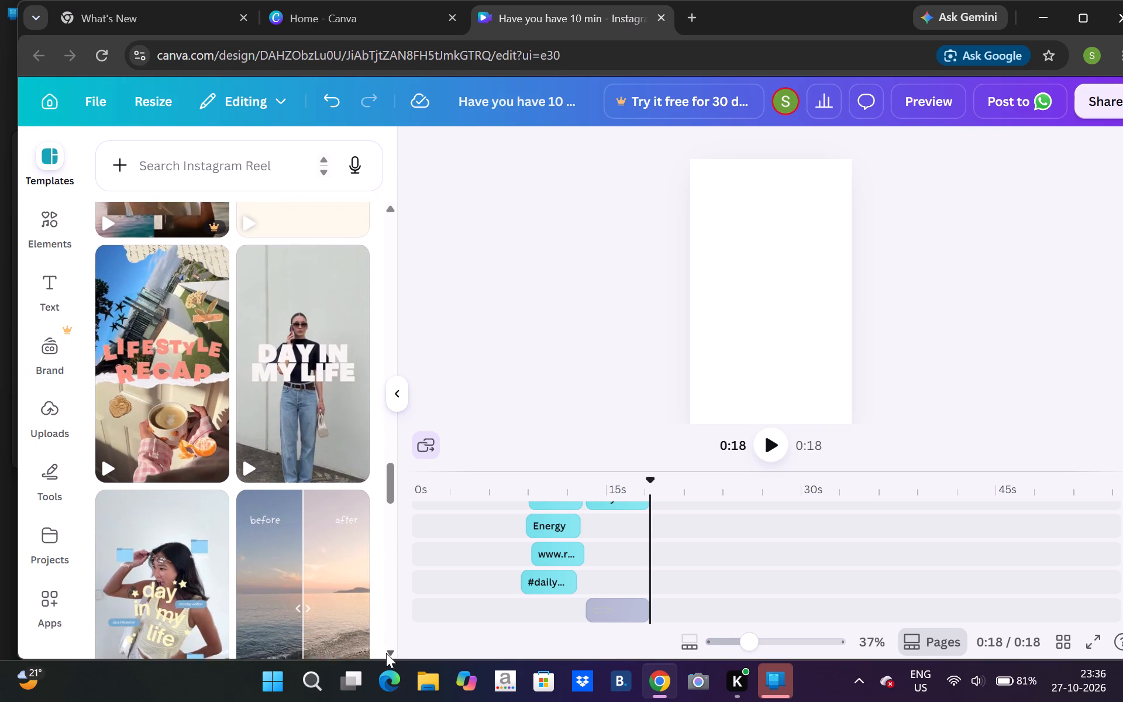
pyautogui.tripleClick(386, 653)
pyautogui.click(386, 653)
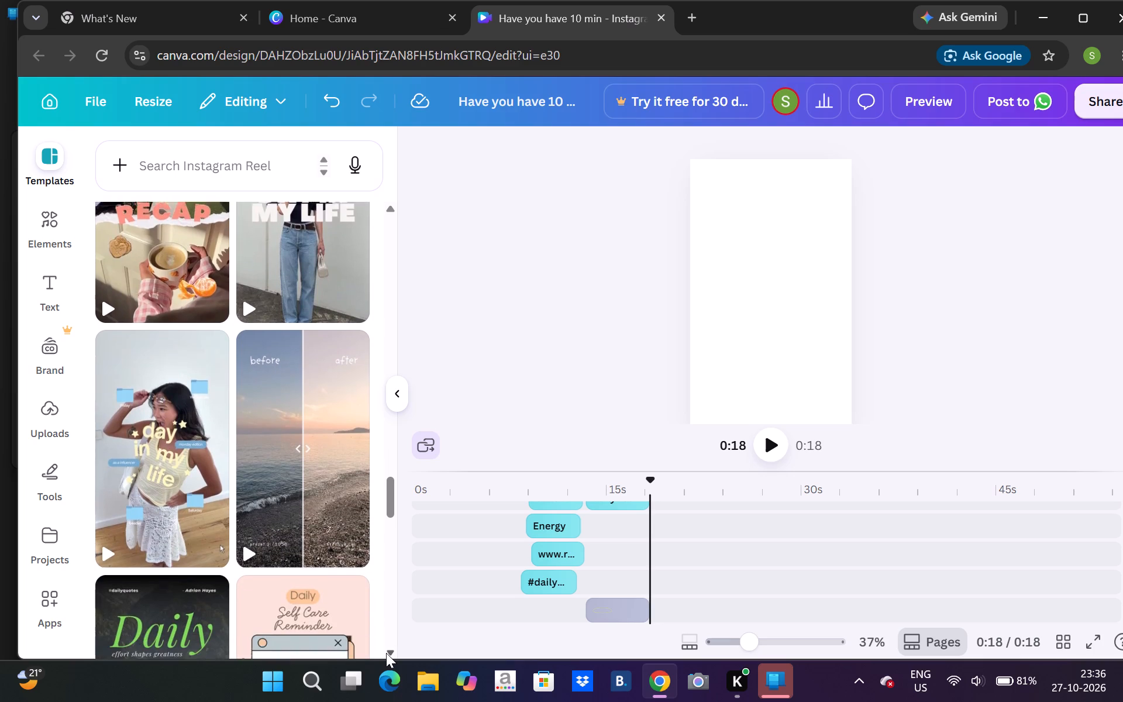
pyautogui.tripleClick(386, 653)
pyautogui.tripleClick(386, 653)
pyautogui.tripleClick(386, 653)
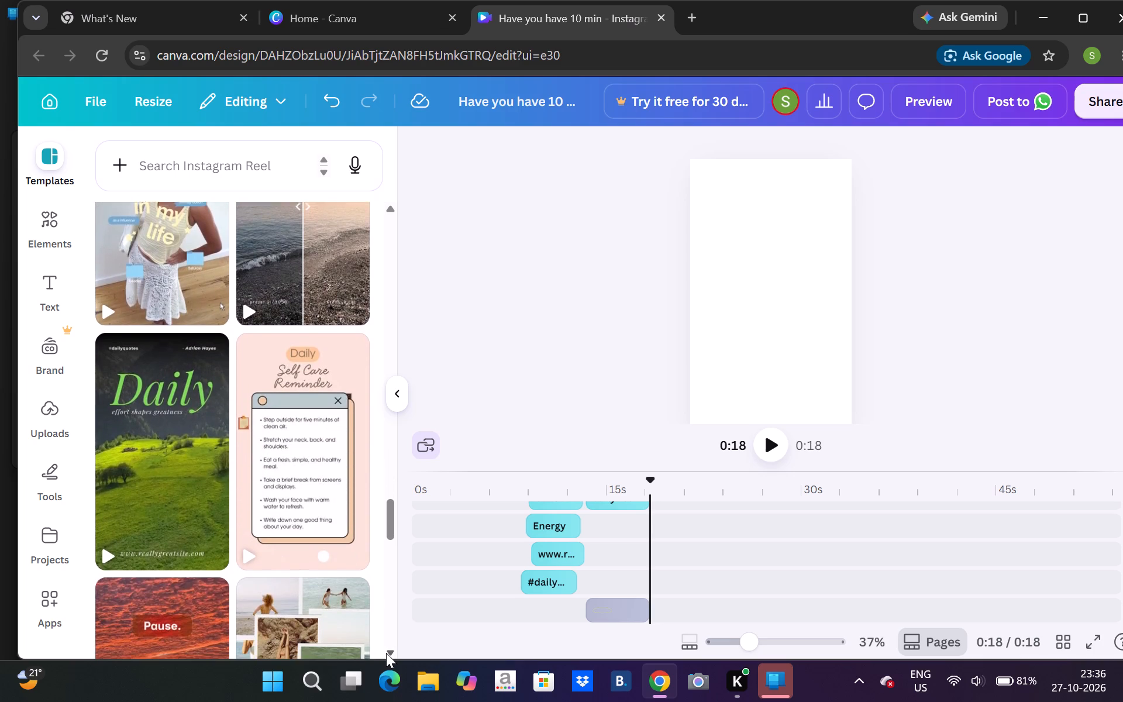
pyautogui.tripleClick(386, 653)
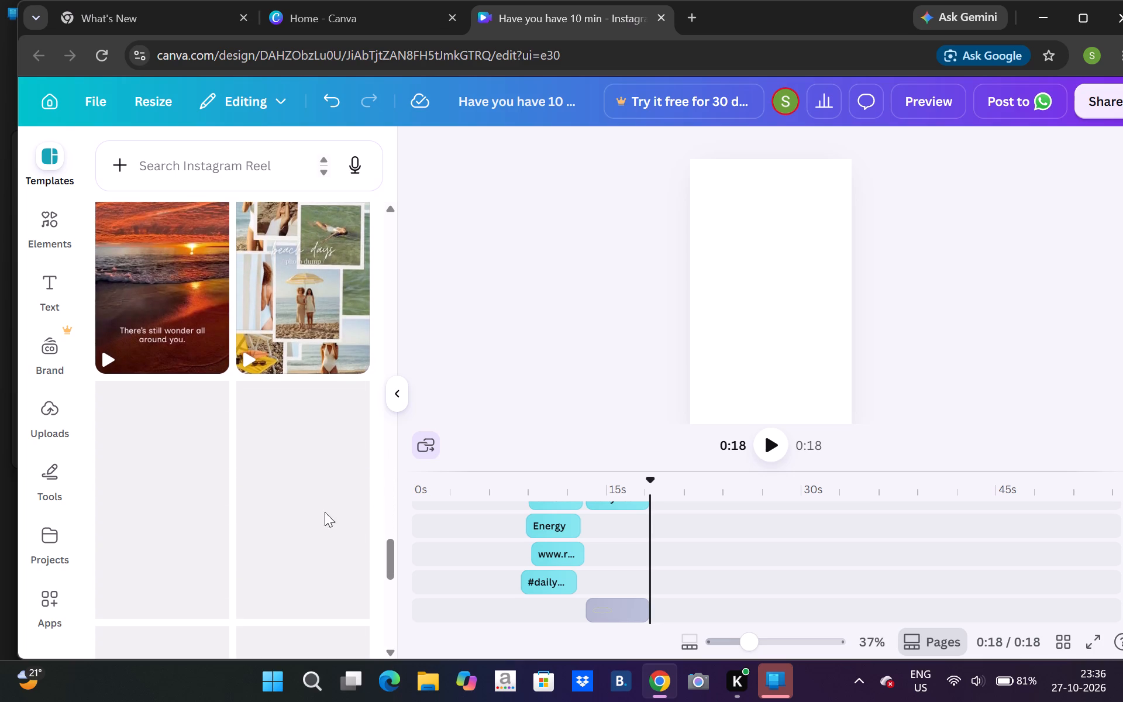
# Search the Instagram Reel templates for "drink water do exercise".
pyautogui.click(216, 170)
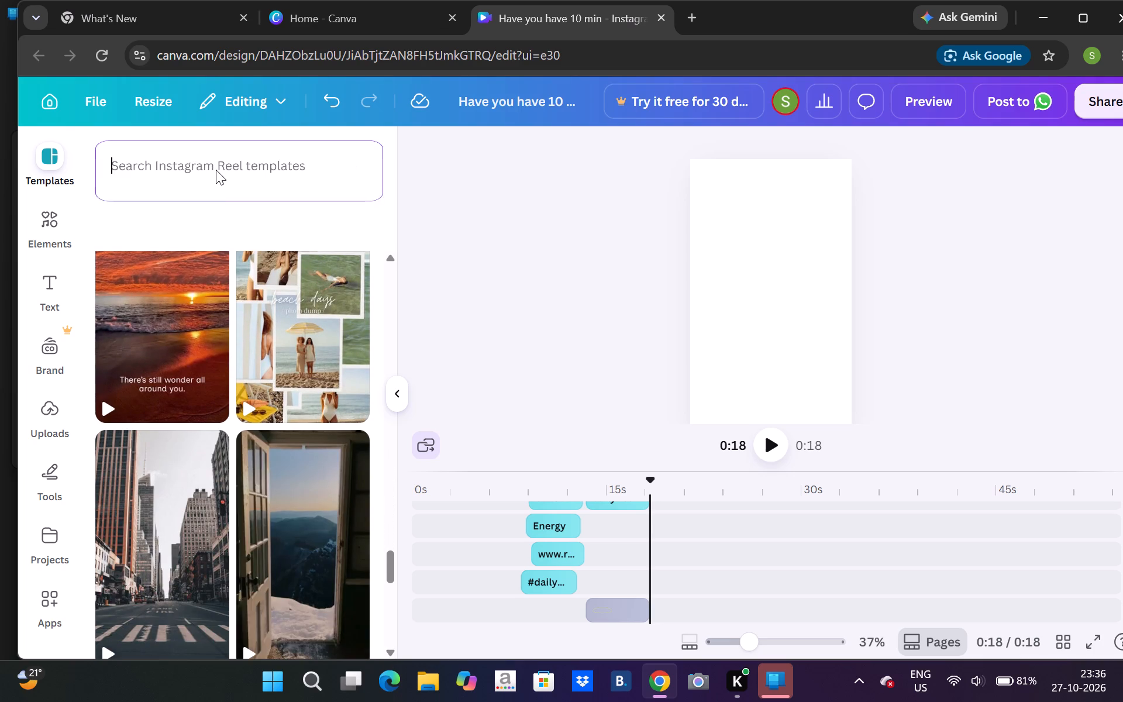
pyautogui.write('drik water do')
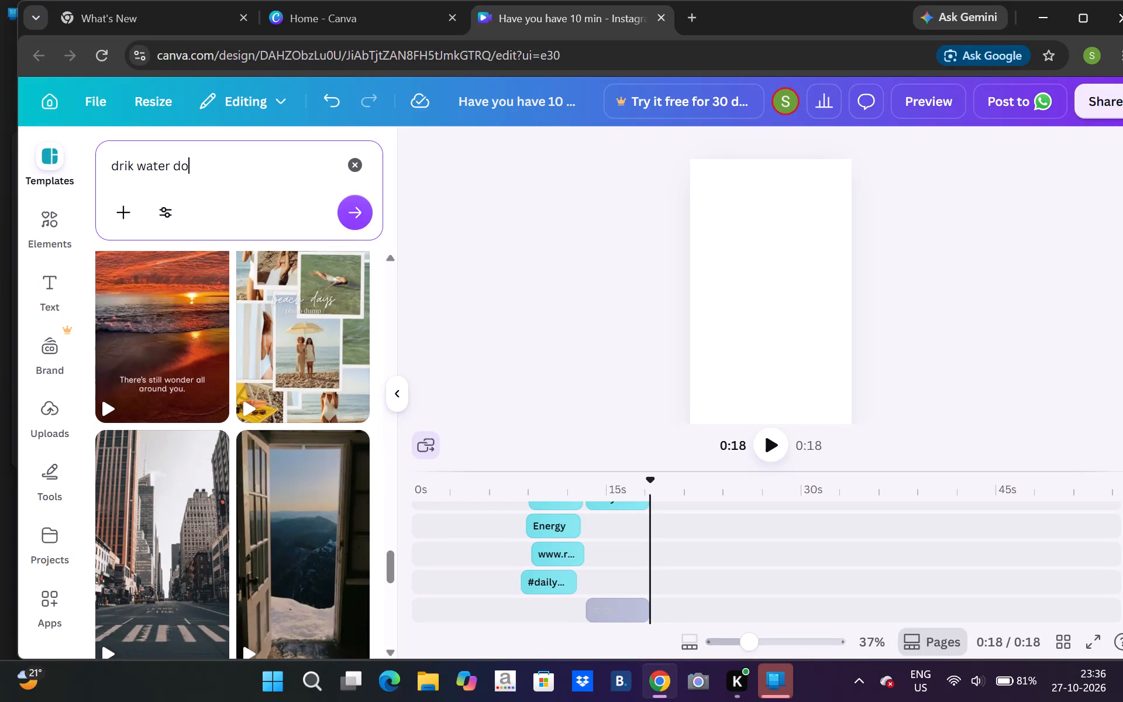
pyautogui.press('BackSpace')
pyautogui.press('BackSpace')
pyautogui.press('BackSpace')
pyautogui.press('BackSpace')
pyautogui.press('BackSpace')
pyautogui.press('BackSpace')
pyautogui.press('BackSpace')
pyautogui.press('BackSpace')
pyautogui.press('BackSpace')
pyautogui.press('BackSpace')
pyautogui.write('nk water')
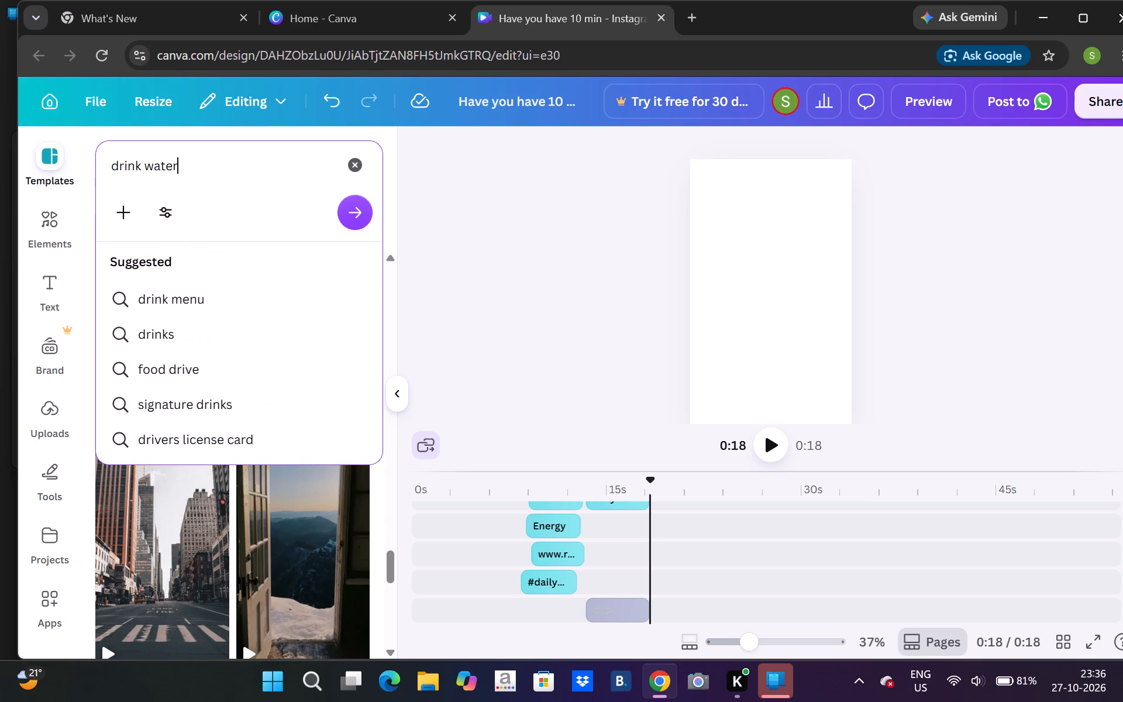
pyautogui.press('space')
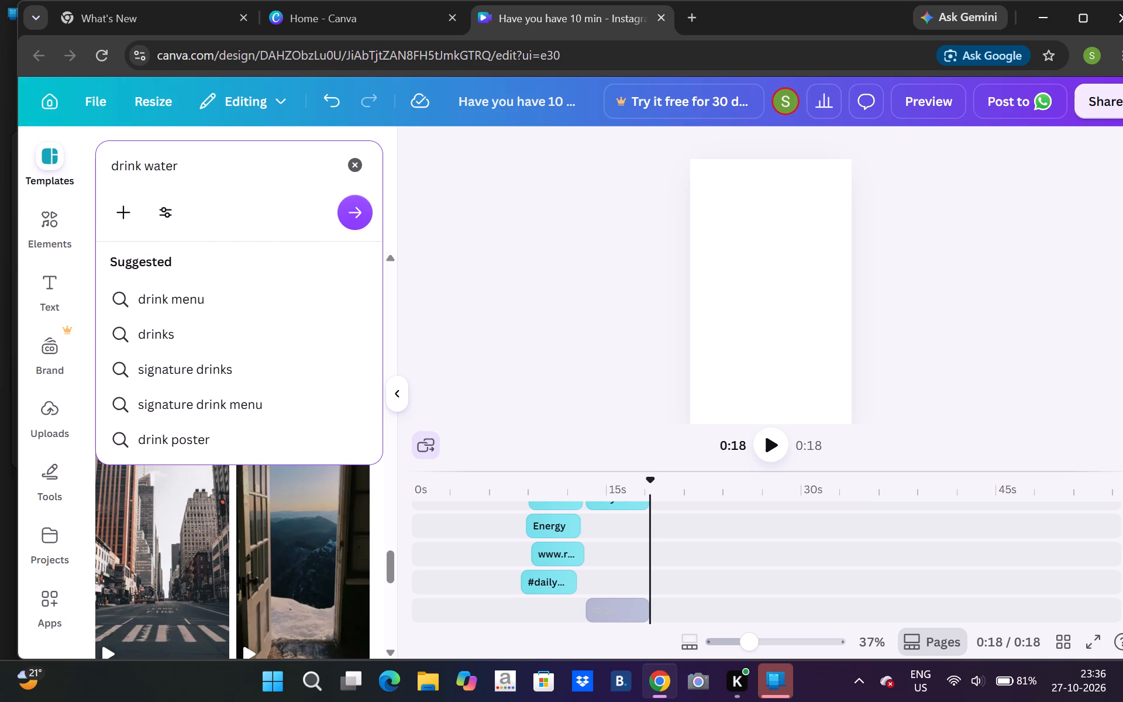
pyautogui.write('do exercise')
pyautogui.press('Return')
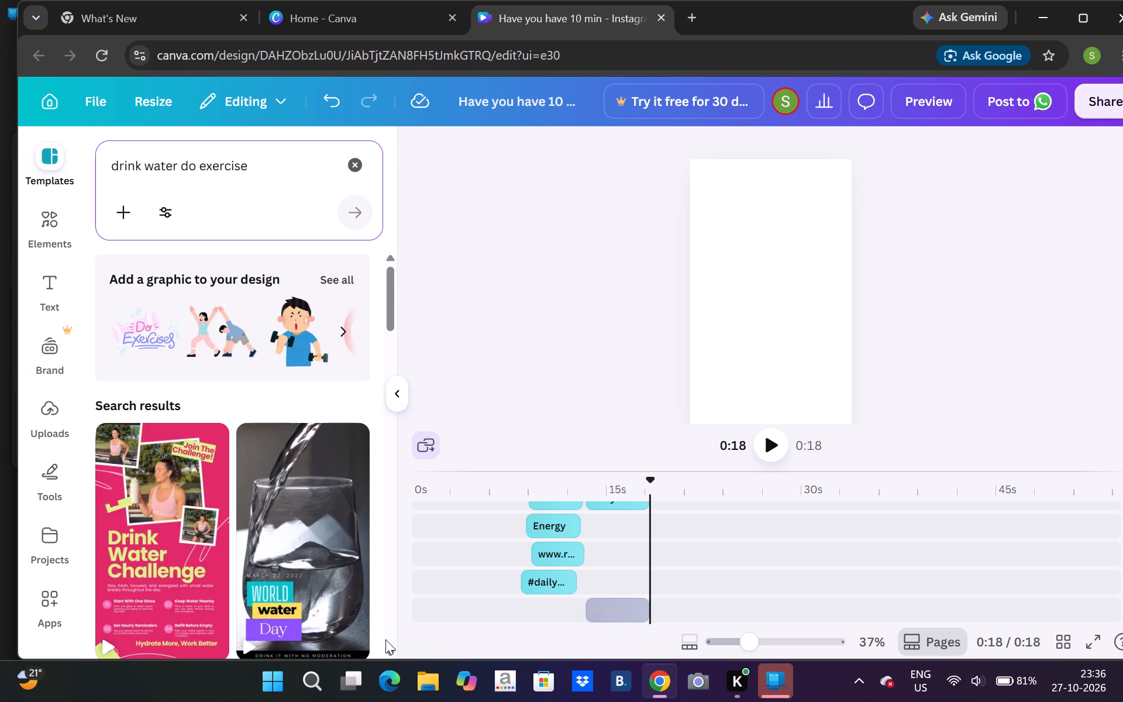
# Apply the green and purple "Don't forget to drink" template to the blank page at the end of the reel.
pyautogui.press('Down')
pyautogui.press('Down')
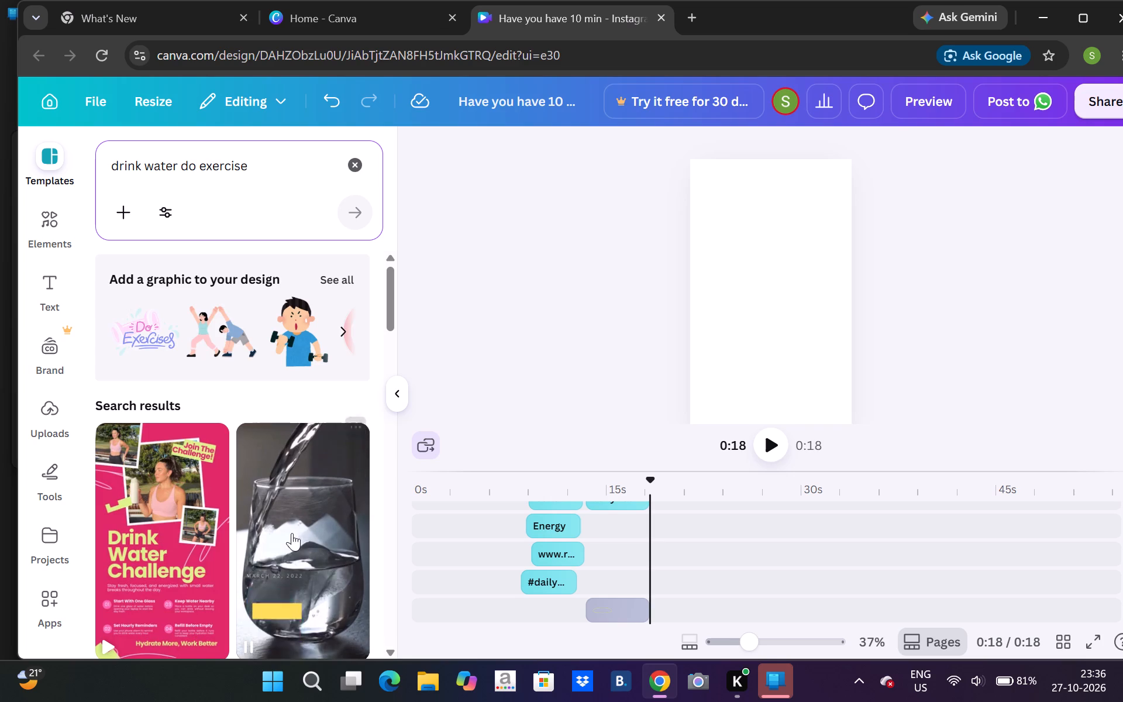
pyautogui.click(386, 650)
pyautogui.tripleClick(386, 650)
pyautogui.tripleClick(386, 650)
pyautogui.click(386, 650)
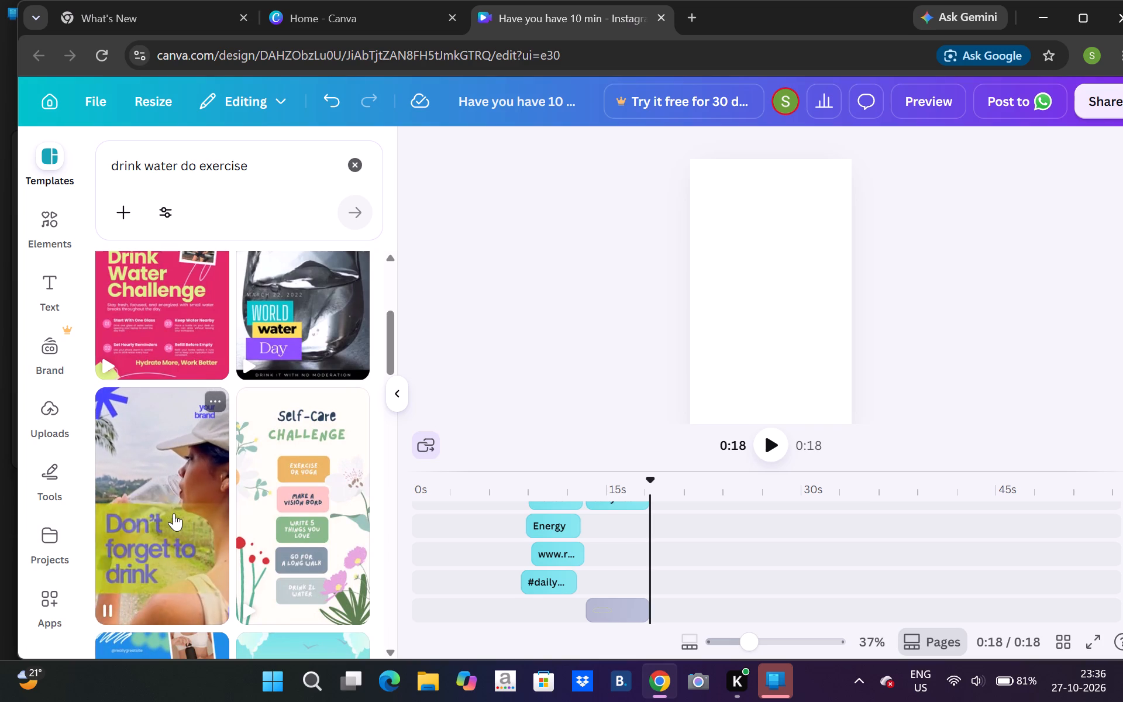
pyautogui.click(212, 556)
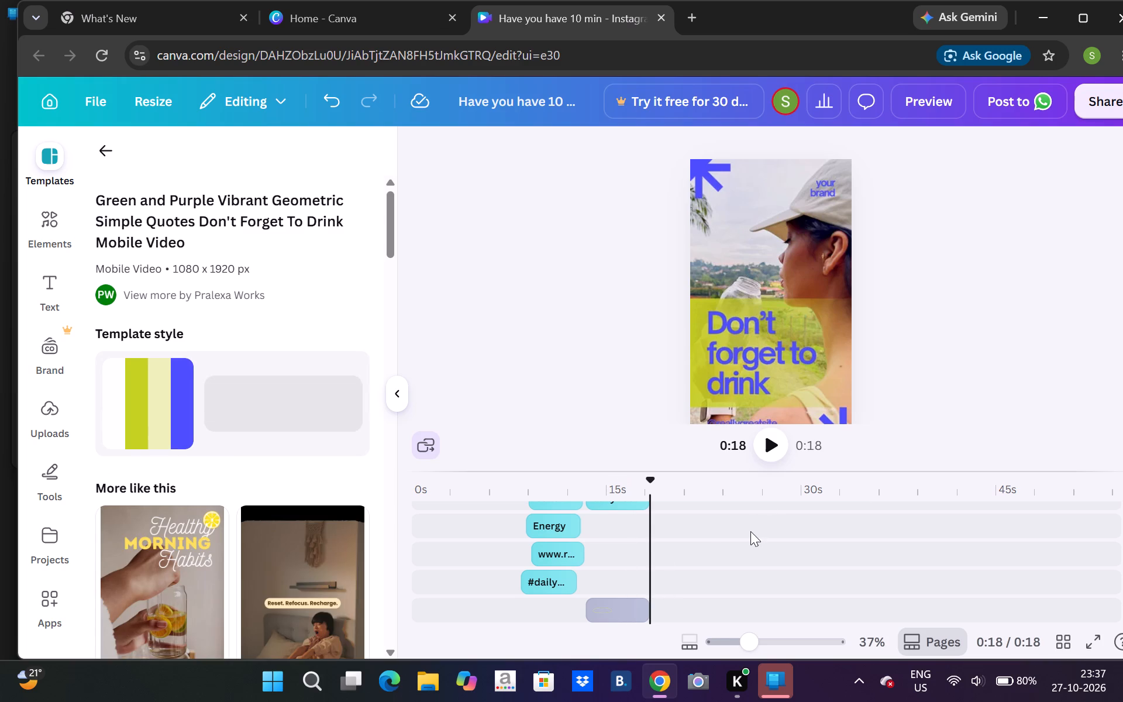
# Shorten the new drink page on the timeline by trimming the start of its clip.
pyautogui.press('Up')
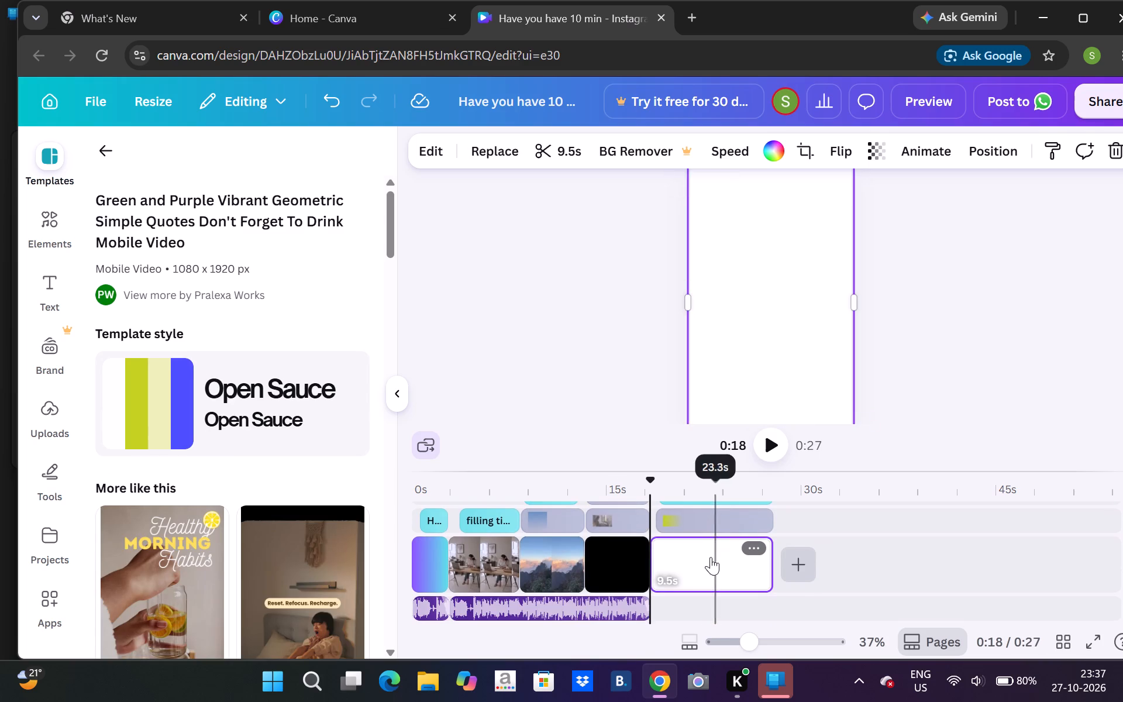
pyautogui.click(730, 570)
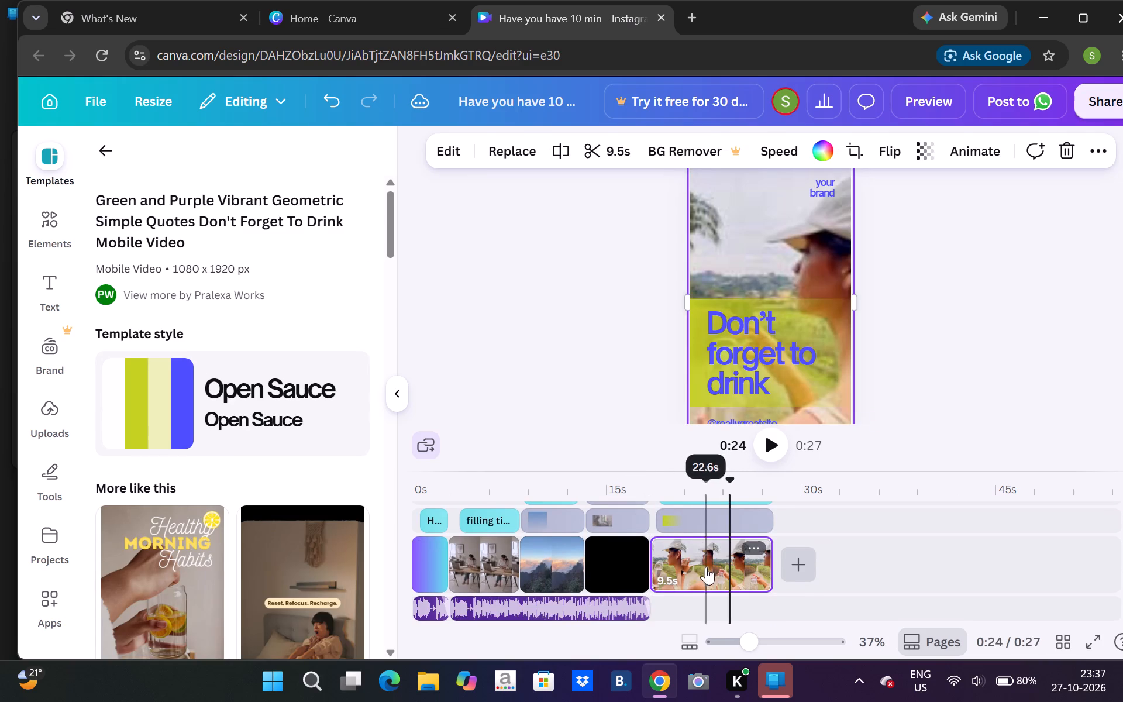
pyautogui.click(680, 573)
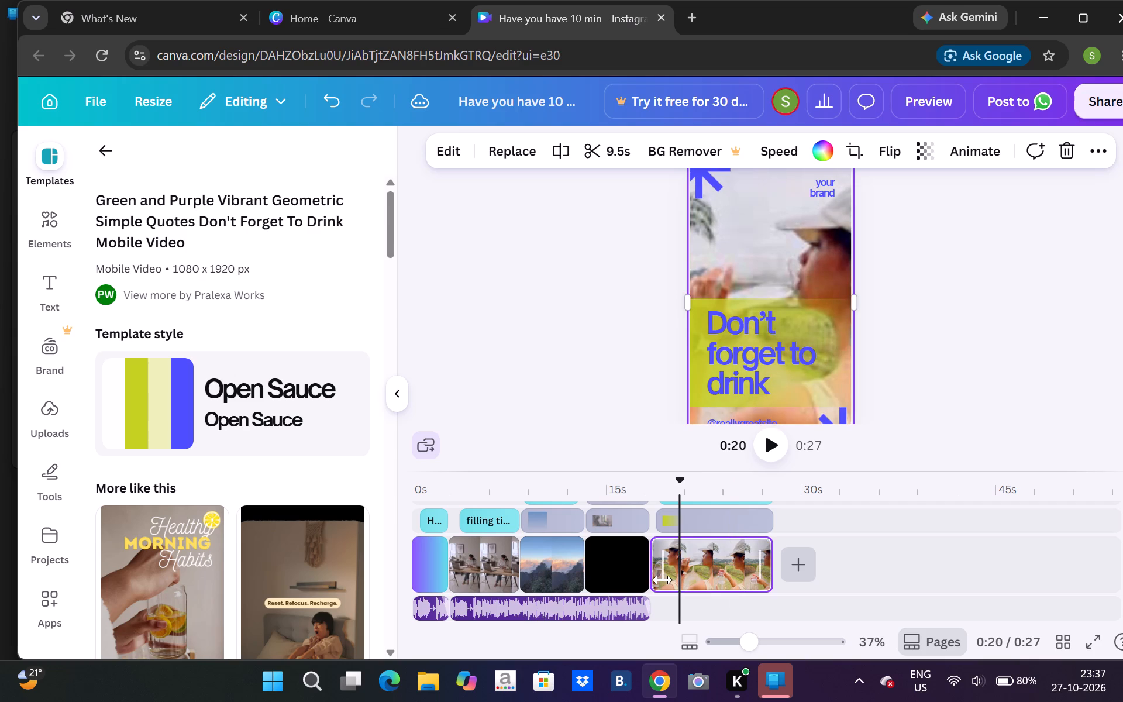
pyautogui.moveTo(662, 580); pyautogui.dragTo(684, 585)
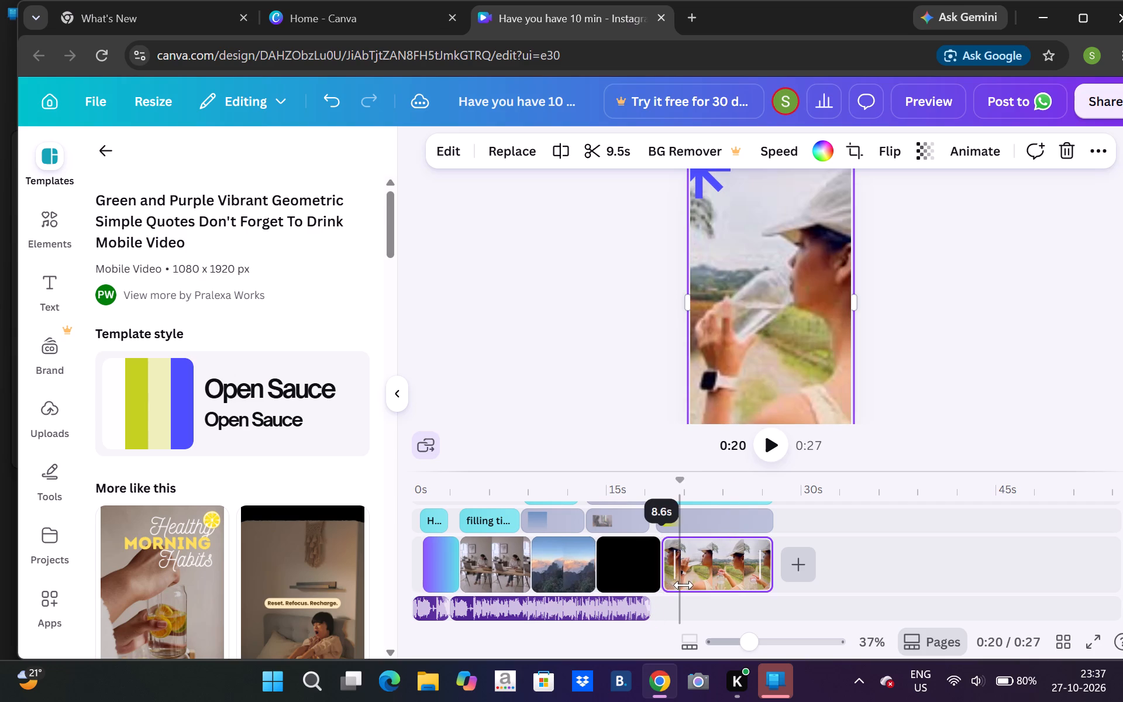
pyautogui.moveTo(684, 585); pyautogui.dragTo(700, 596)
pyautogui.click(794, 577)
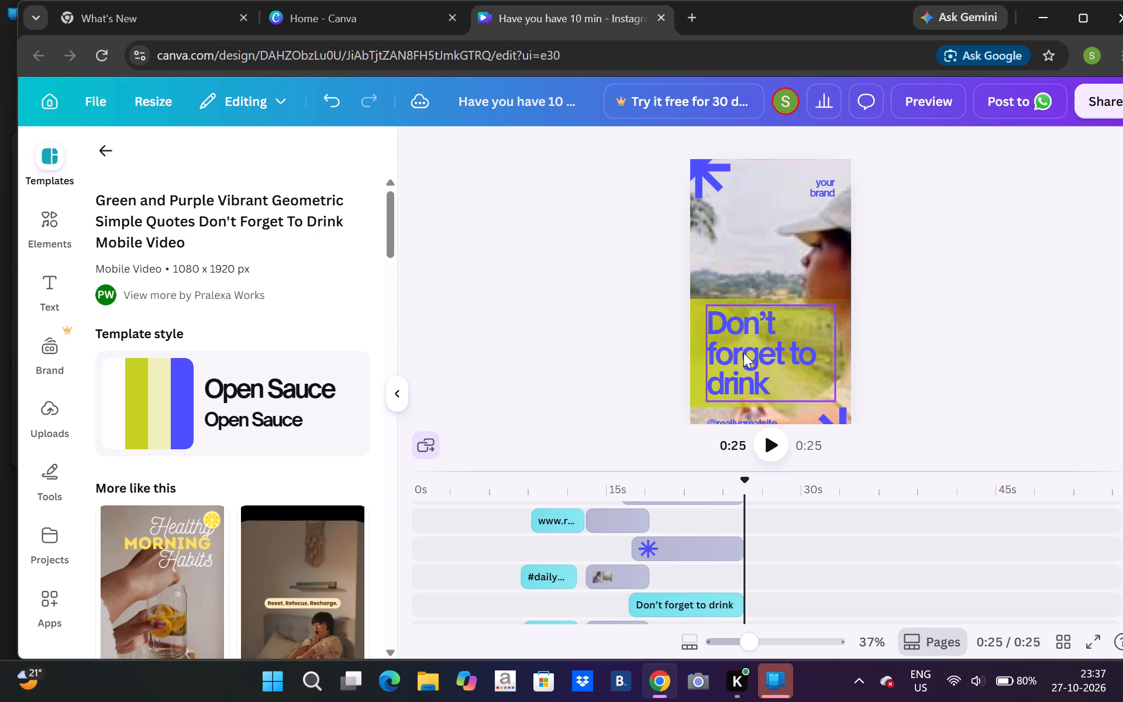
# Replace the "Don't forget to drink" heading on the drink page with "drink water".
pyautogui.click(743, 353)
pyautogui.click(743, 353)
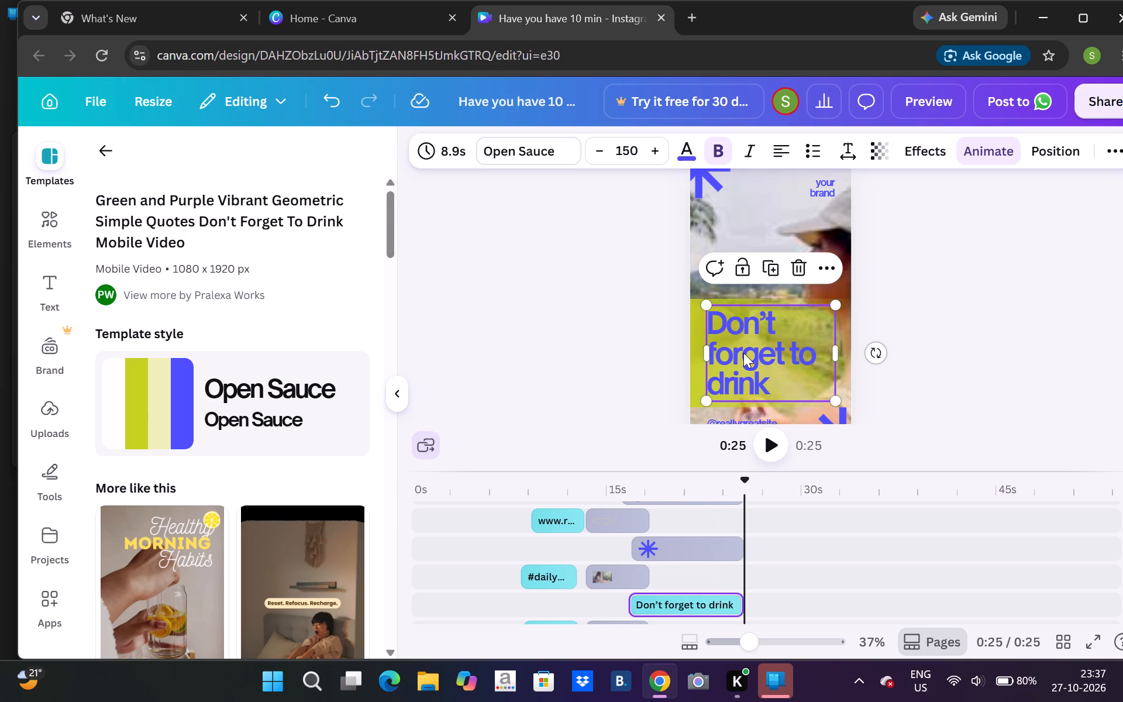
pyautogui.press('BackSpace')
pyautogui.write('drink water')
pyautogui.press('space')
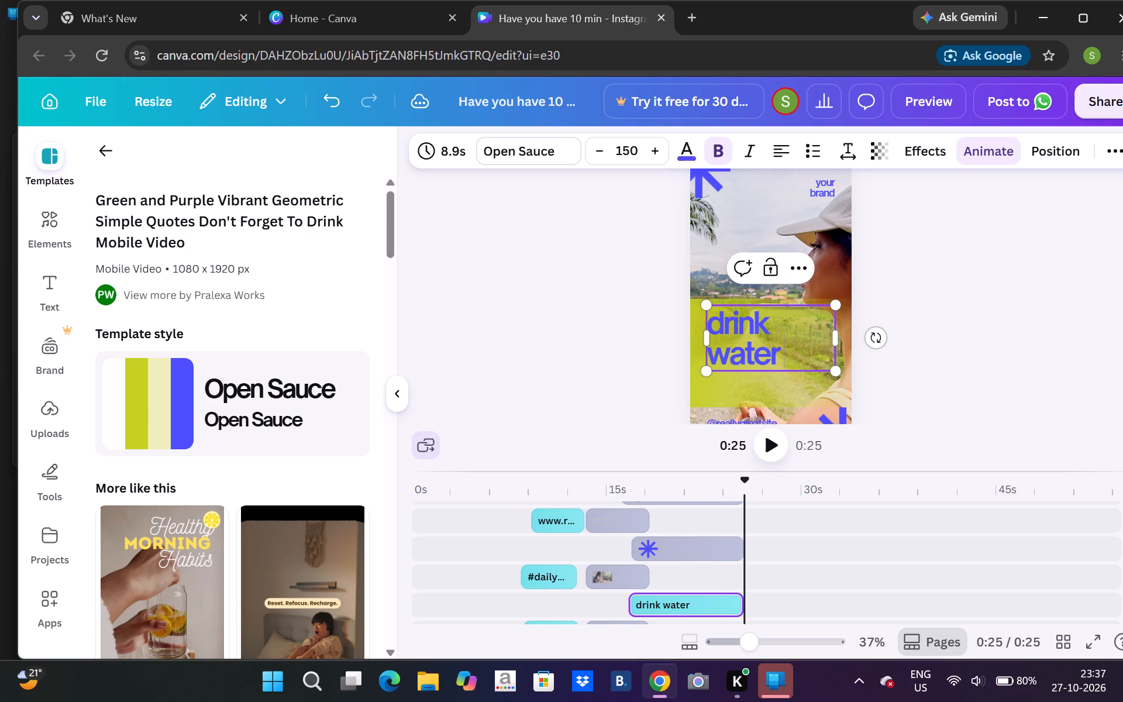
pyautogui.write('and t')
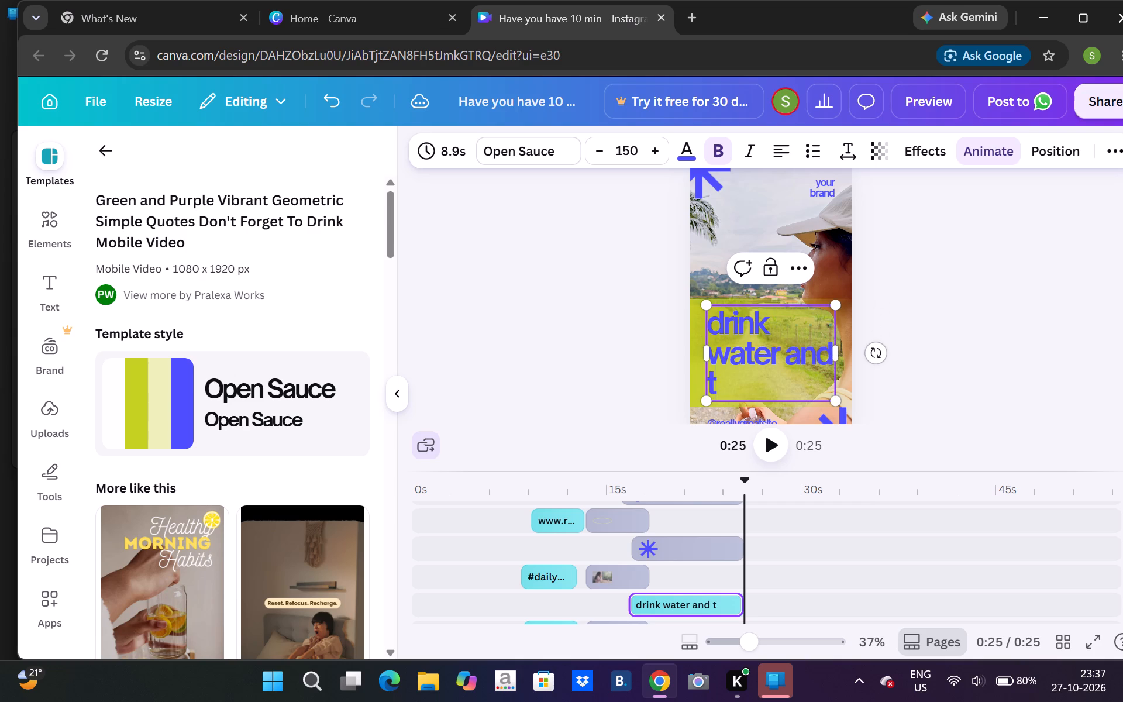
pyautogui.write('\\\\')
pyautogui.press('BackSpace')
pyautogui.press('BackSpace')
pyautogui.press('BackSpace')
pyautogui.press('BackSpace')
pyautogui.press('BackSpace')
pyautogui.press('BackSpace')
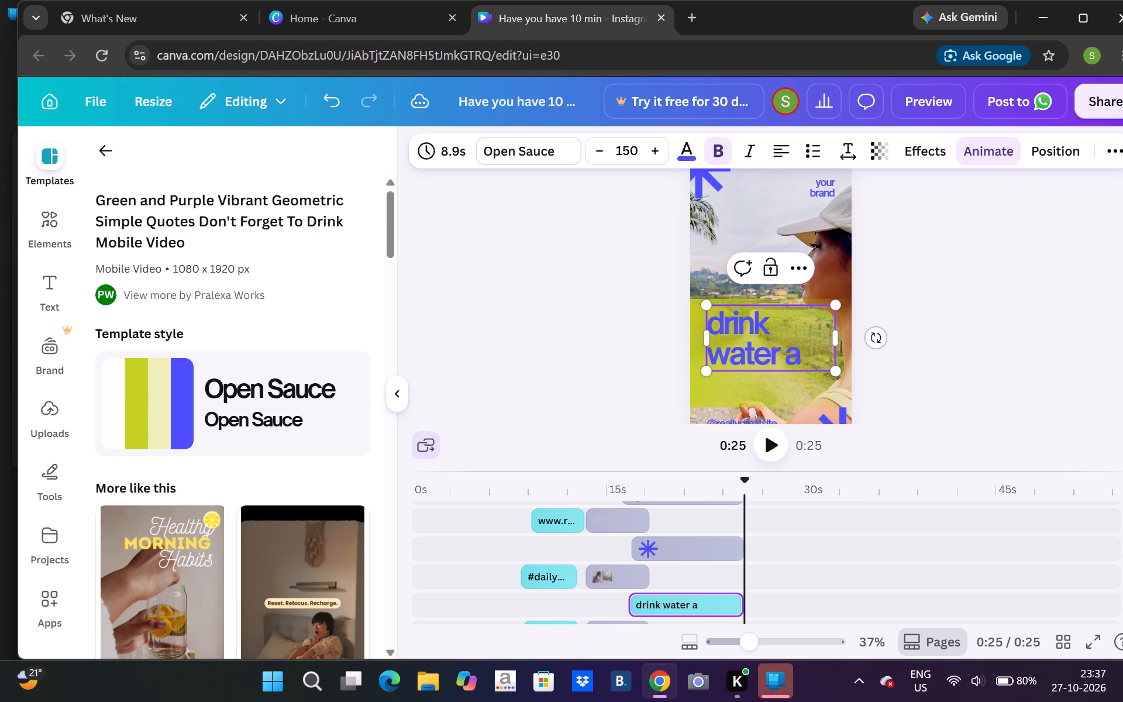
pyautogui.press('BackSpace')
# Return to the template results and search for "exercise" instead.
pyautogui.click(106, 142)
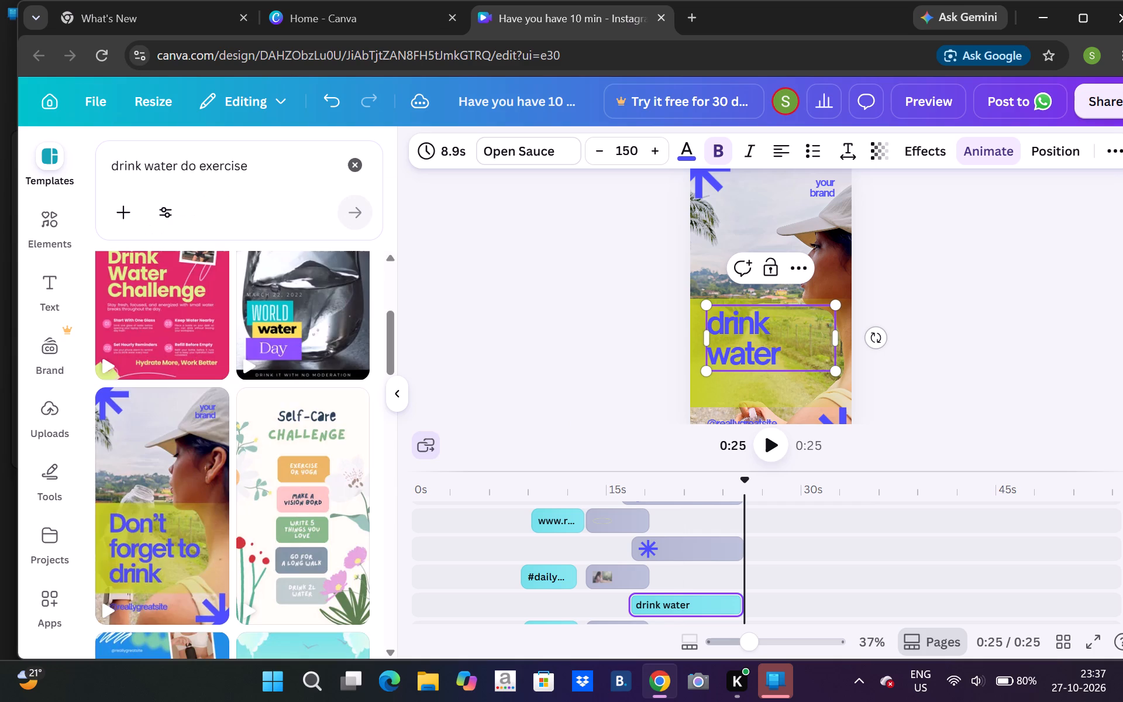
pyautogui.click(192, 164)
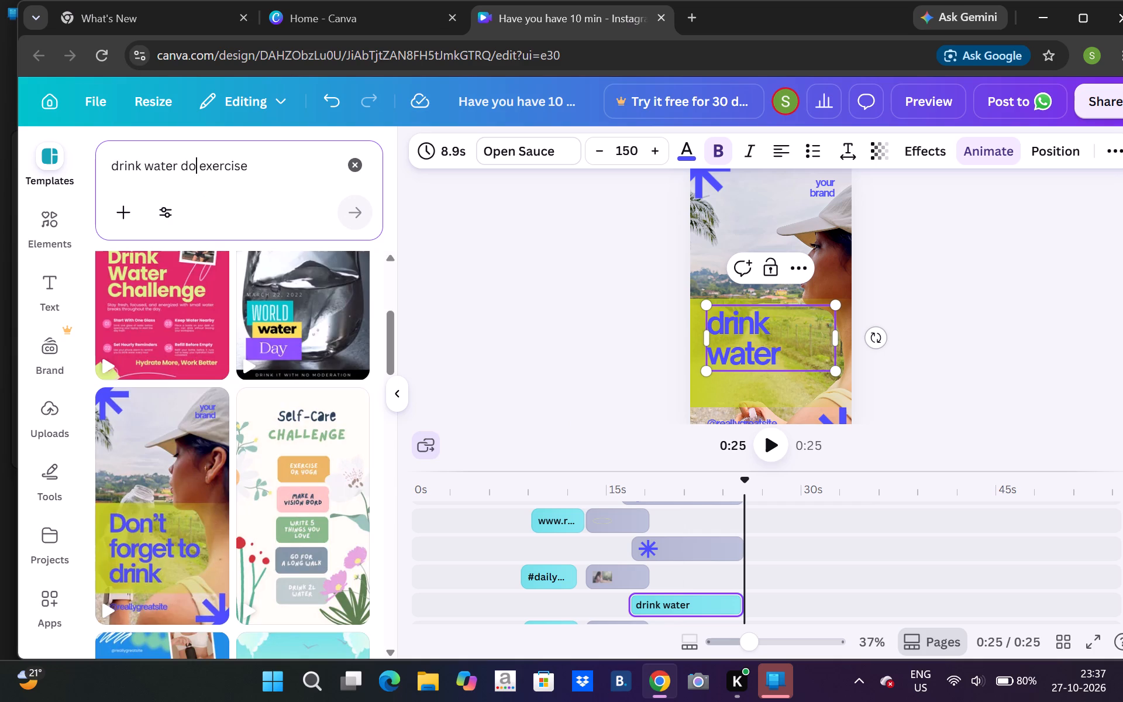
pyautogui.press('BackSpace')
pyautogui.press('BackSpace')
pyautogui.press('BackSpace')
pyautogui.press('BackSpace')
pyautogui.press('BackSpace')
pyautogui.press('BackSpace')
pyautogui.press('BackSpace')
pyautogui.press('BackSpace')
pyautogui.press('BackSpace')
pyautogui.press('BackSpace')
pyautogui.press('BackSpace')
pyautogui.press('BackSpace')
pyautogui.press('BackSpace')
pyautogui.press('BackSpace')
pyautogui.press('BackSpace')
pyautogui.press('BackSpace')
pyautogui.press('BackSpace')
pyautogui.press('BackSpace')
pyautogui.press('BackSpace')
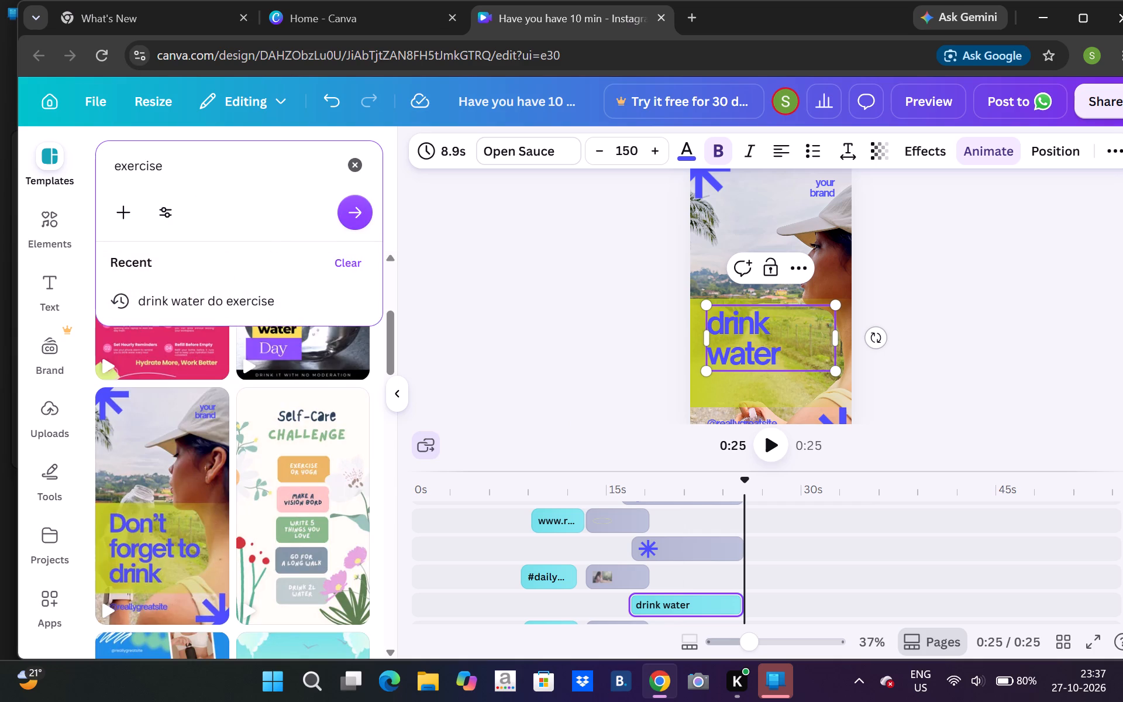
pyautogui.click(374, 215)
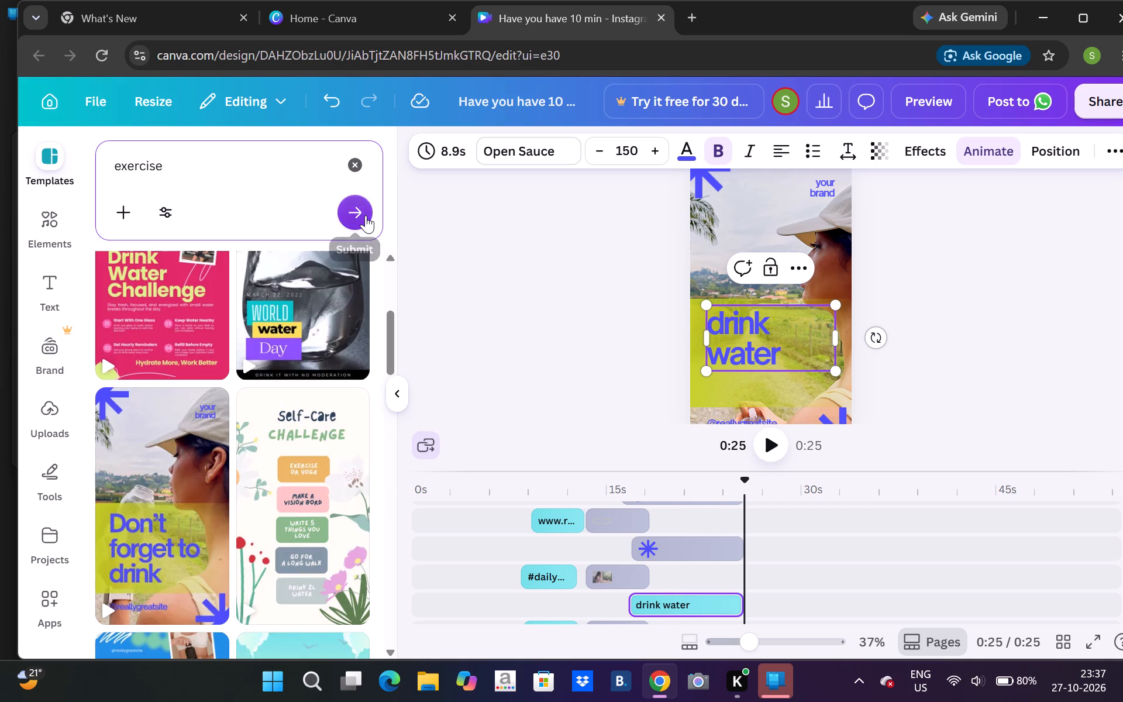
pyautogui.click(366, 215)
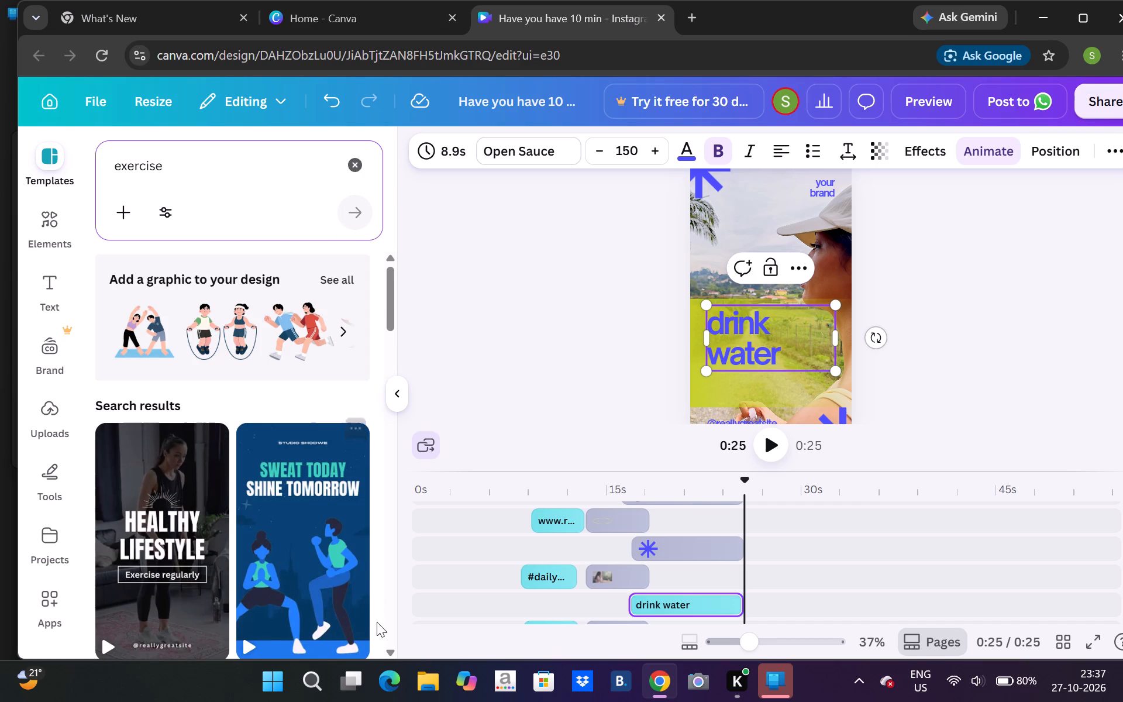
# Add the dark gym template quoting "Winning isn't everything, but wanting to win is." as a page after the drink-water page.
pyautogui.doubleClick(383, 645)
pyautogui.moveTo(383, 645); pyautogui.dragTo(386, 645)
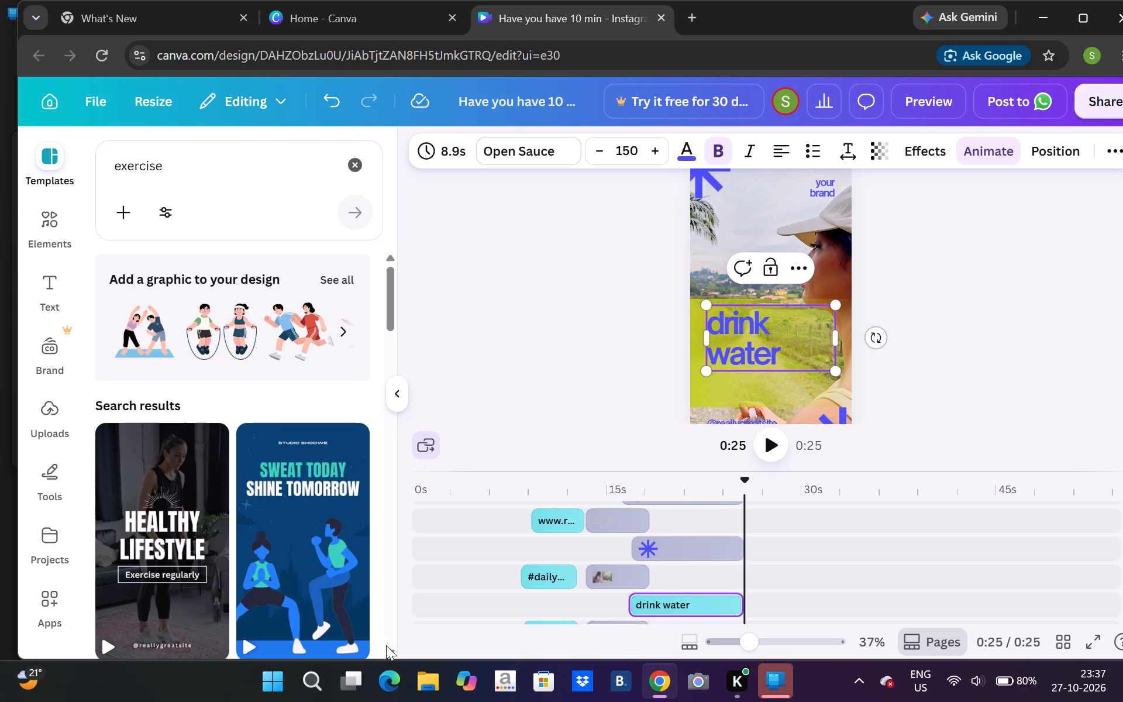
pyautogui.moveTo(386, 645); pyautogui.dragTo(389, 646)
pyautogui.tripleClick(389, 646)
pyautogui.doubleClick(389, 646)
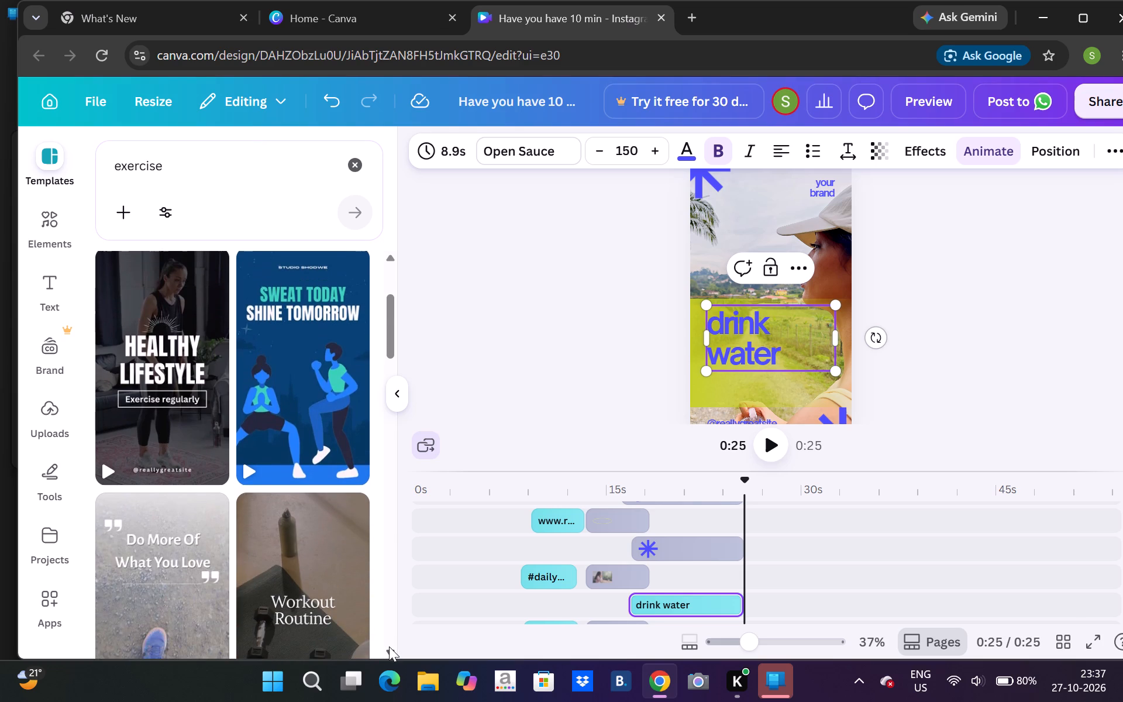
pyautogui.tripleClick(389, 646)
pyautogui.doubleClick(389, 646)
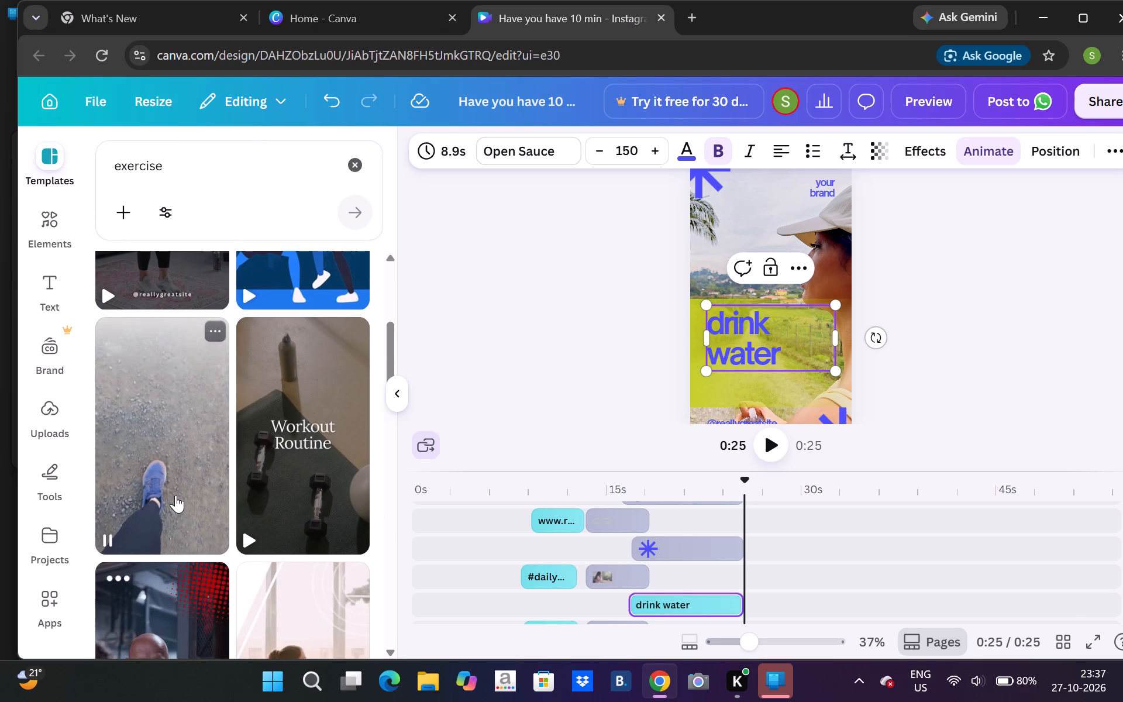
pyautogui.doubleClick(385, 643)
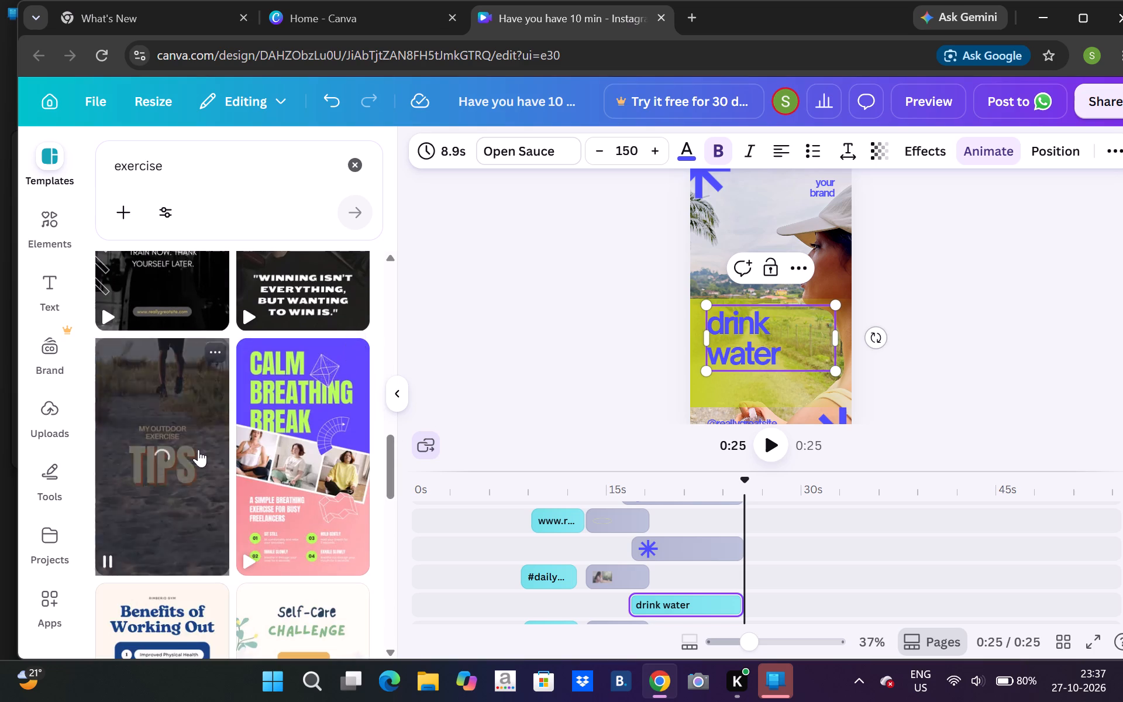
pyautogui.click(392, 256)
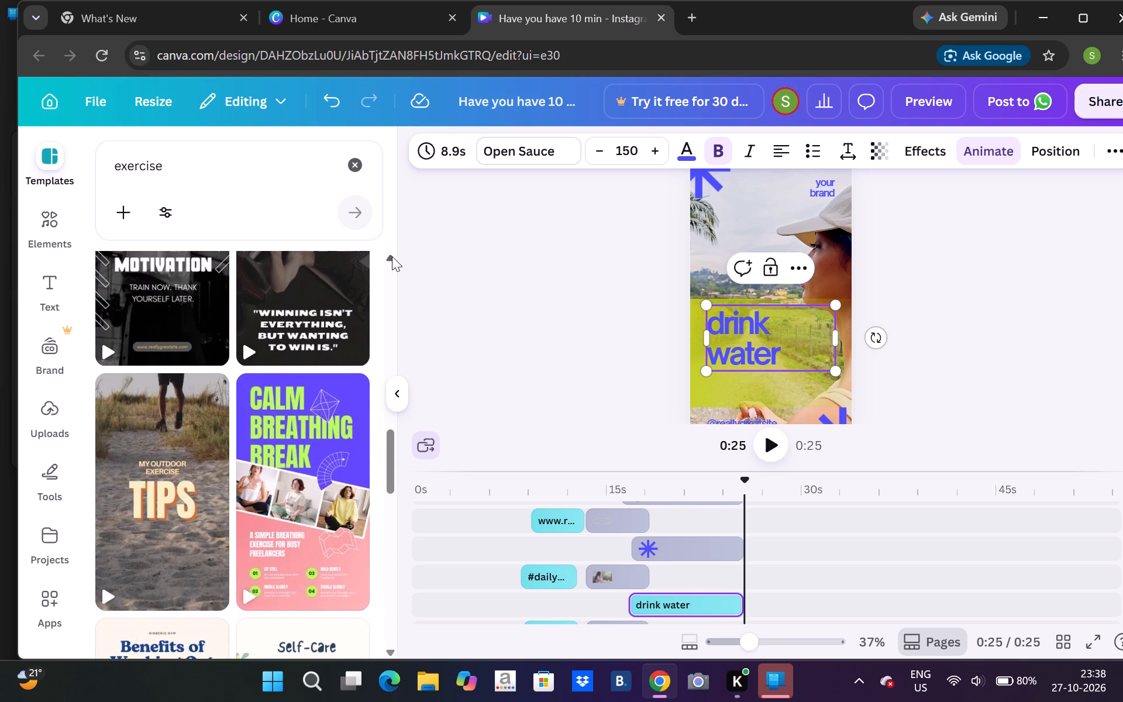
pyautogui.tripleClick(392, 256)
pyautogui.doubleClick(392, 256)
pyautogui.moveTo(392, 256); pyautogui.dragTo(333, 355)
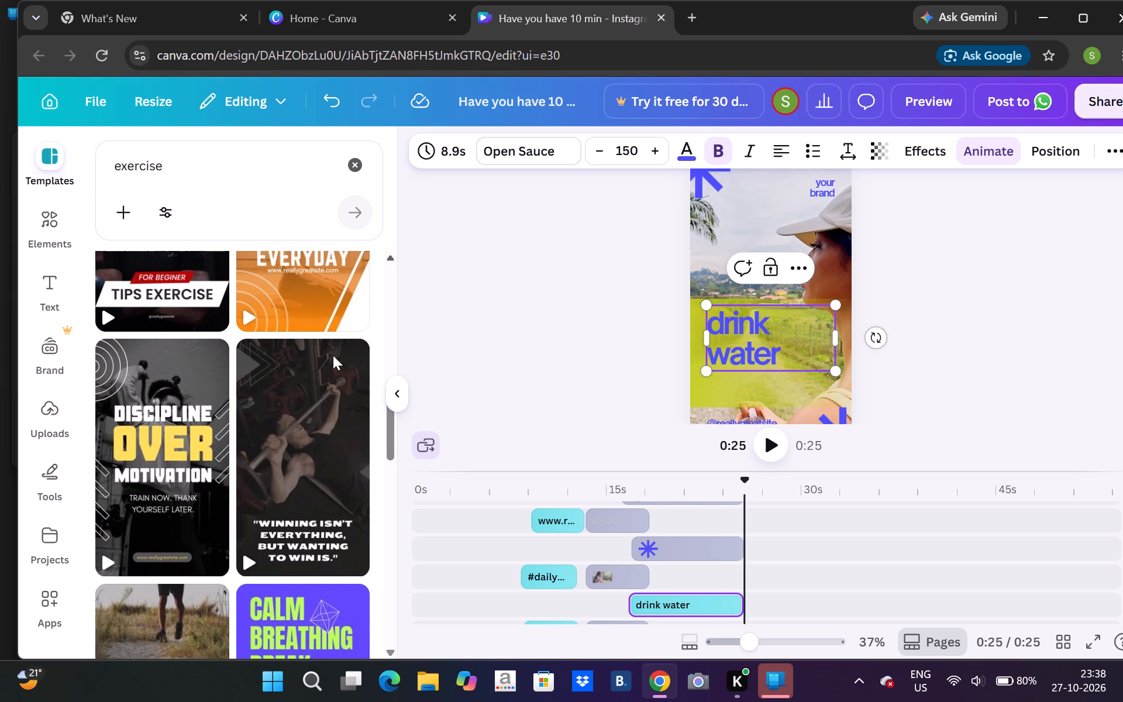
pyautogui.moveTo(333, 355); pyautogui.dragTo(322, 406)
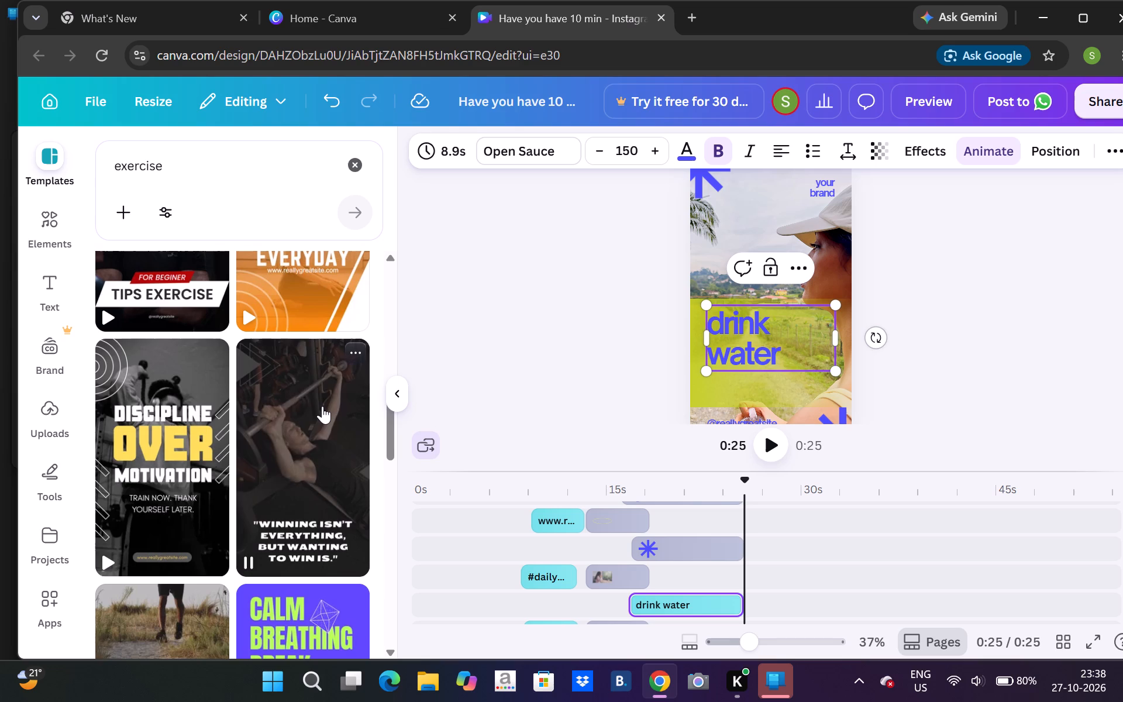
pyautogui.click(322, 406)
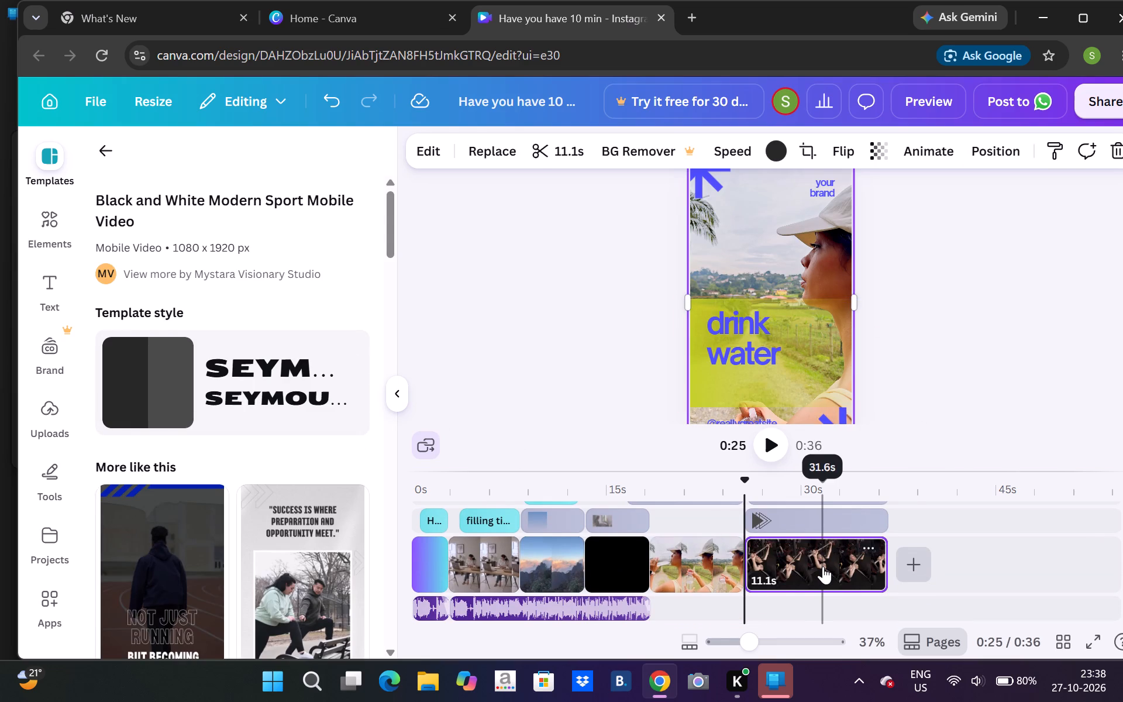
# Trim both ends of the gym page's video clip on the timeline to shorten it to 4.0 s.
pyautogui.click(823, 566)
pyautogui.moveTo(886, 570); pyautogui.dragTo(827, 563)
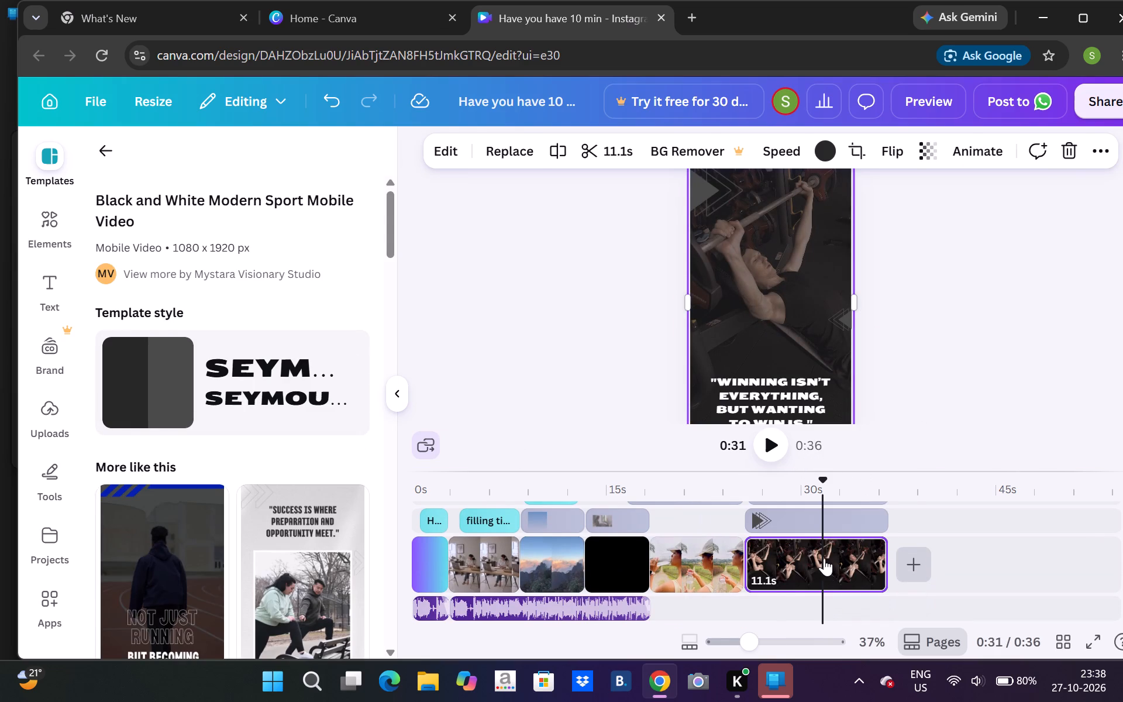
pyautogui.click(774, 559)
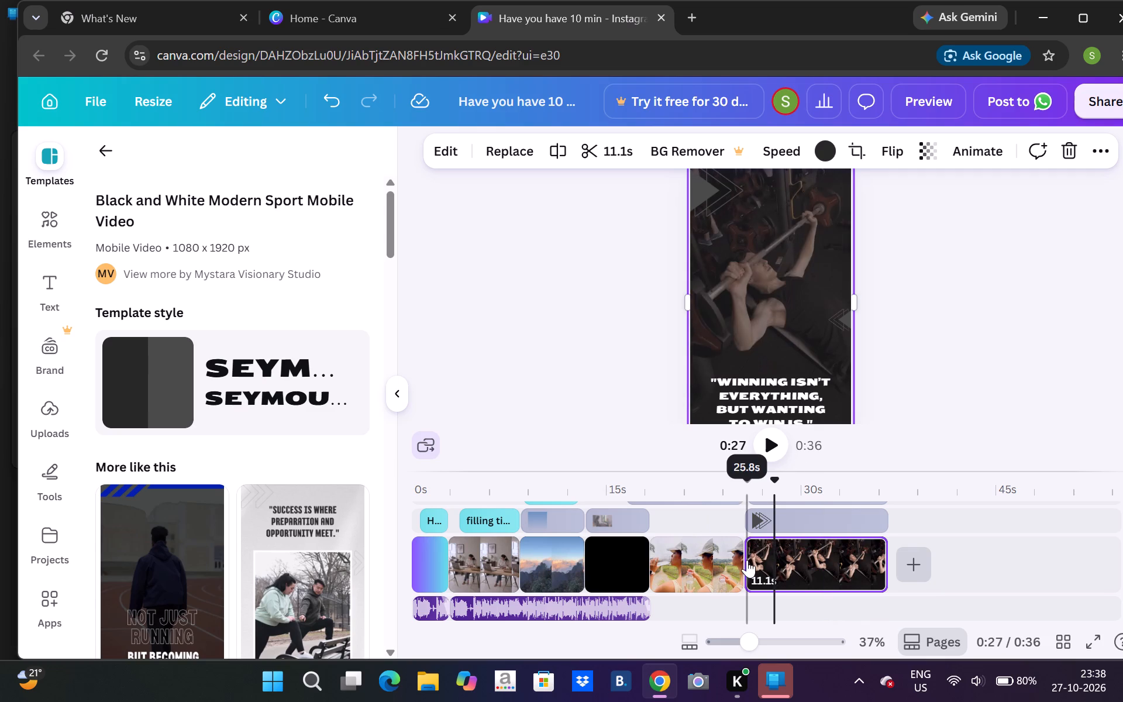
pyautogui.moveTo(753, 564); pyautogui.dragTo(782, 575)
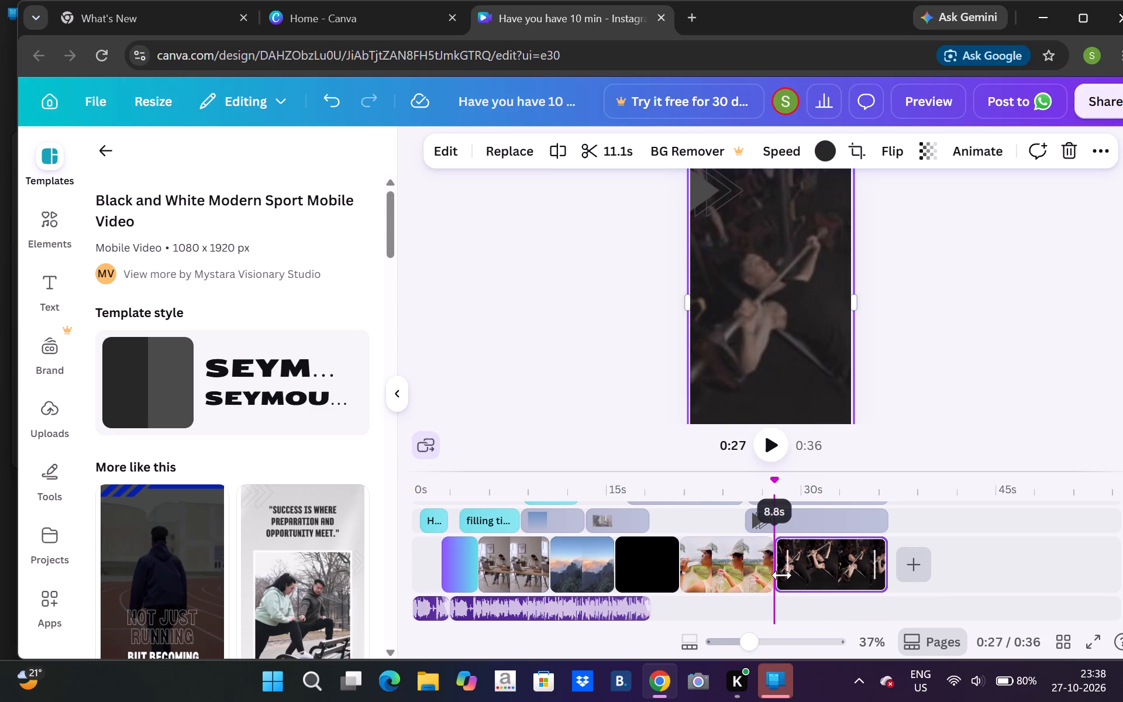
pyautogui.moveTo(782, 575); pyautogui.dragTo(795, 581)
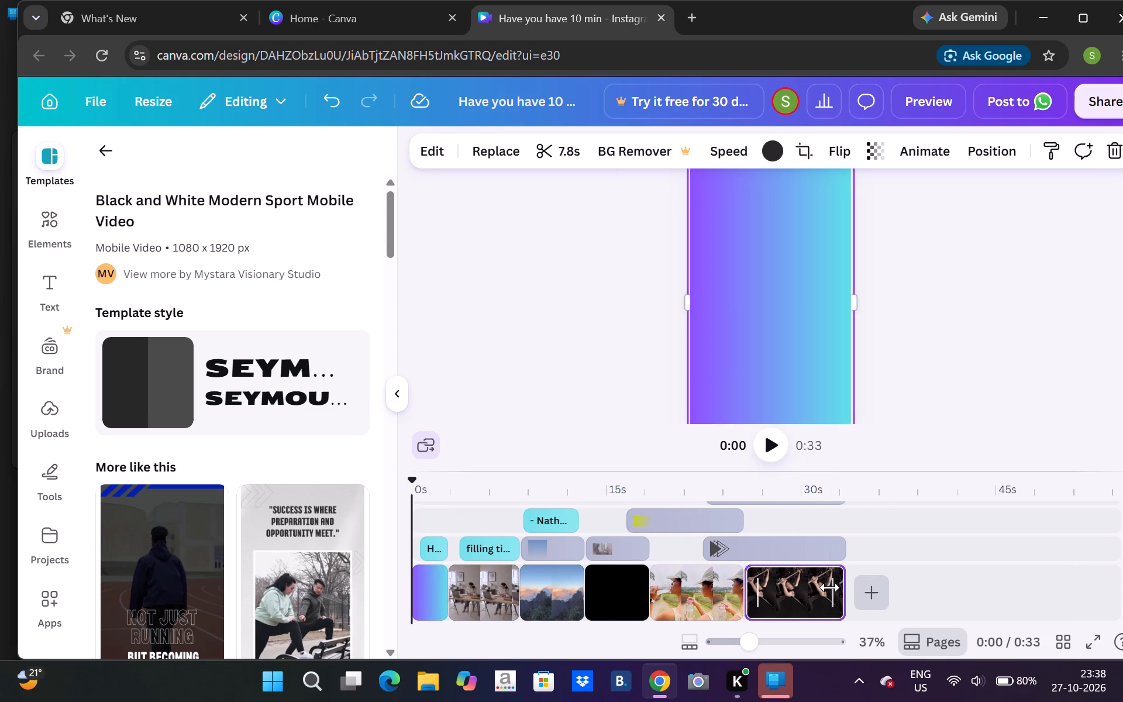
pyautogui.moveTo(830, 587); pyautogui.dragTo(780, 597)
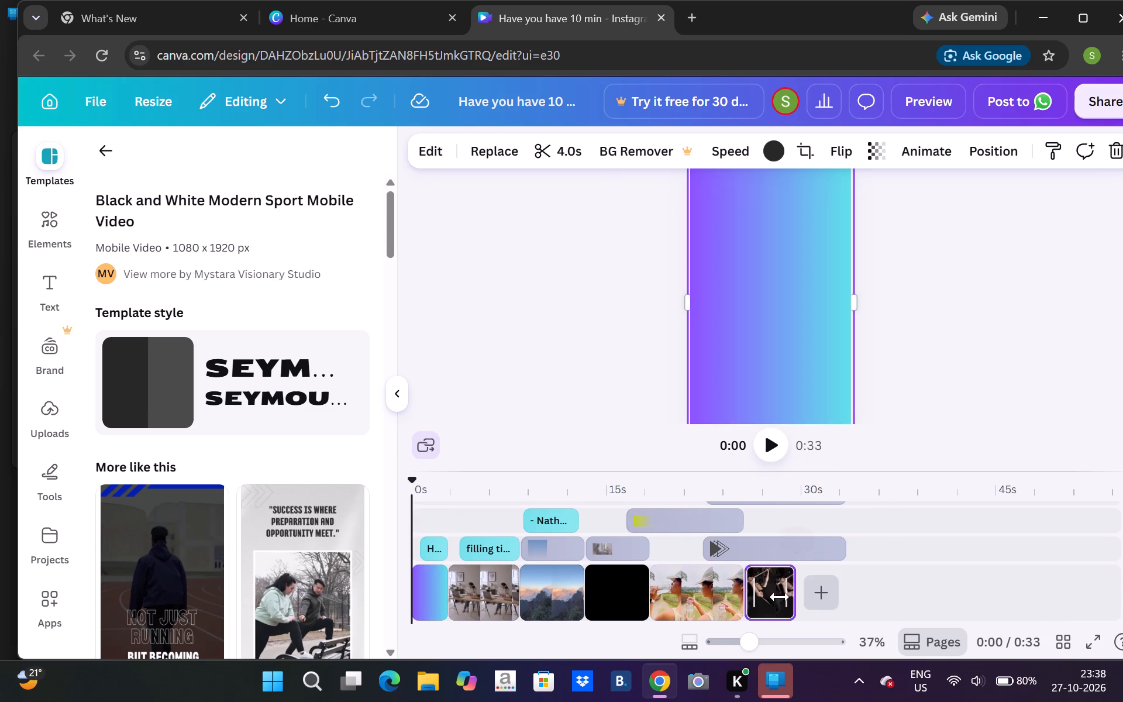
# Replace the "Winning isn't everything" quote on the gym page with "and do exercise after that you w".
pyautogui.click(770, 597)
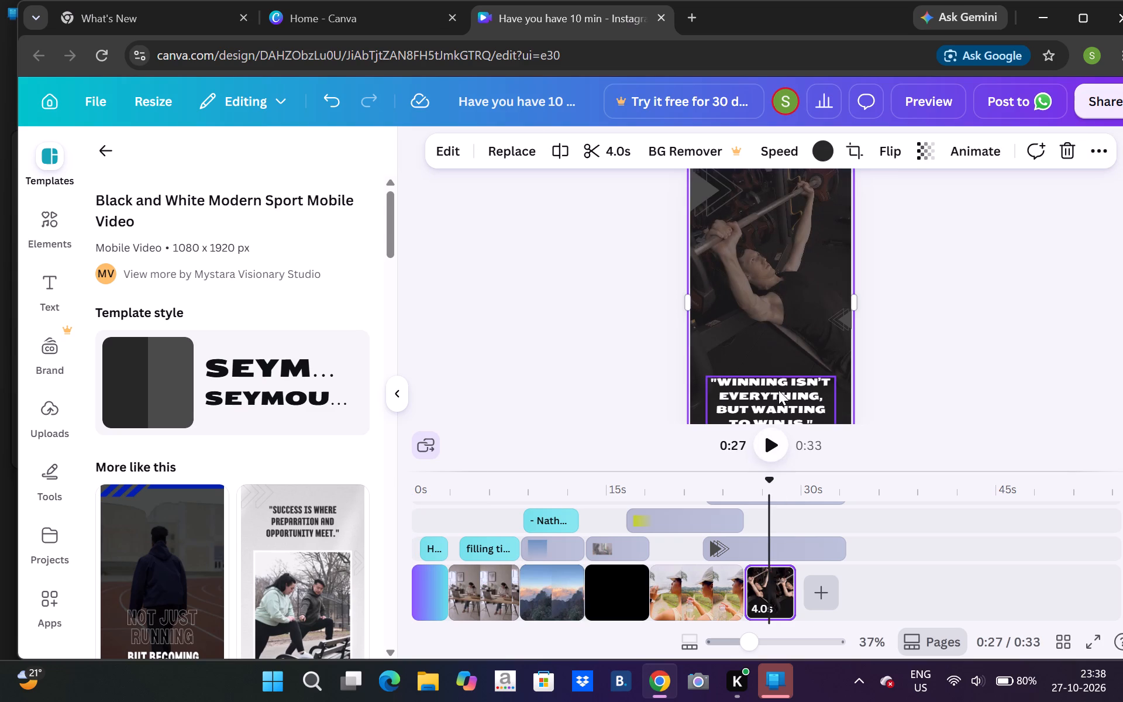
pyautogui.click(778, 390)
pyautogui.doubleClick(778, 390)
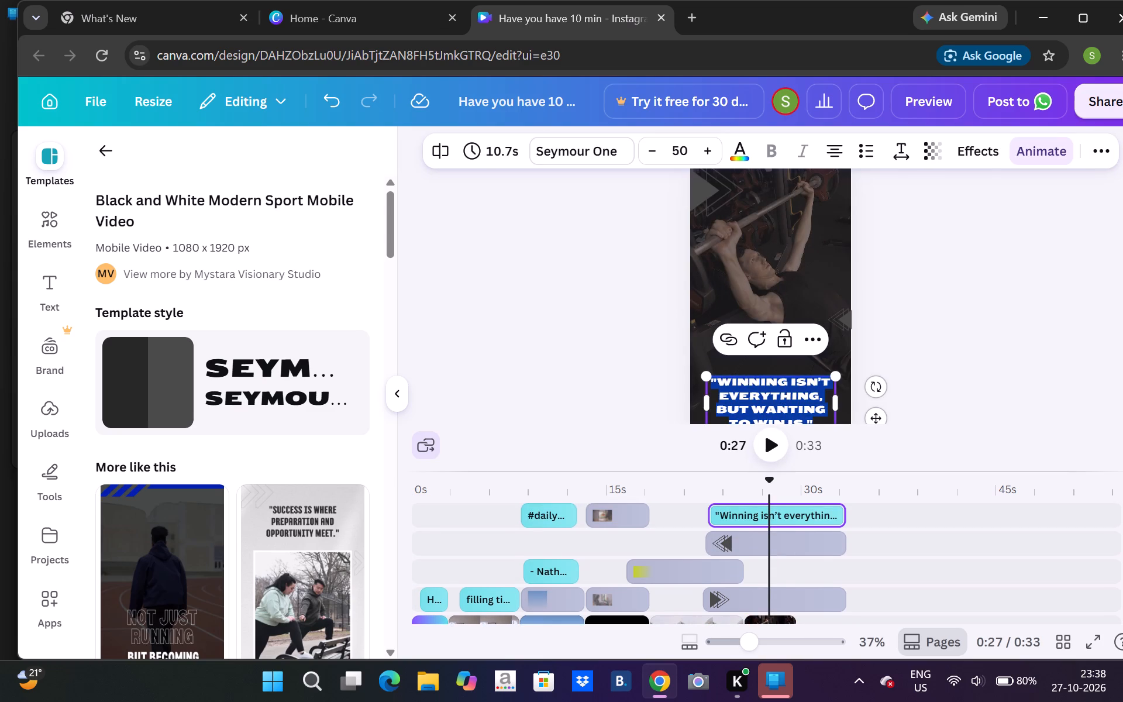
pyautogui.press('a')
pyautogui.write('nd')
pyautogui.press('space')
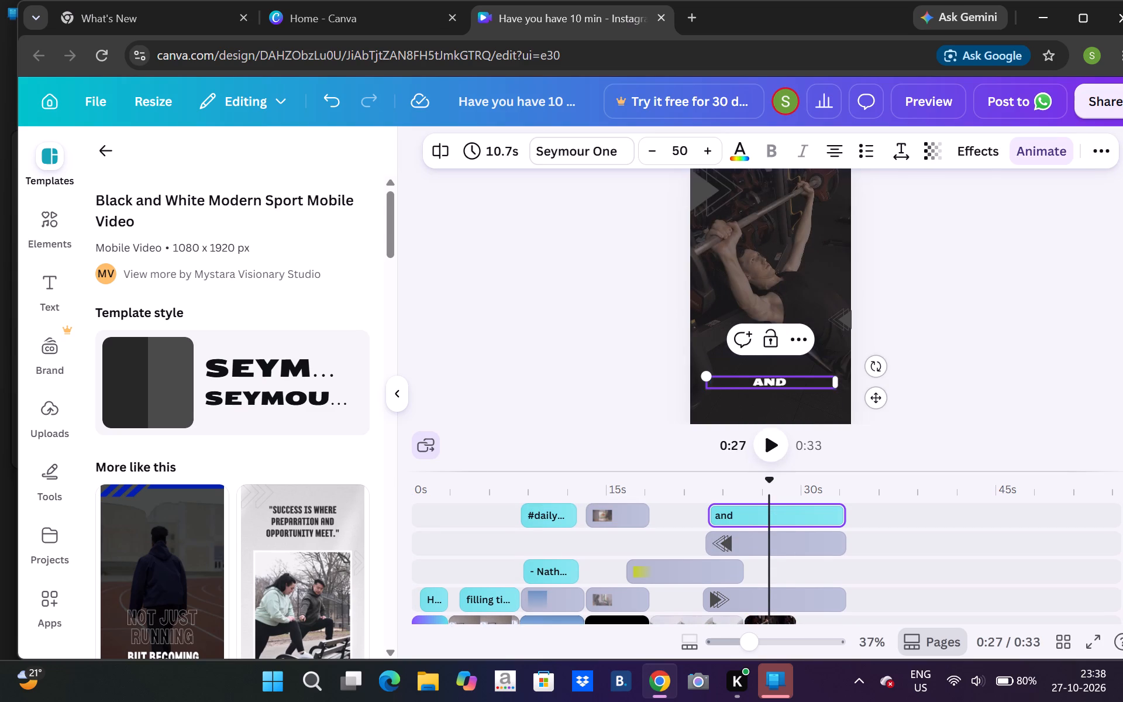
pyautogui.write('do exercise')
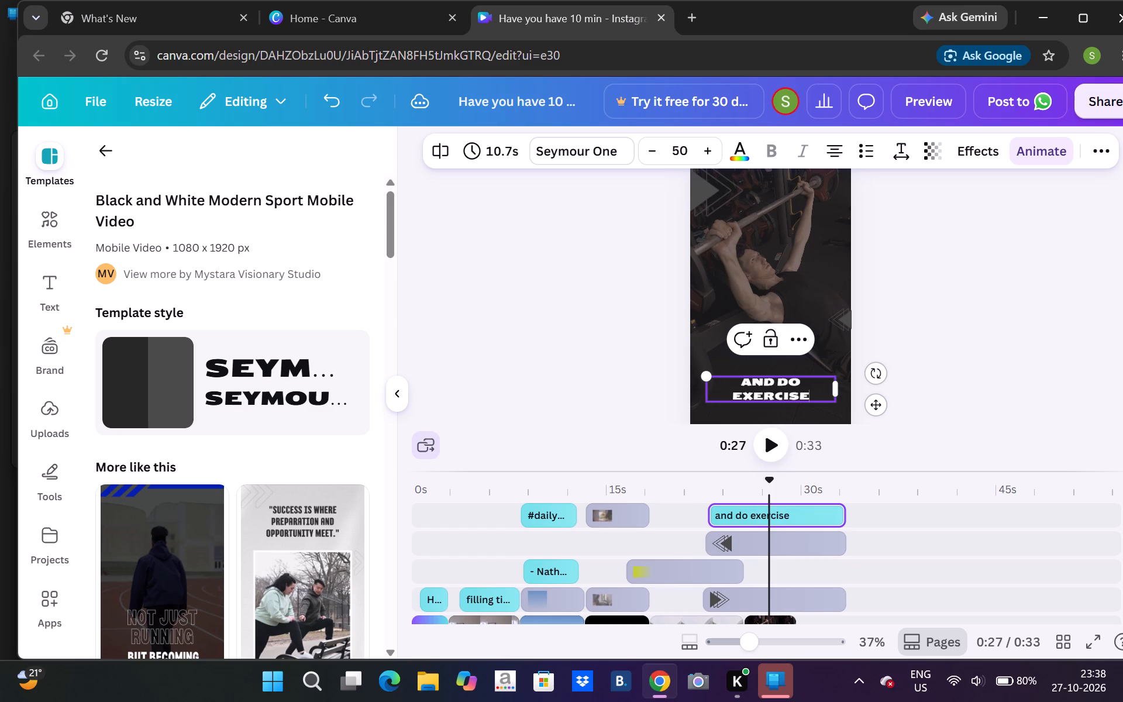
pyautogui.press('space')
pyautogui.write('after that')
pyautogui.press('space')
pyautogui.write('you w')
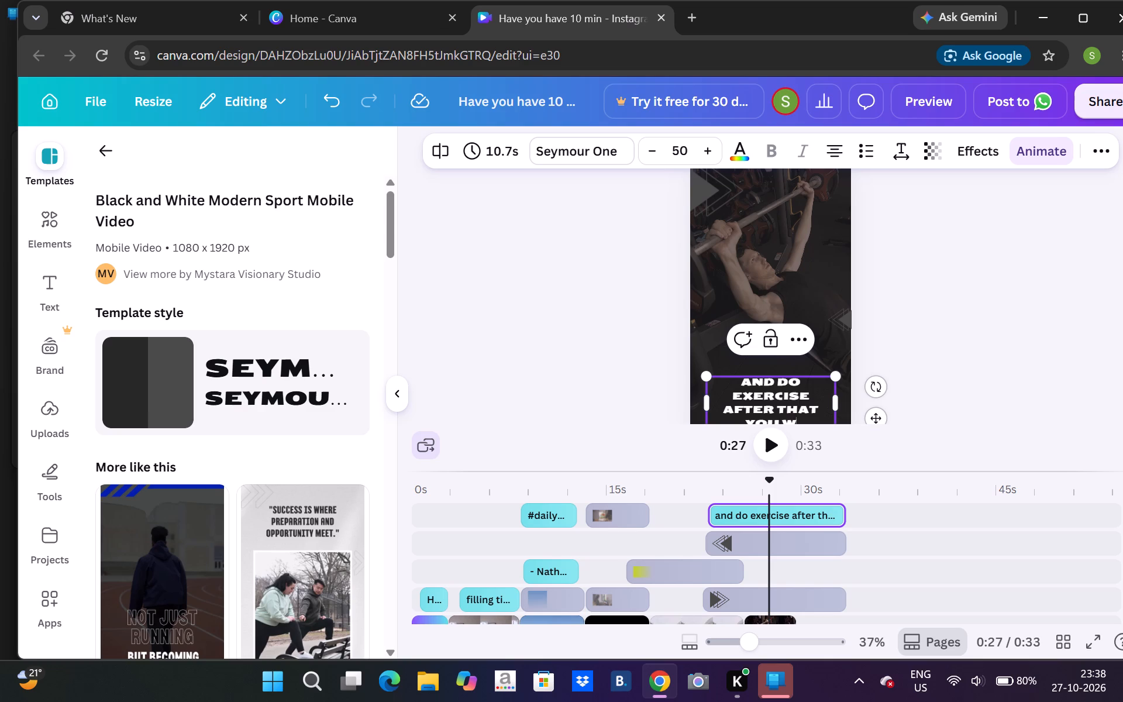
# Move the exercise text block higher on the gym page so all its lines fit in view.
pyautogui.moveTo(778, 390); pyautogui.dragTo(778, 371)
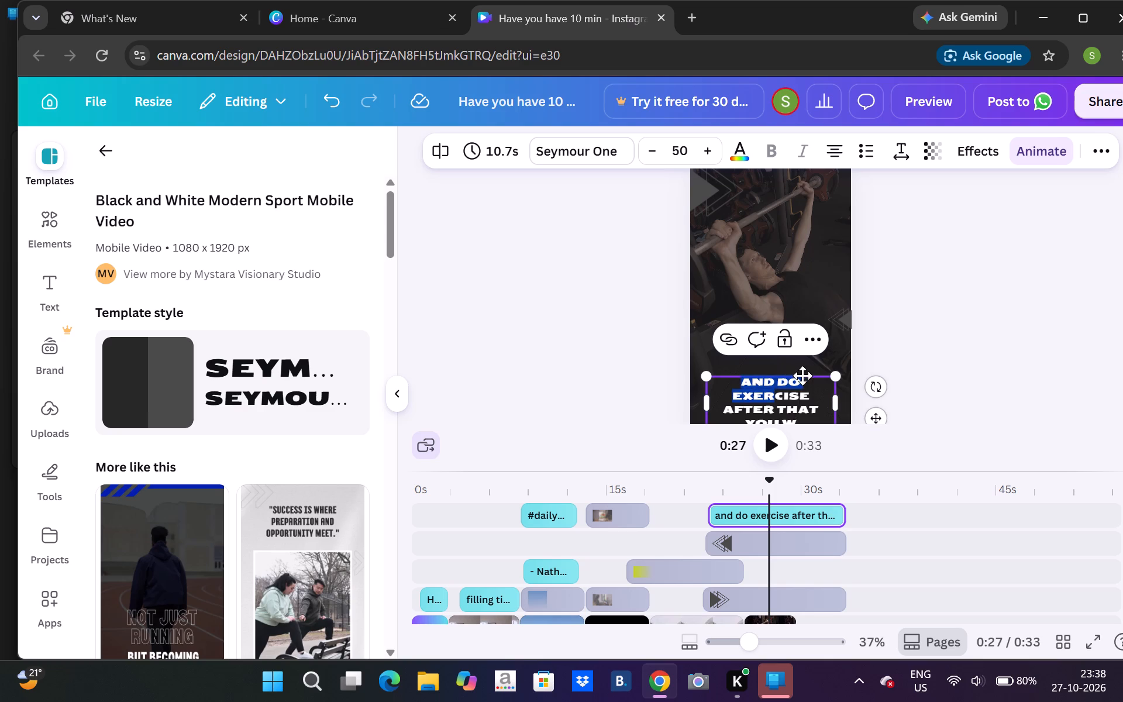
pyautogui.moveTo(825, 373); pyautogui.dragTo(824, 326)
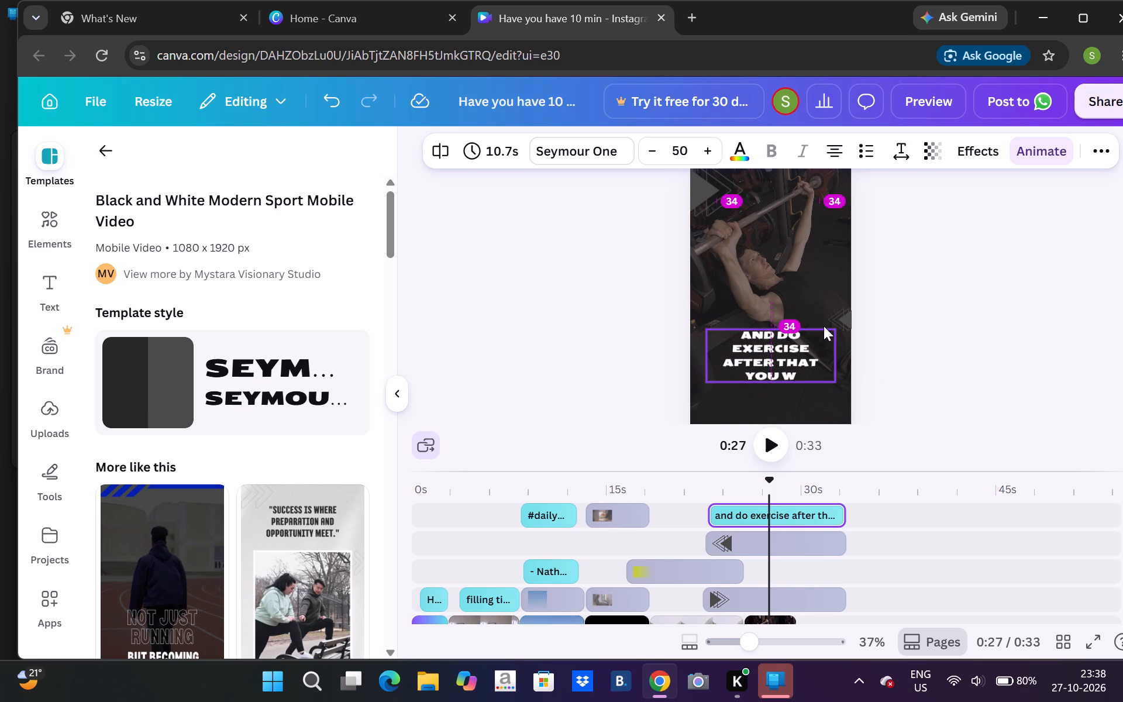
pyautogui.moveTo(824, 326); pyautogui.dragTo(826, 322)
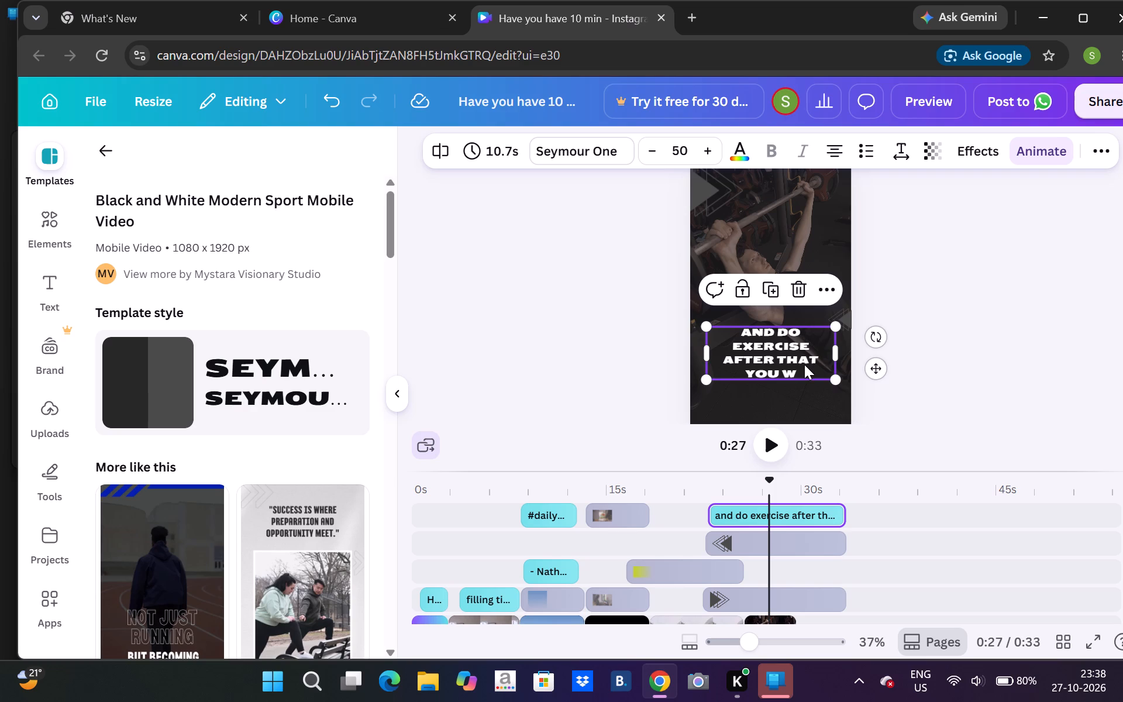
# Remove the ending "after that you w" from the gym page text, keeping "and do exercise".
pyautogui.press('BackSpace')
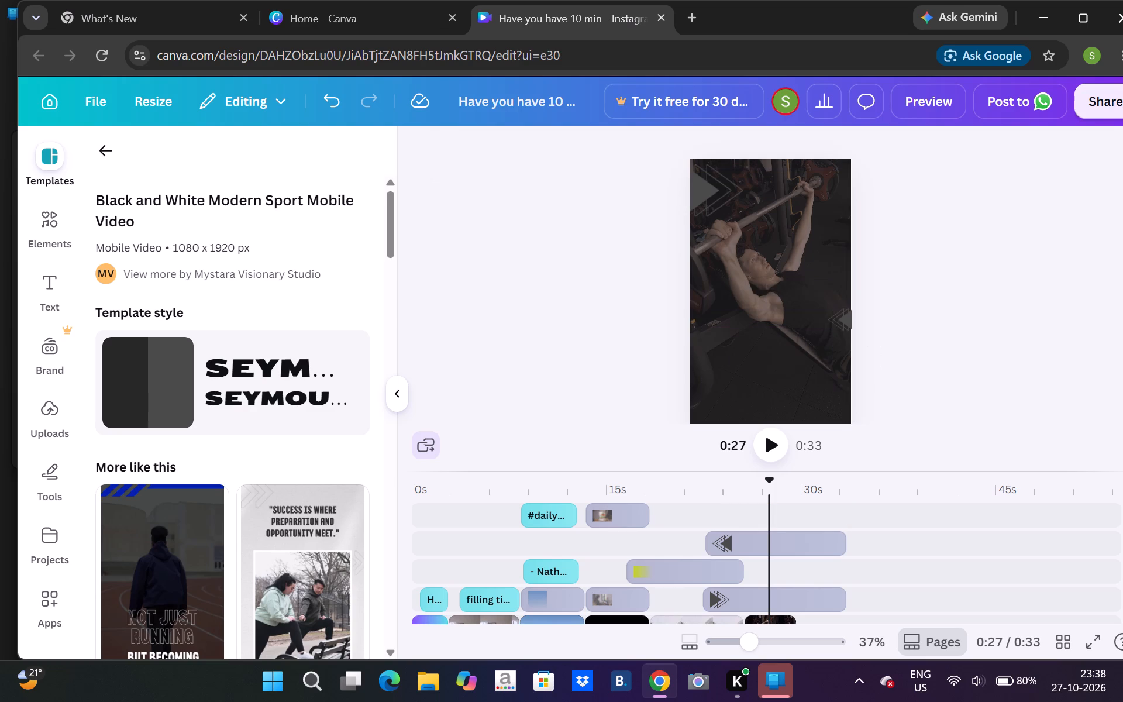
pyautogui.click(328, 111)
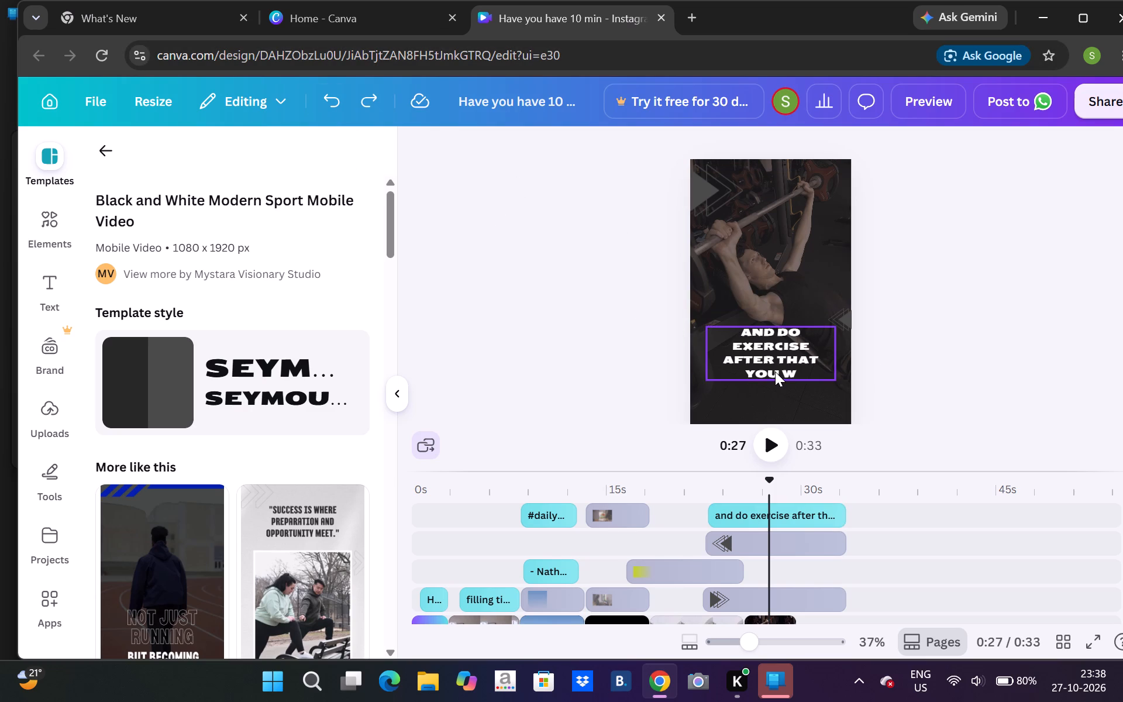
pyautogui.click(775, 371)
pyautogui.click(775, 371)
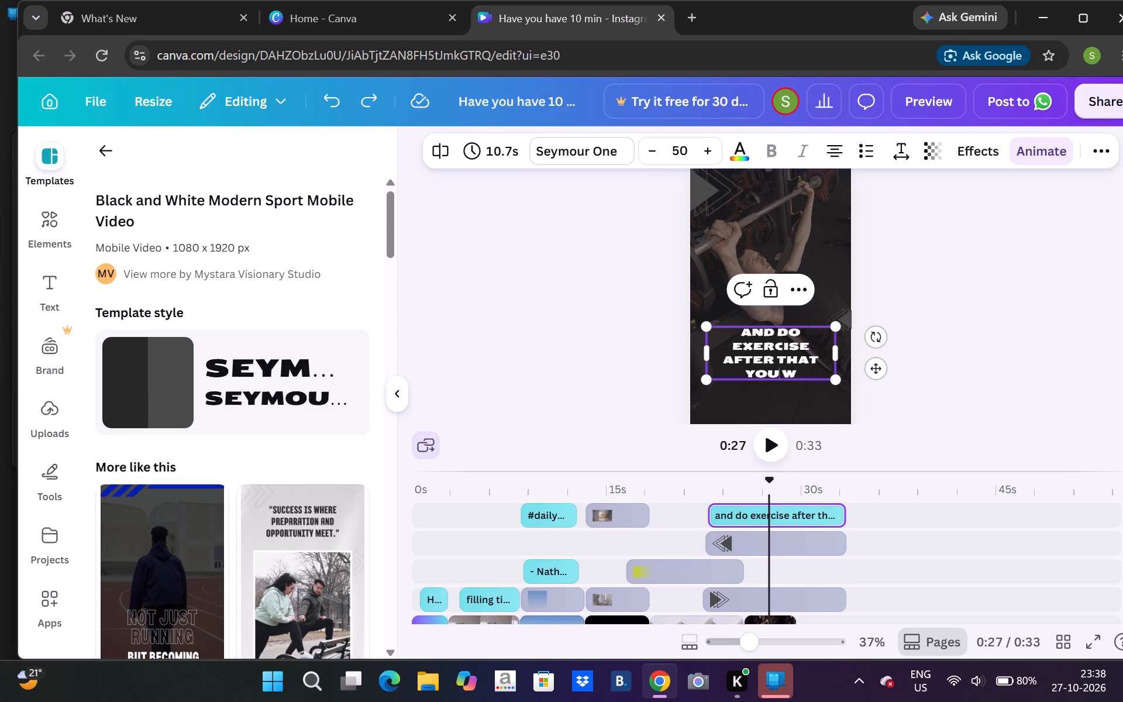
pyautogui.click(801, 373)
pyautogui.click(801, 373)
pyautogui.press('BackSpace')
pyautogui.press('BackSpace')
pyautogui.press('BackSpace')
pyautogui.press('BackSpace')
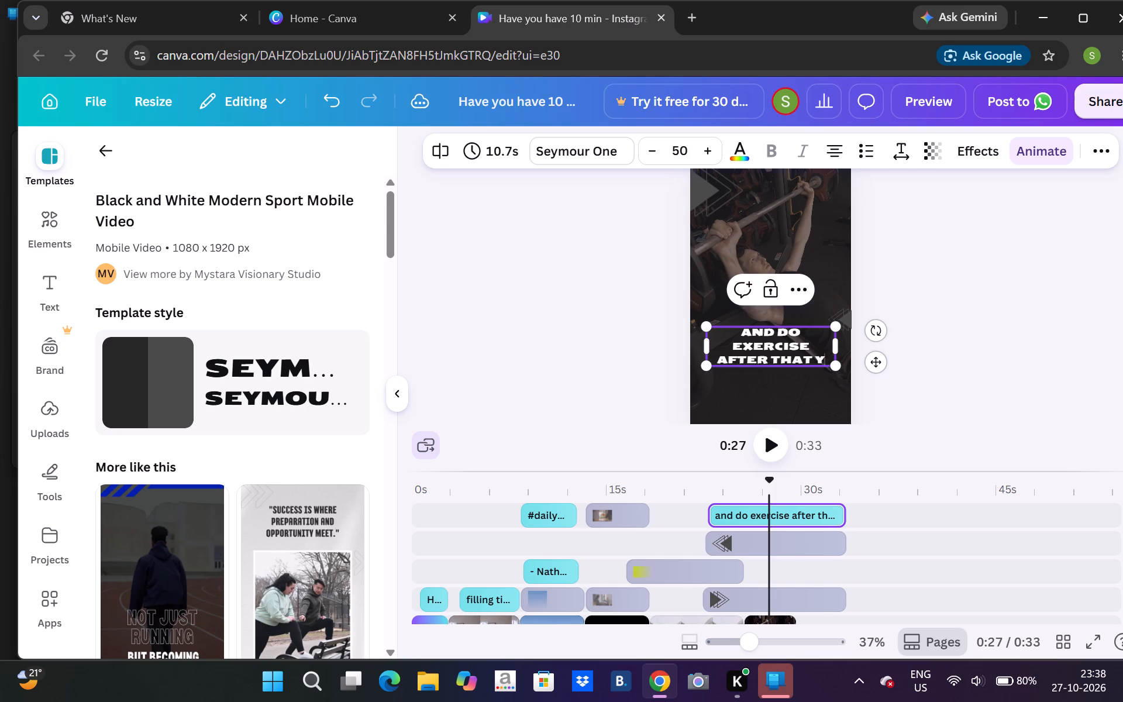
pyautogui.press('BackSpace')
pyautogui.press('BackSpace')
pyautogui.press('BackSpace')
pyautogui.press('BackSpace')
pyautogui.press('BackSpace')
pyautogui.press('BackSpace')
pyautogui.press('BackSpace')
pyautogui.press('BackSpace')
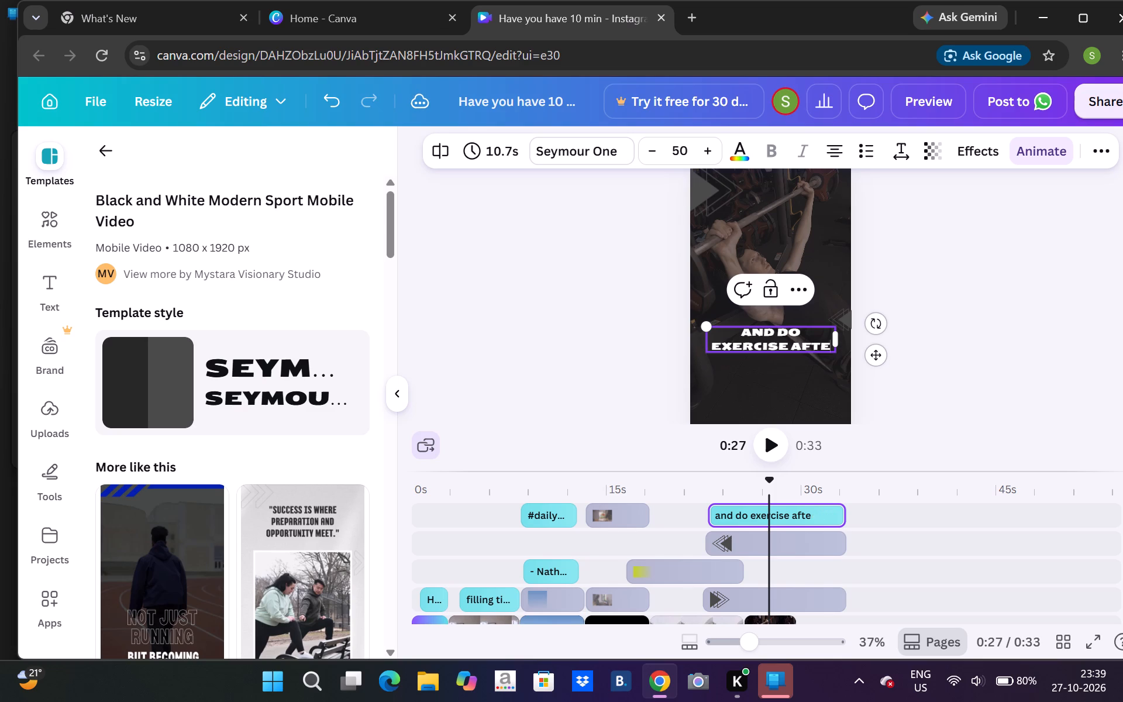
pyautogui.press('BackSpace')
pyautogui.press('BackSpace')
pyautogui.press('BackSpace')
pyautogui.press('BackSpace')
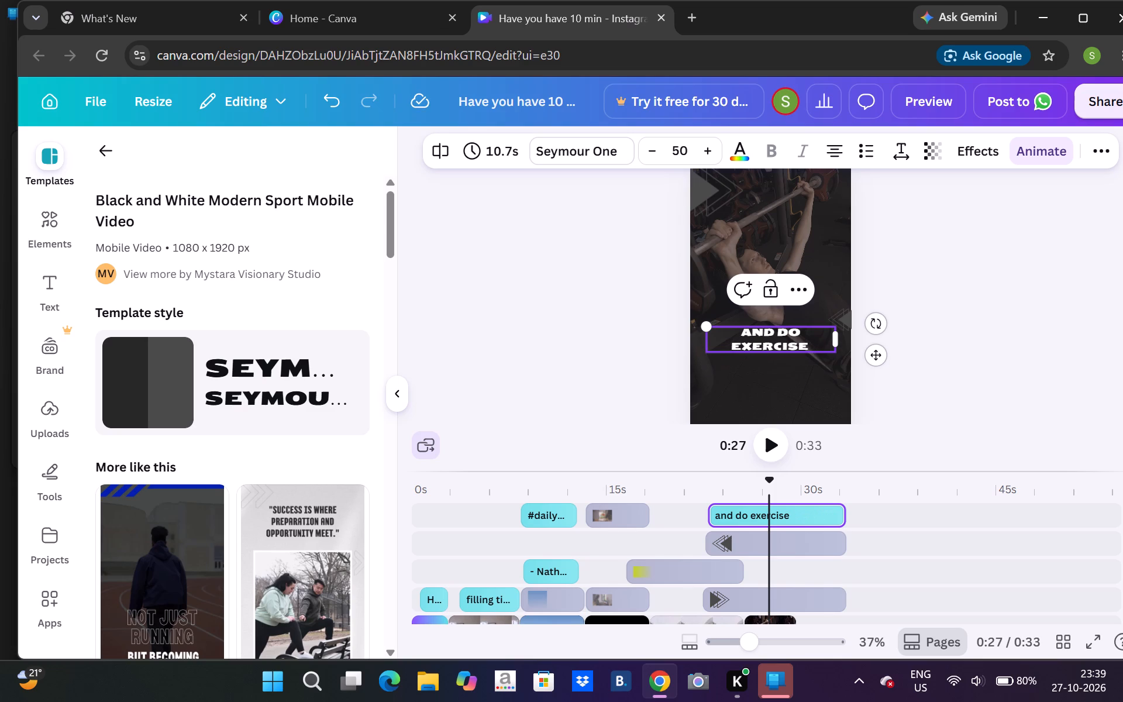
# Continue the gym page text with "like gym ,running" and add "and matitation" on a new line.
pyautogui.press('space')
pyautogui.write('like')
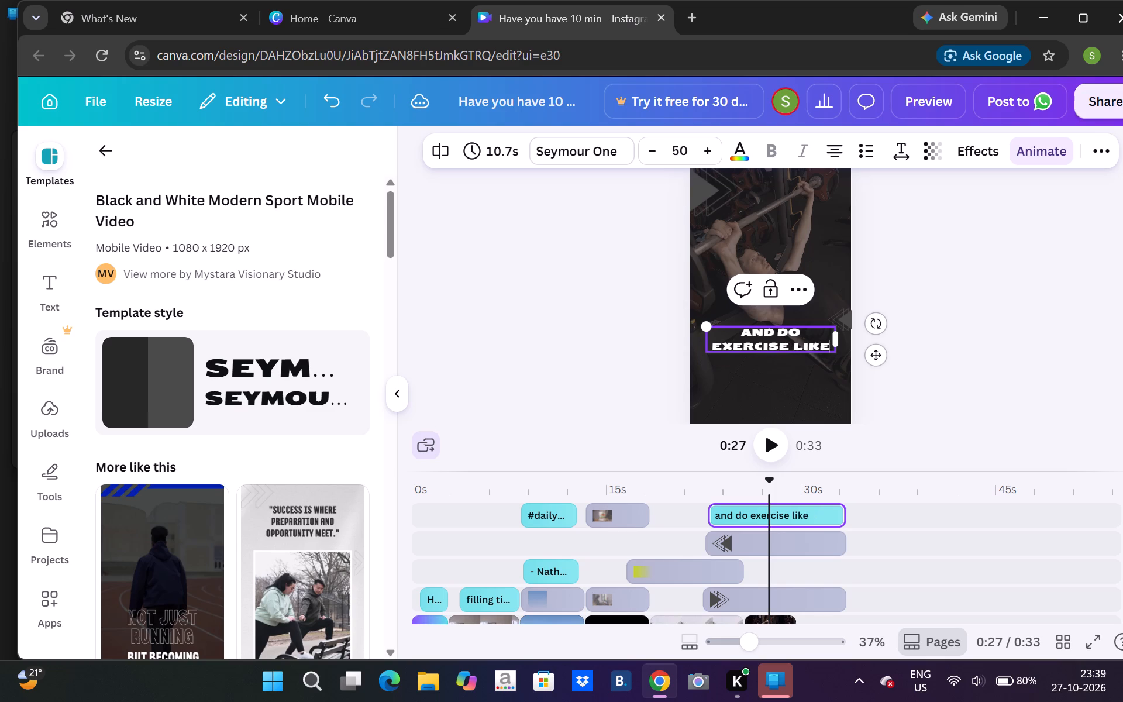
pyautogui.press('space')
pyautogui.press('space')
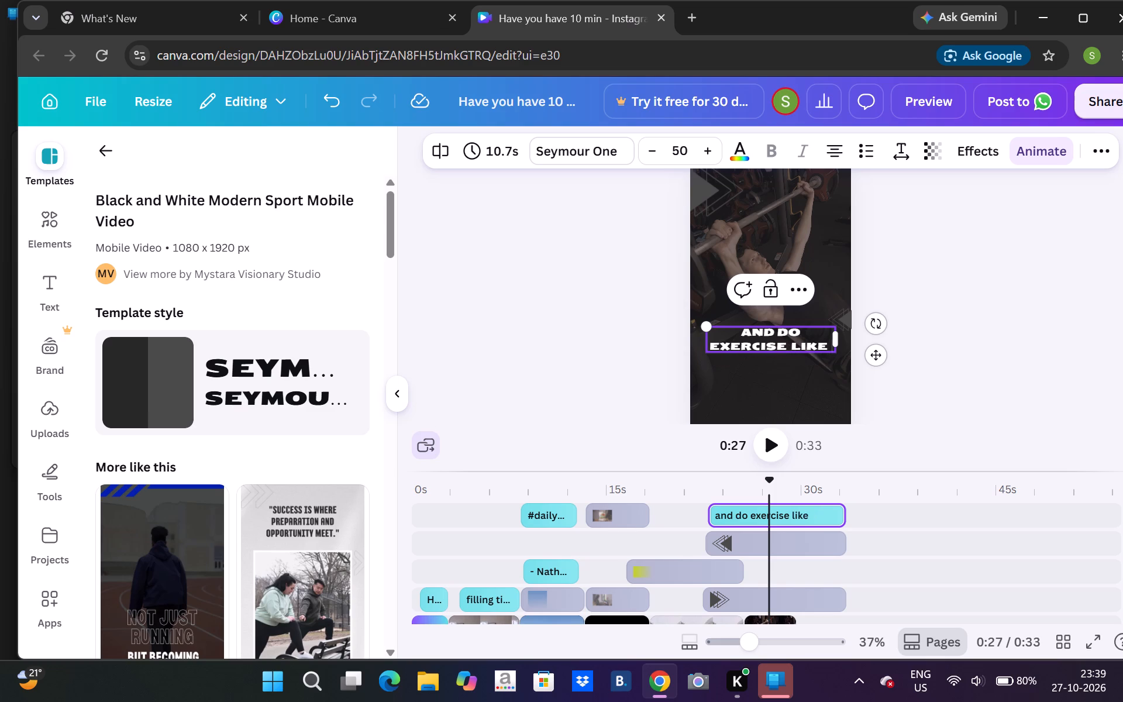
pyautogui.write('gym')
pyautogui.press('space')
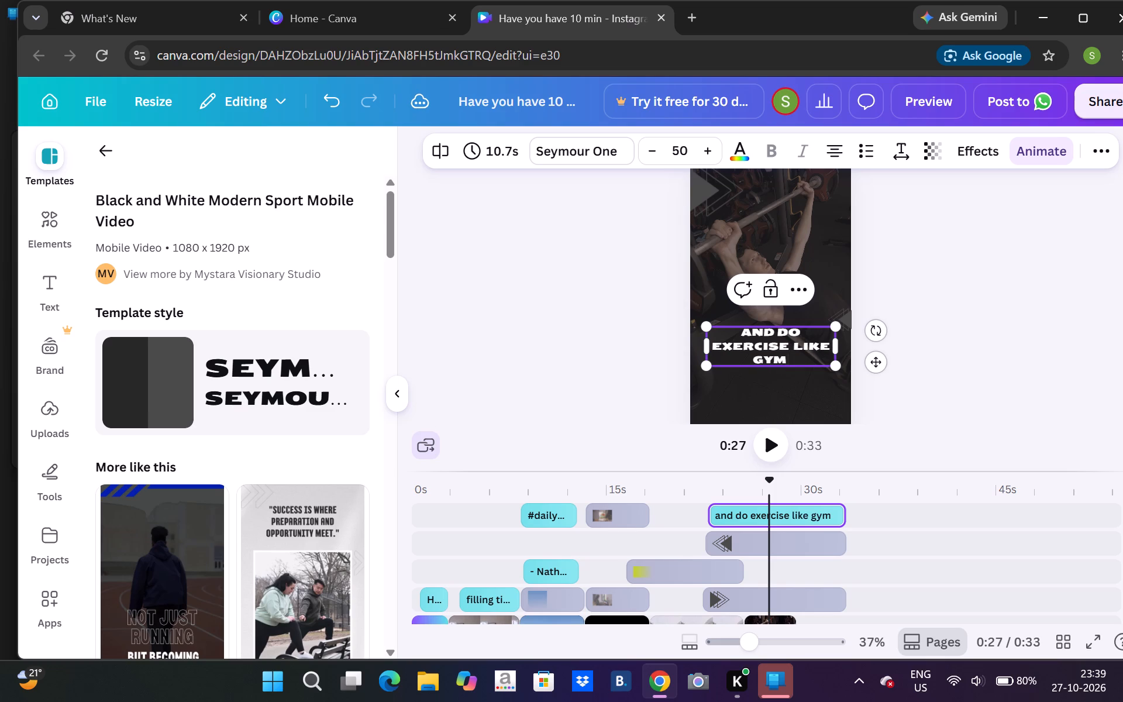
pyautogui.press(',')
pyautogui.write('running')
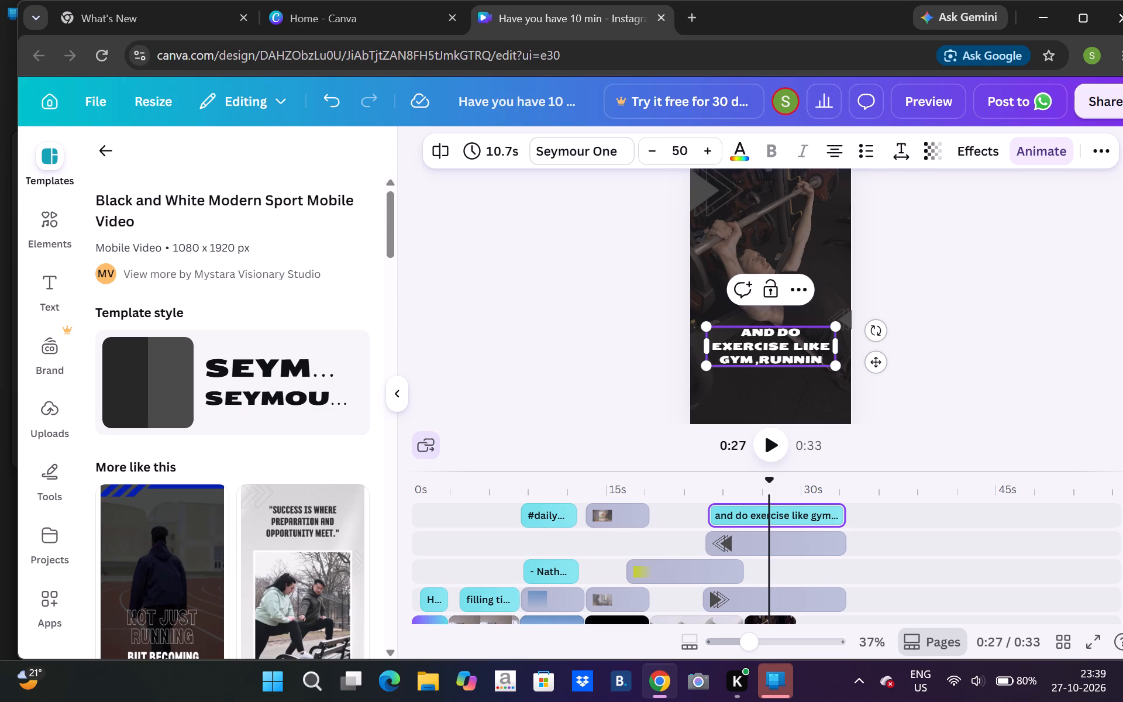
pyautogui.press('space')
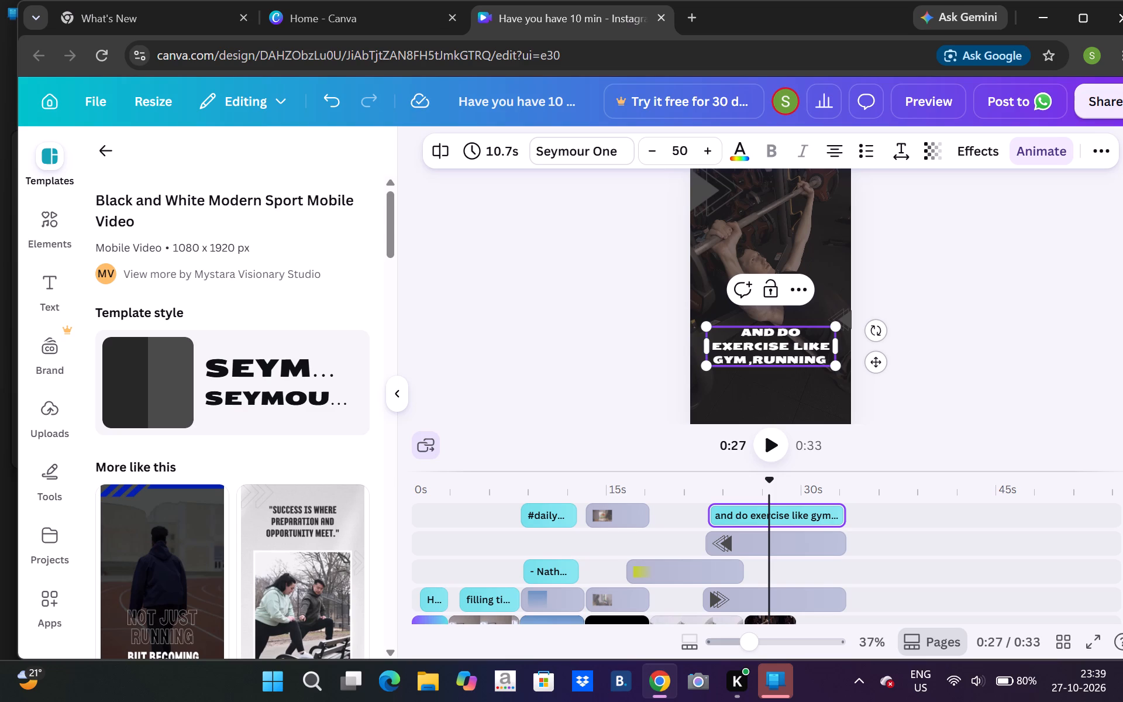
pyautogui.press('Return')
pyautogui.write('and matitation')
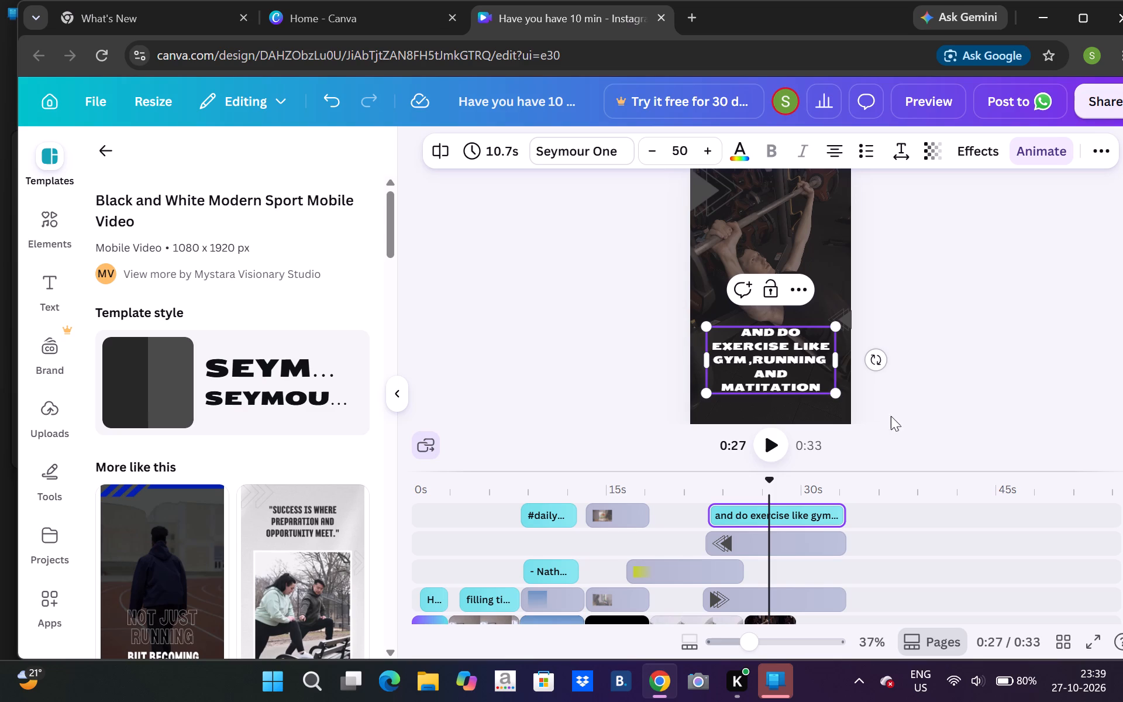
pyautogui.click(886, 536)
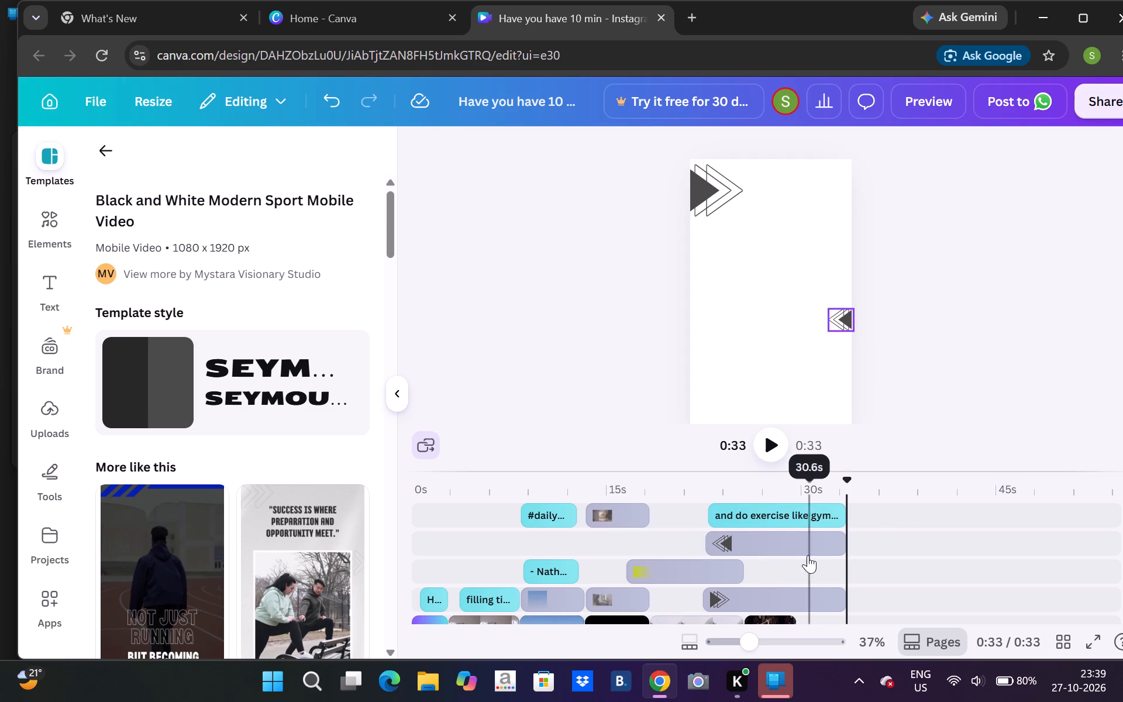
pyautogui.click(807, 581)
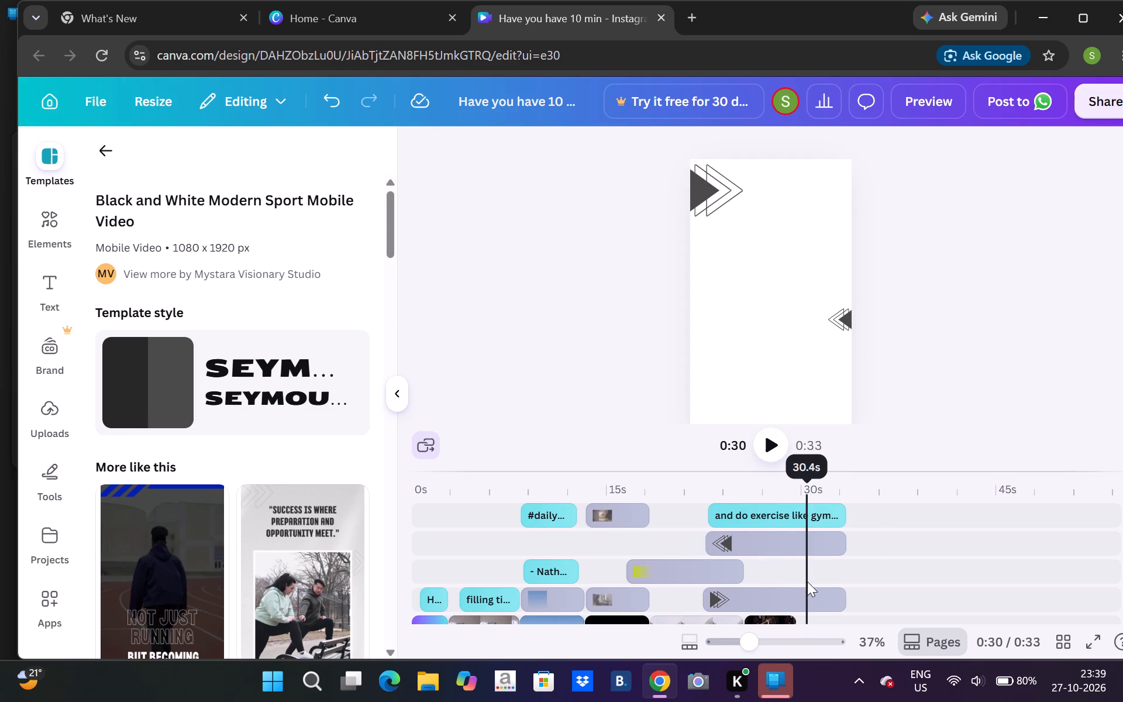
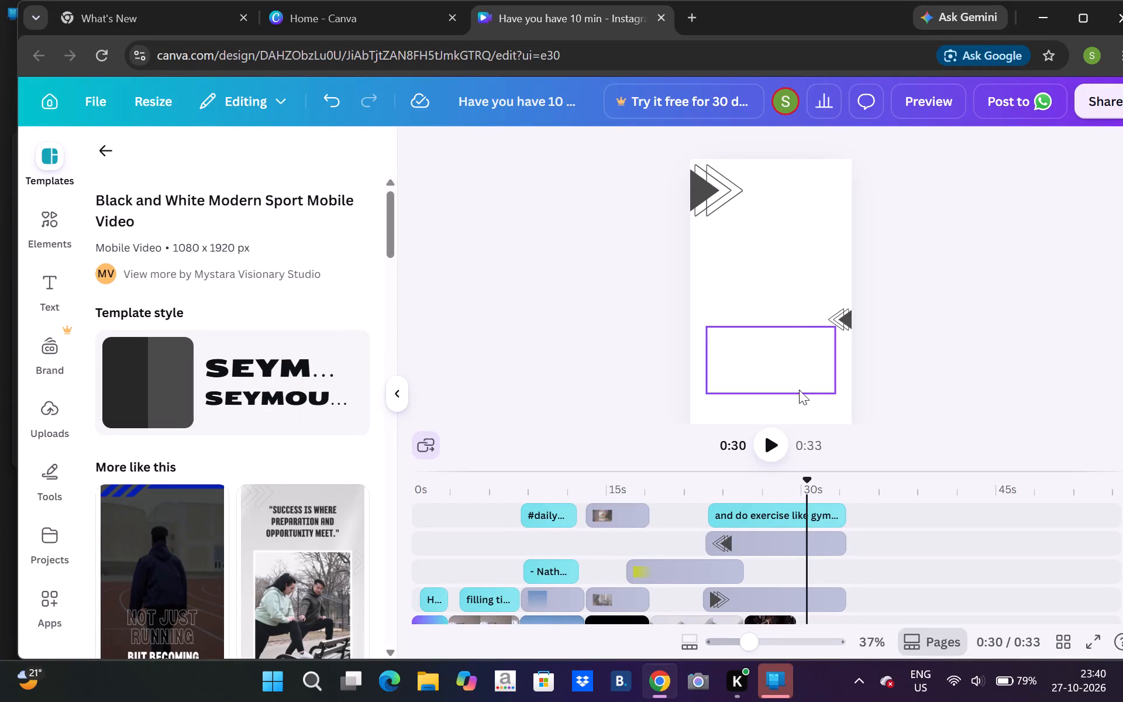
# Play the reel from the 30-second mark through to its end.
pyautogui.click(777, 448)
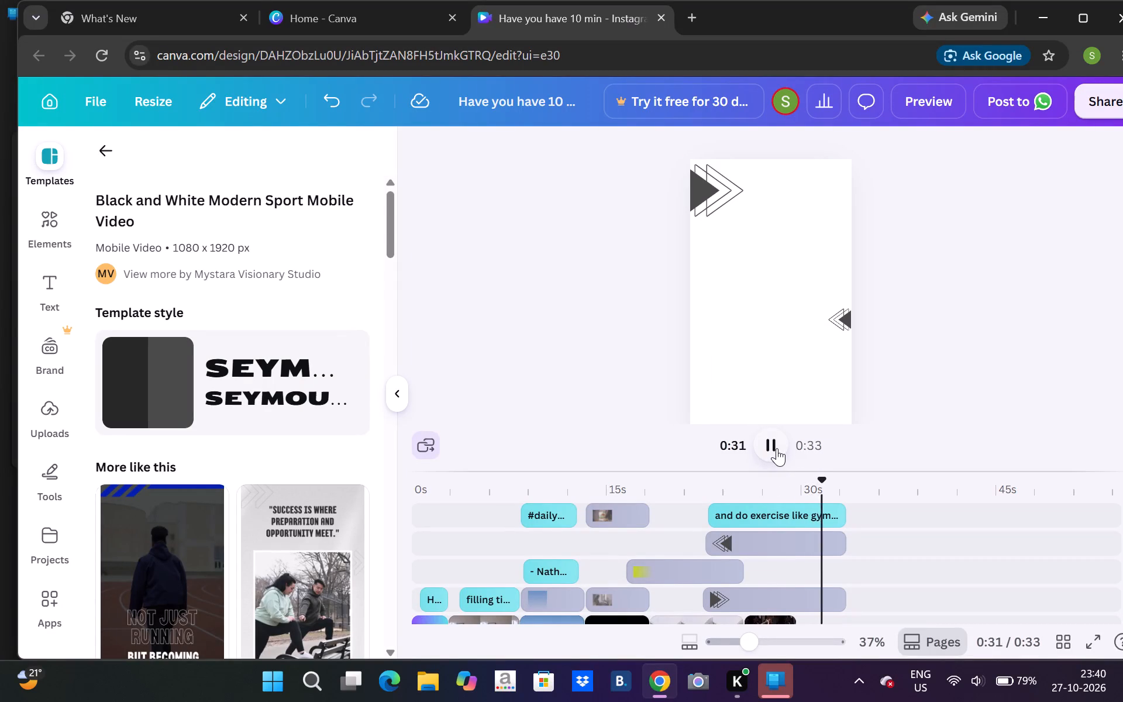
pyautogui.moveTo(1122, 558); pyautogui.dragTo(877, 521)
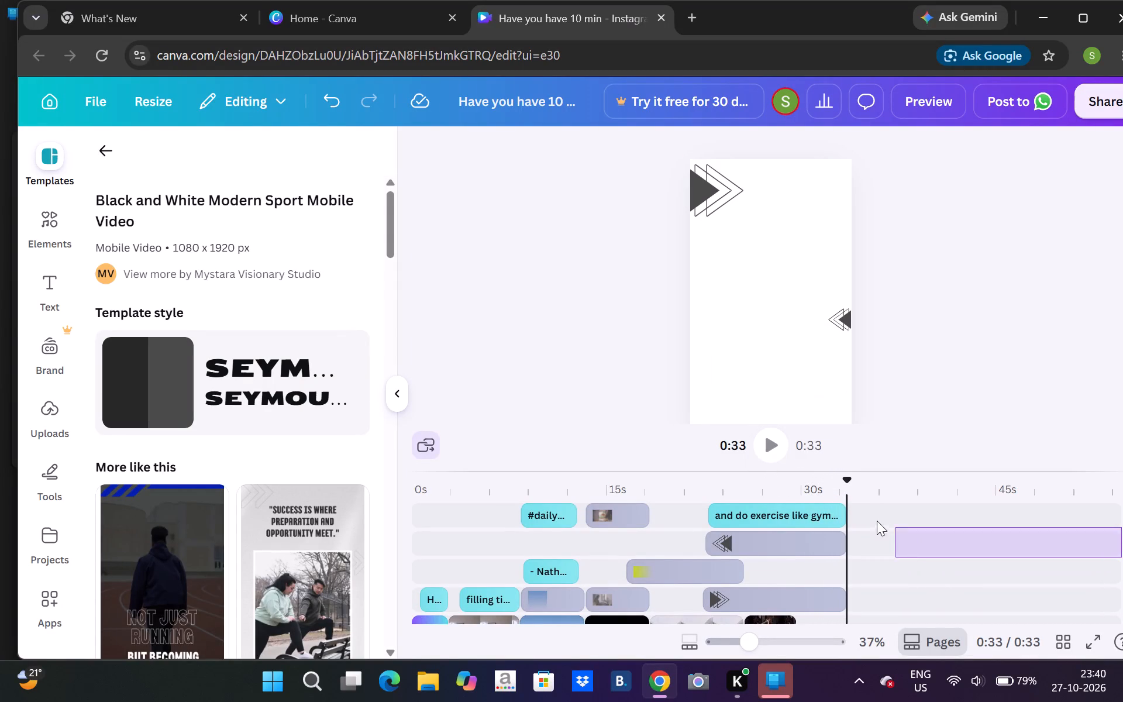
pyautogui.moveTo(877, 521); pyautogui.dragTo(925, 339)
pyautogui.click(925, 339)
pyautogui.press('Down')
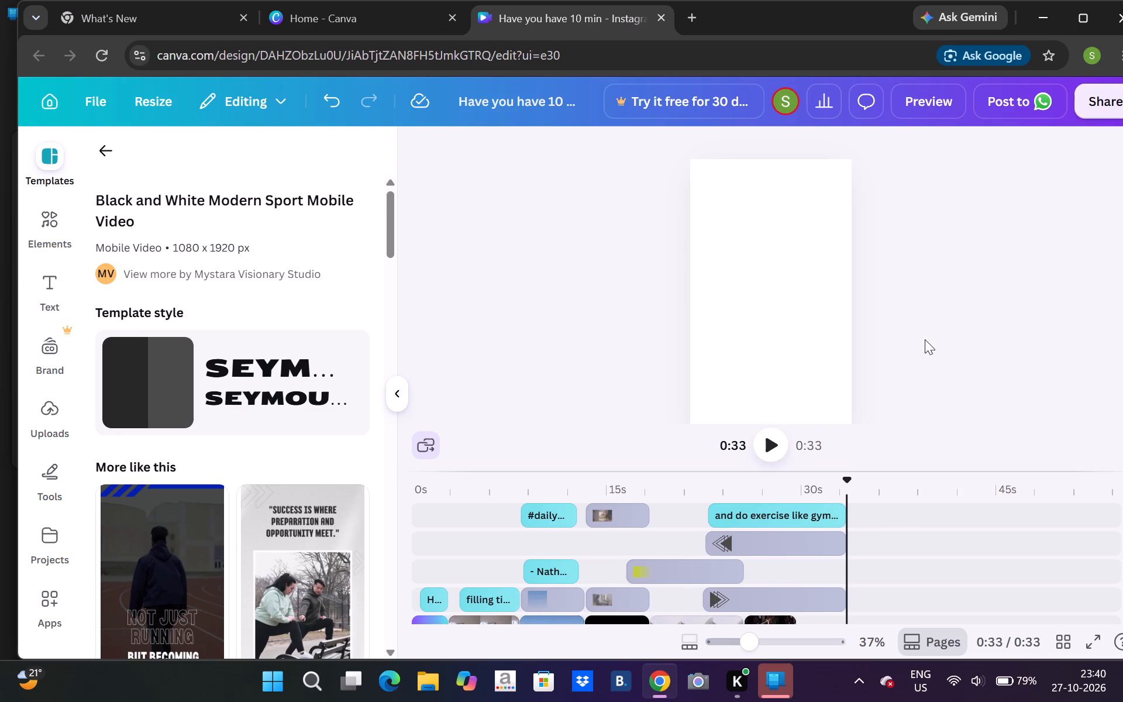
pyautogui.press('Down')
pyautogui.hscroll(1, 925, 339)
pyautogui.click(1122, 369)
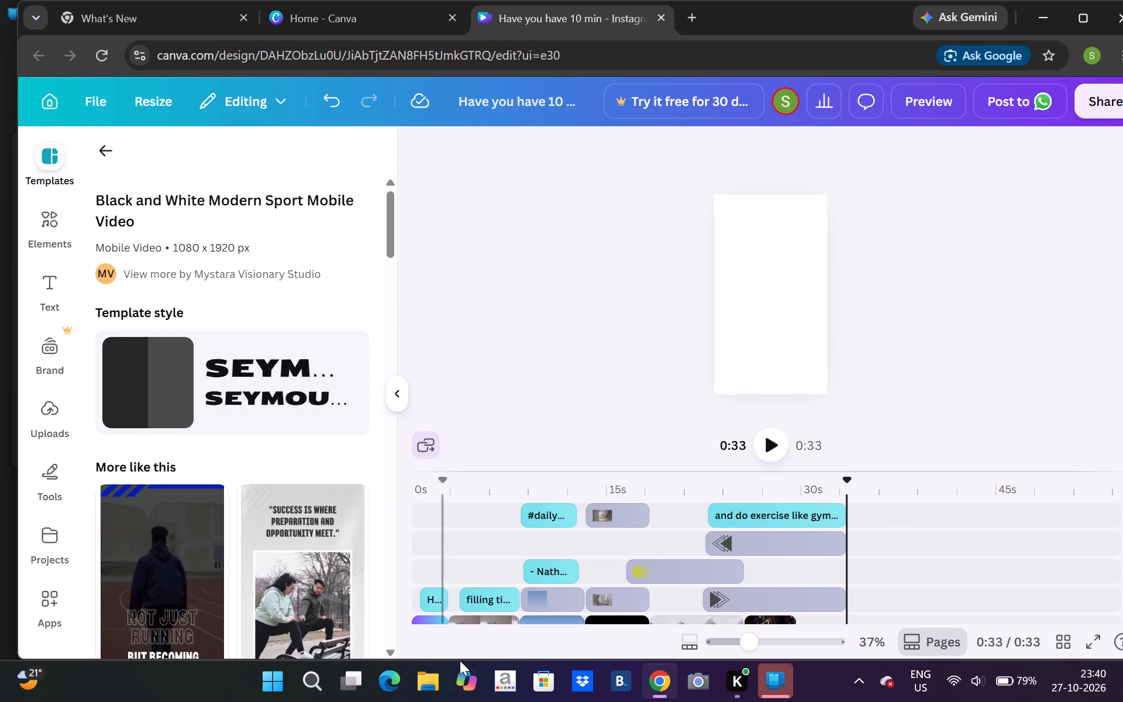
# Set the timeline zoom to 20% and play the whole reel from the start to review its pages.
pyautogui.click(776, 639)
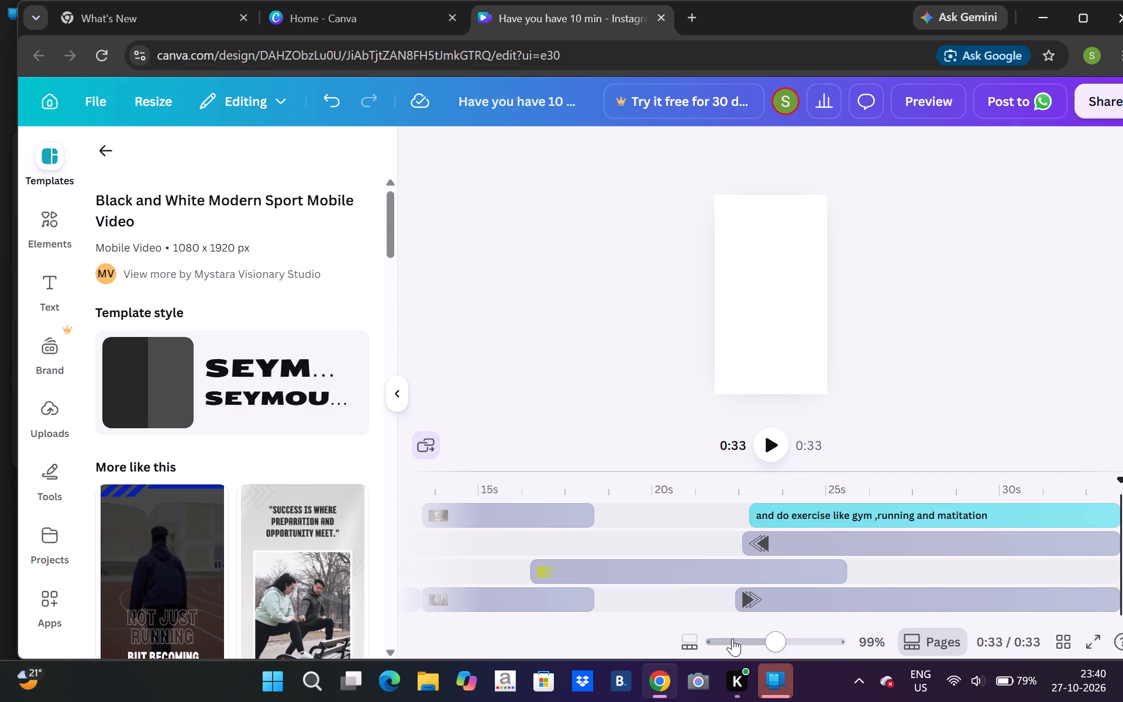
pyautogui.click(732, 638)
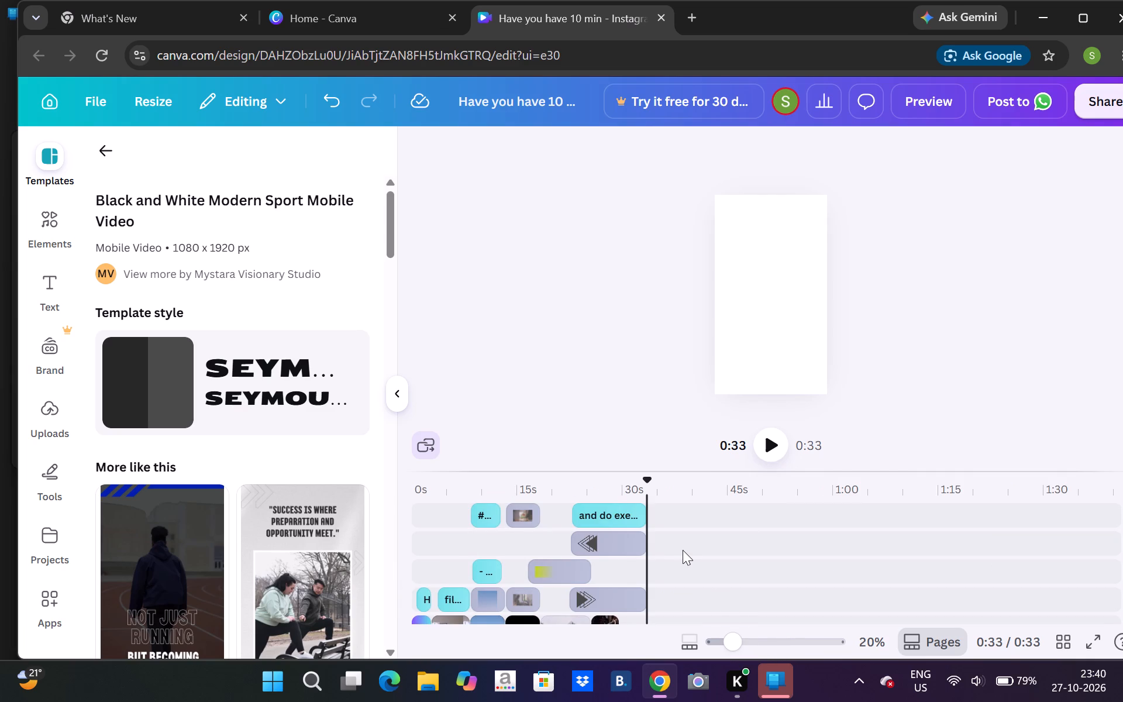
pyautogui.click(683, 550)
pyautogui.rightClick(674, 608)
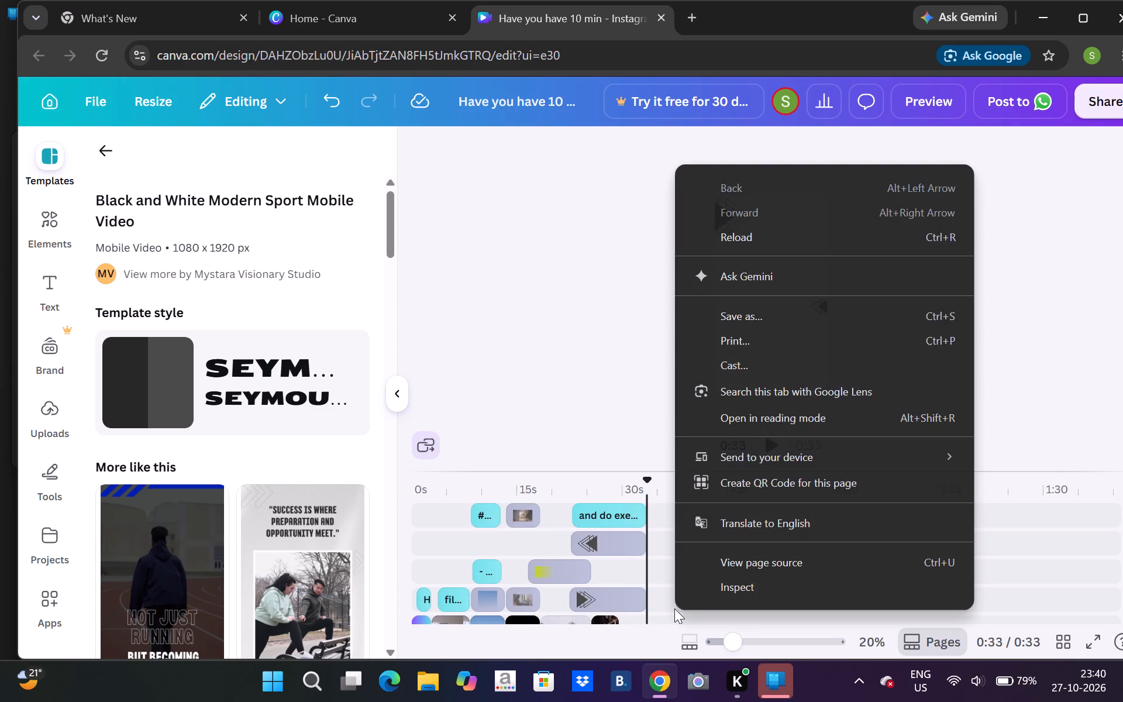
pyautogui.click(432, 443)
pyautogui.click(432, 443)
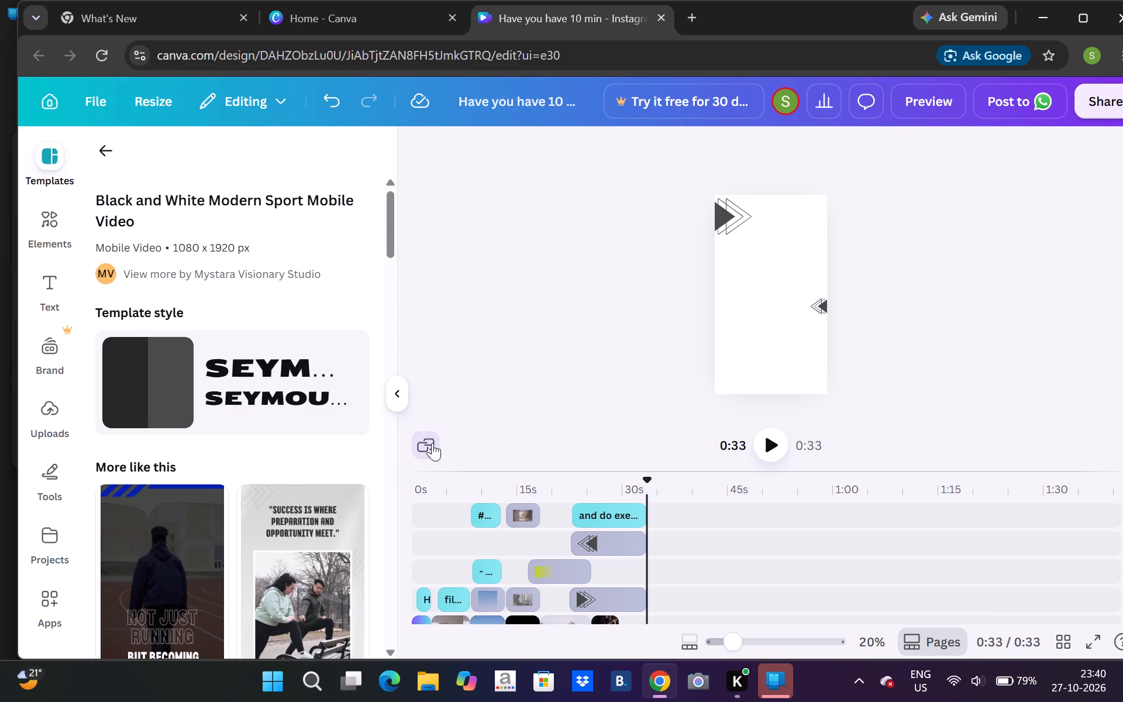
pyautogui.click(781, 443)
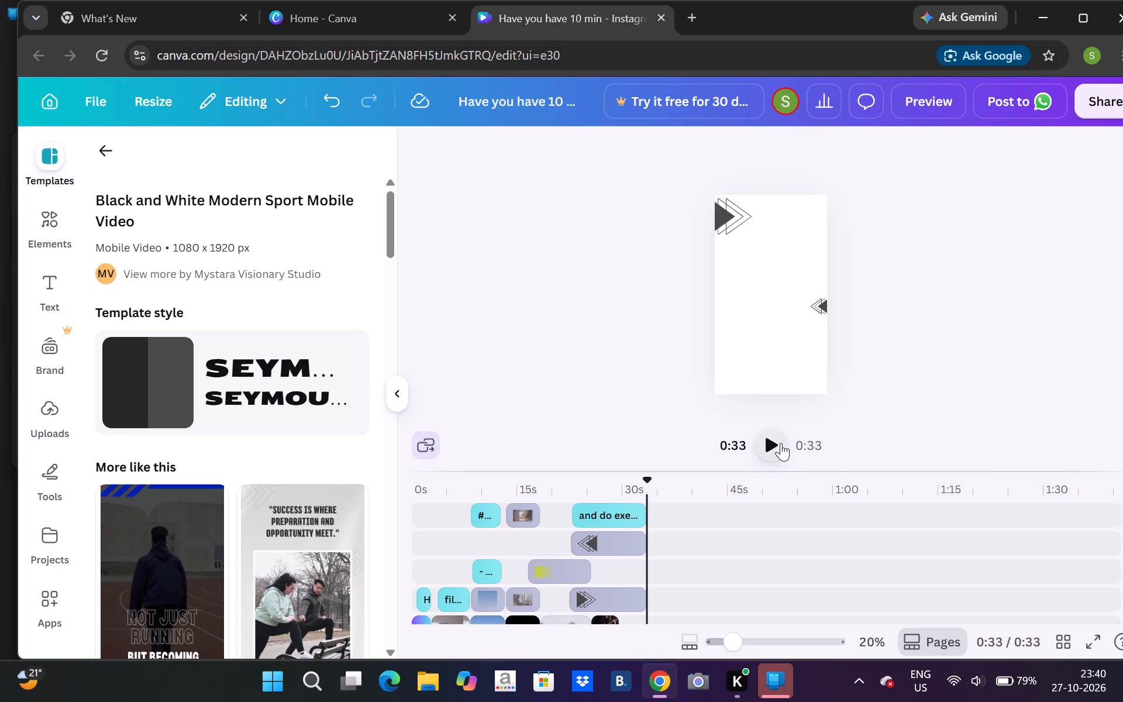
pyautogui.click(781, 443)
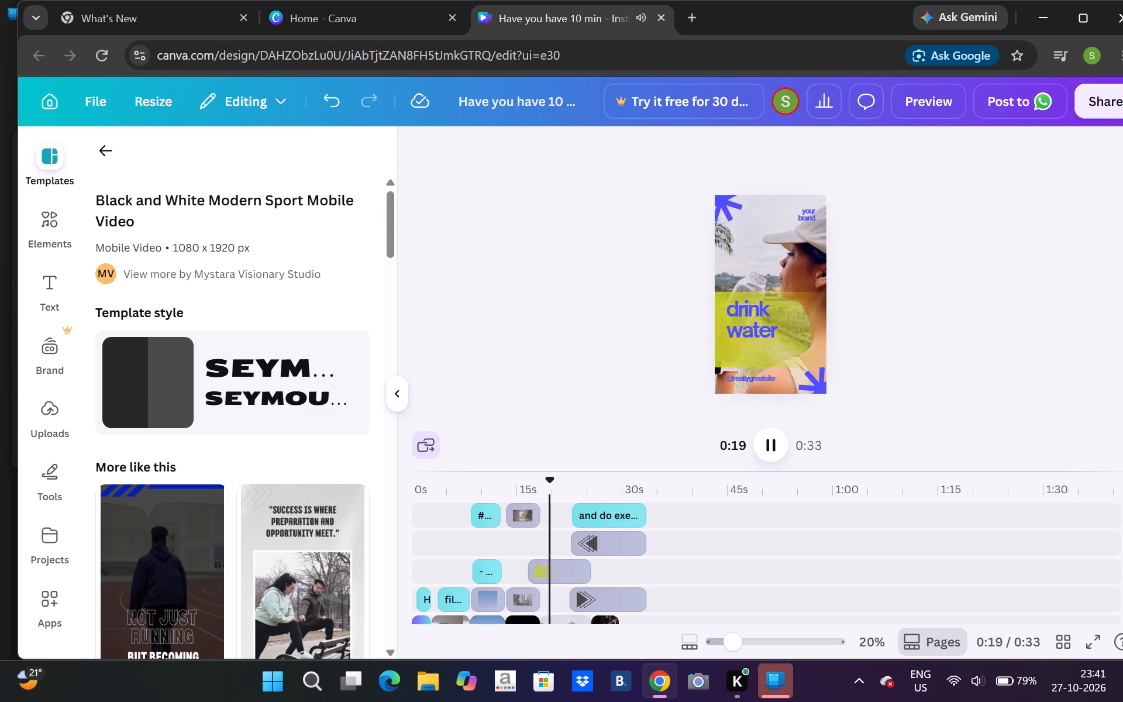
pyautogui.click(731, 600)
pyautogui.click(726, 623)
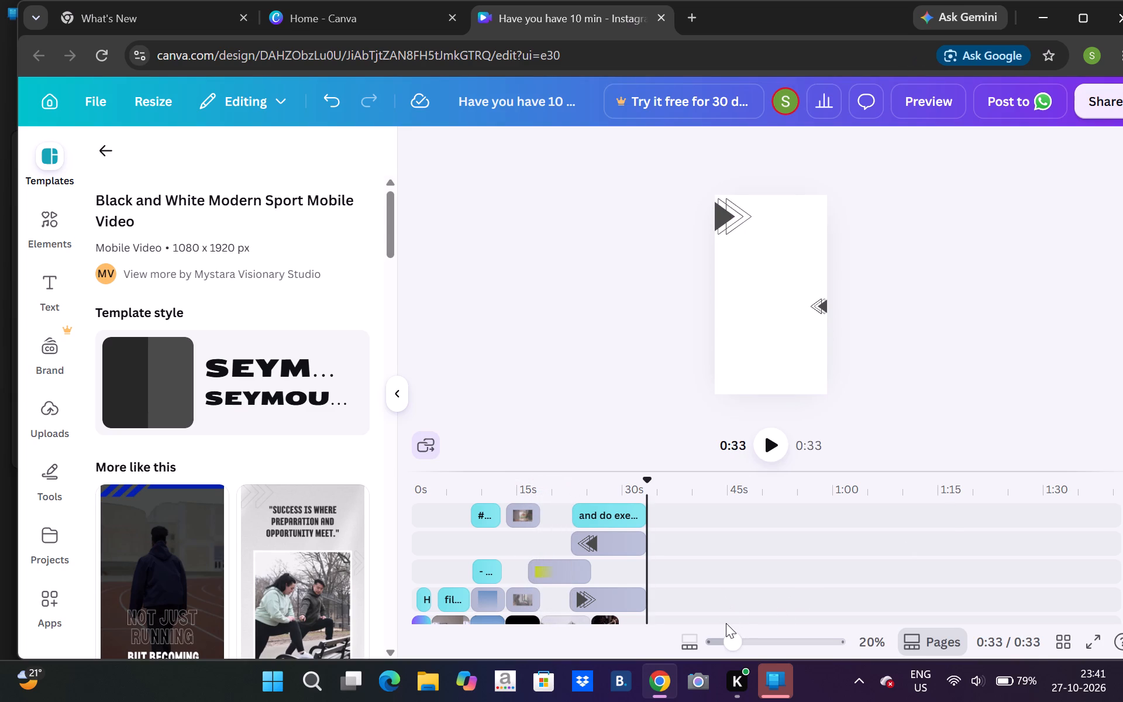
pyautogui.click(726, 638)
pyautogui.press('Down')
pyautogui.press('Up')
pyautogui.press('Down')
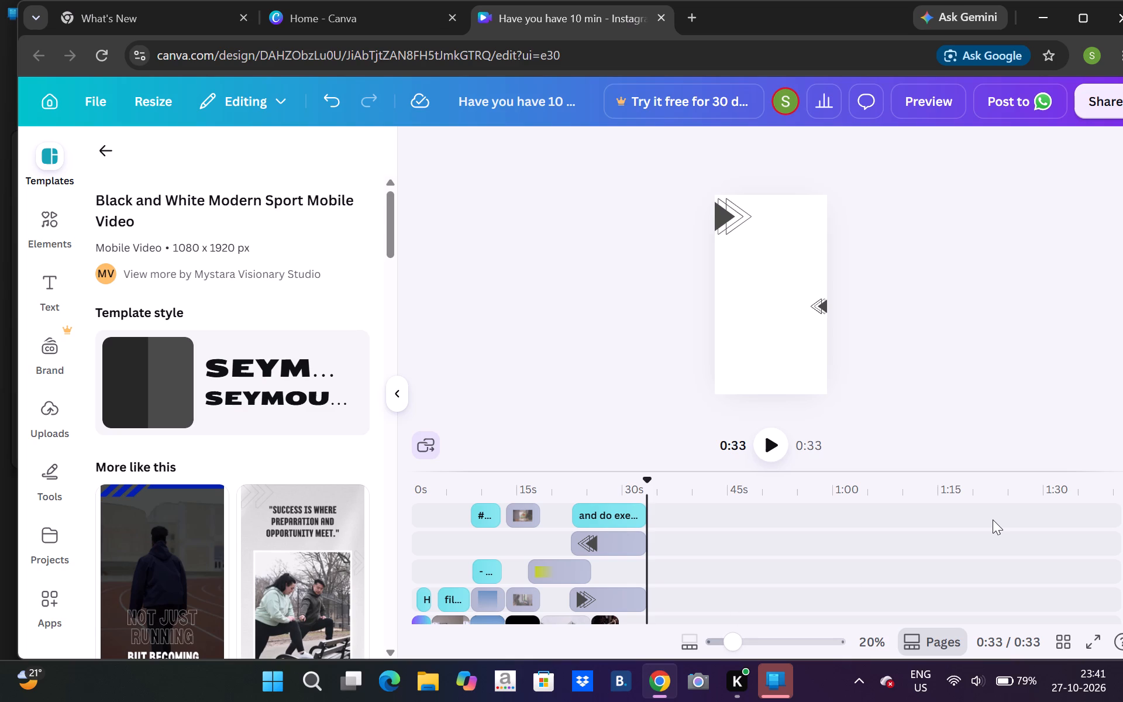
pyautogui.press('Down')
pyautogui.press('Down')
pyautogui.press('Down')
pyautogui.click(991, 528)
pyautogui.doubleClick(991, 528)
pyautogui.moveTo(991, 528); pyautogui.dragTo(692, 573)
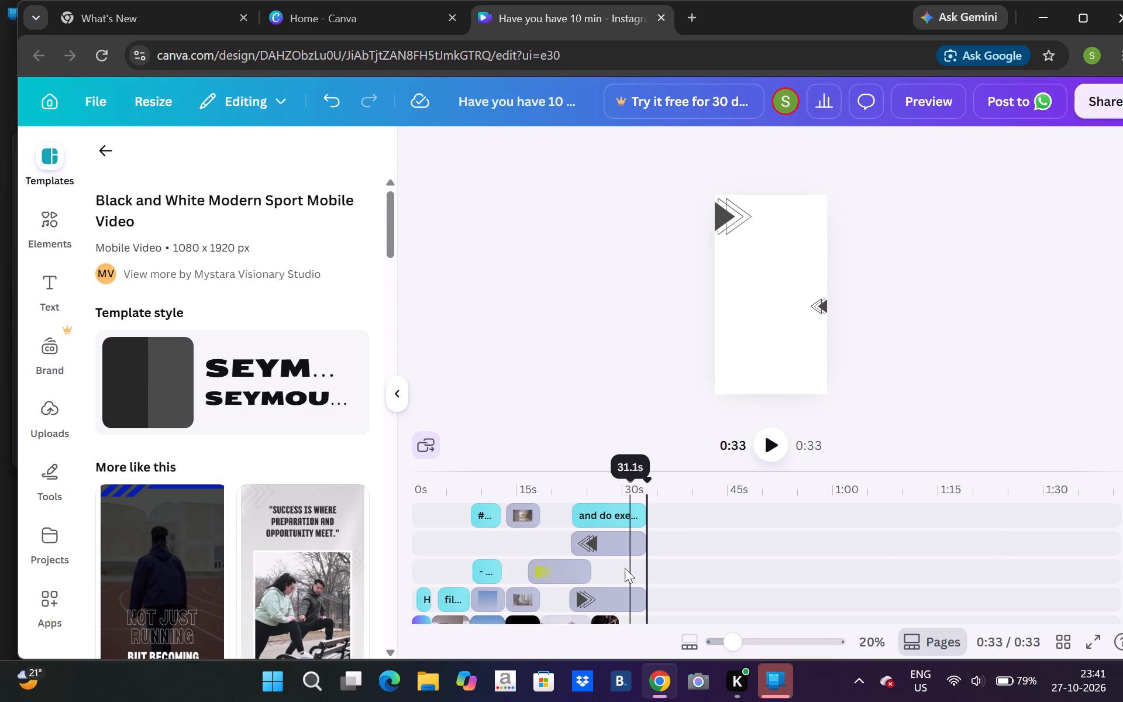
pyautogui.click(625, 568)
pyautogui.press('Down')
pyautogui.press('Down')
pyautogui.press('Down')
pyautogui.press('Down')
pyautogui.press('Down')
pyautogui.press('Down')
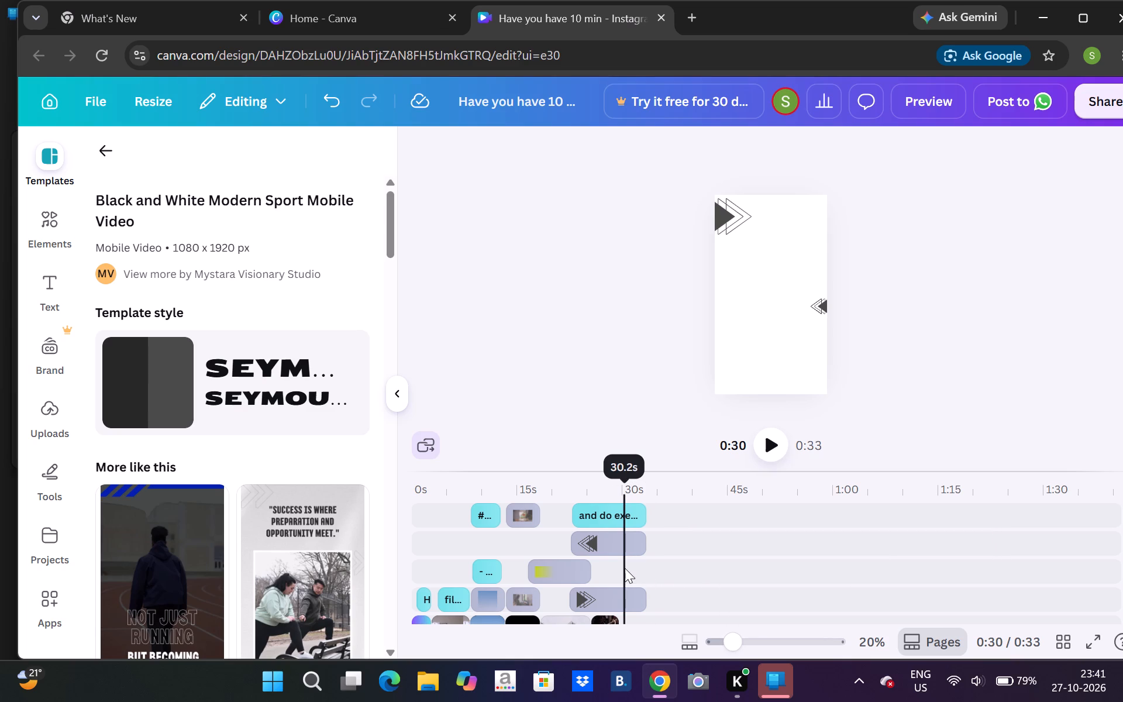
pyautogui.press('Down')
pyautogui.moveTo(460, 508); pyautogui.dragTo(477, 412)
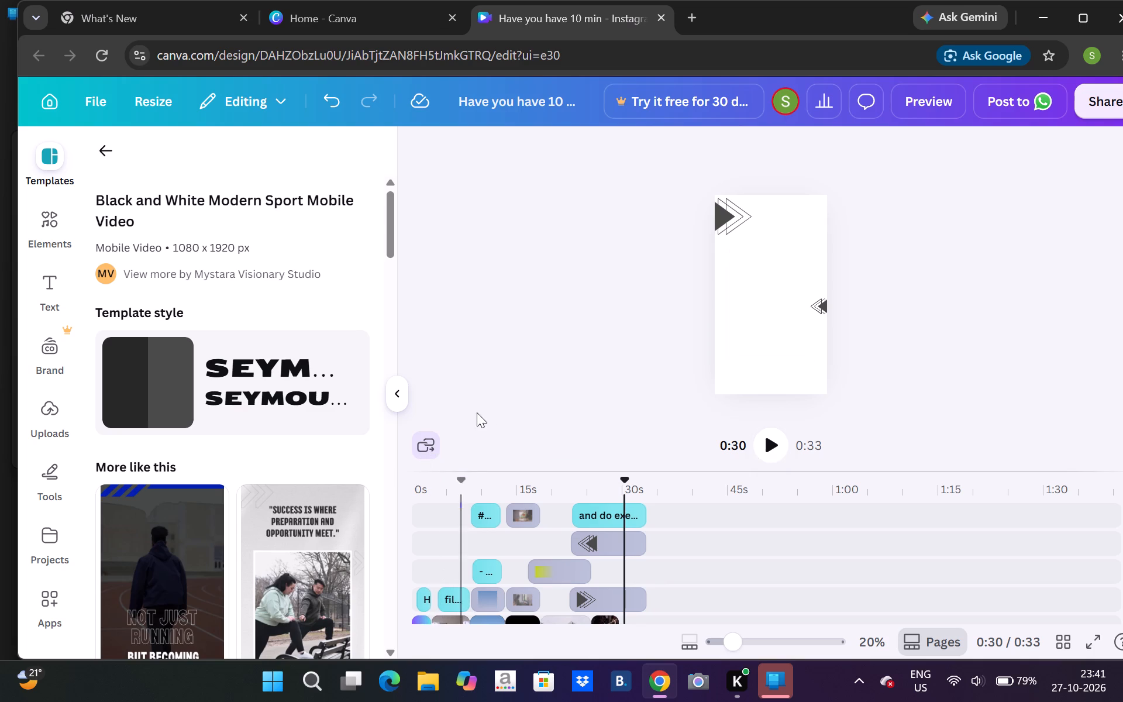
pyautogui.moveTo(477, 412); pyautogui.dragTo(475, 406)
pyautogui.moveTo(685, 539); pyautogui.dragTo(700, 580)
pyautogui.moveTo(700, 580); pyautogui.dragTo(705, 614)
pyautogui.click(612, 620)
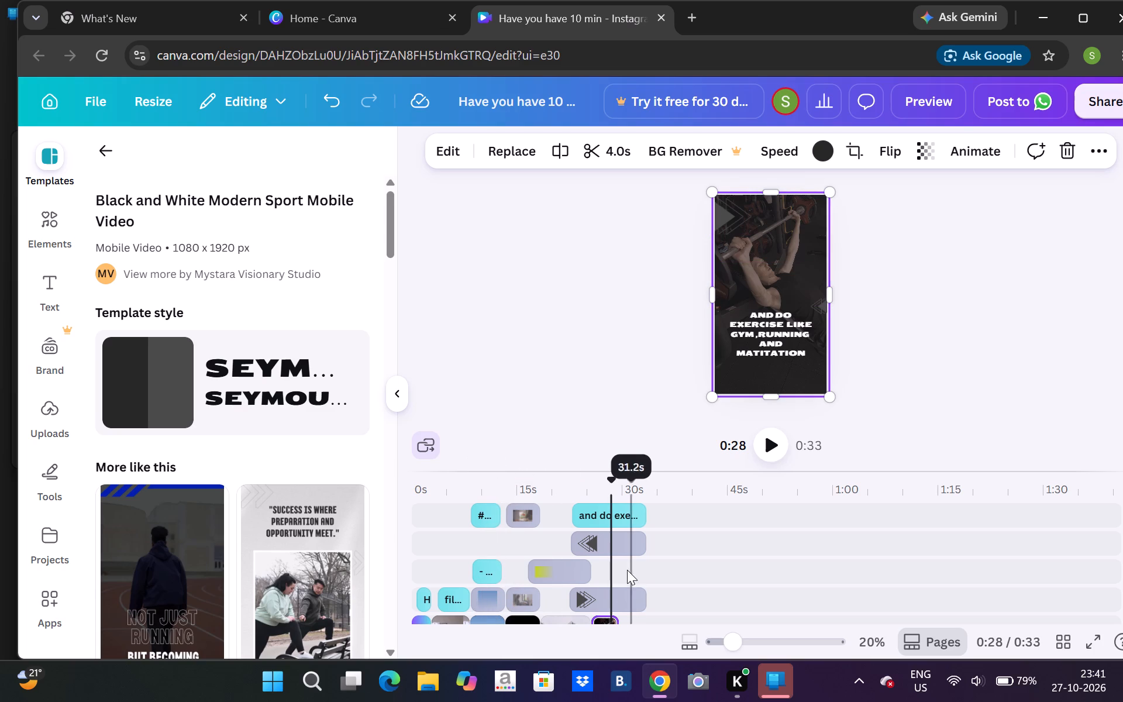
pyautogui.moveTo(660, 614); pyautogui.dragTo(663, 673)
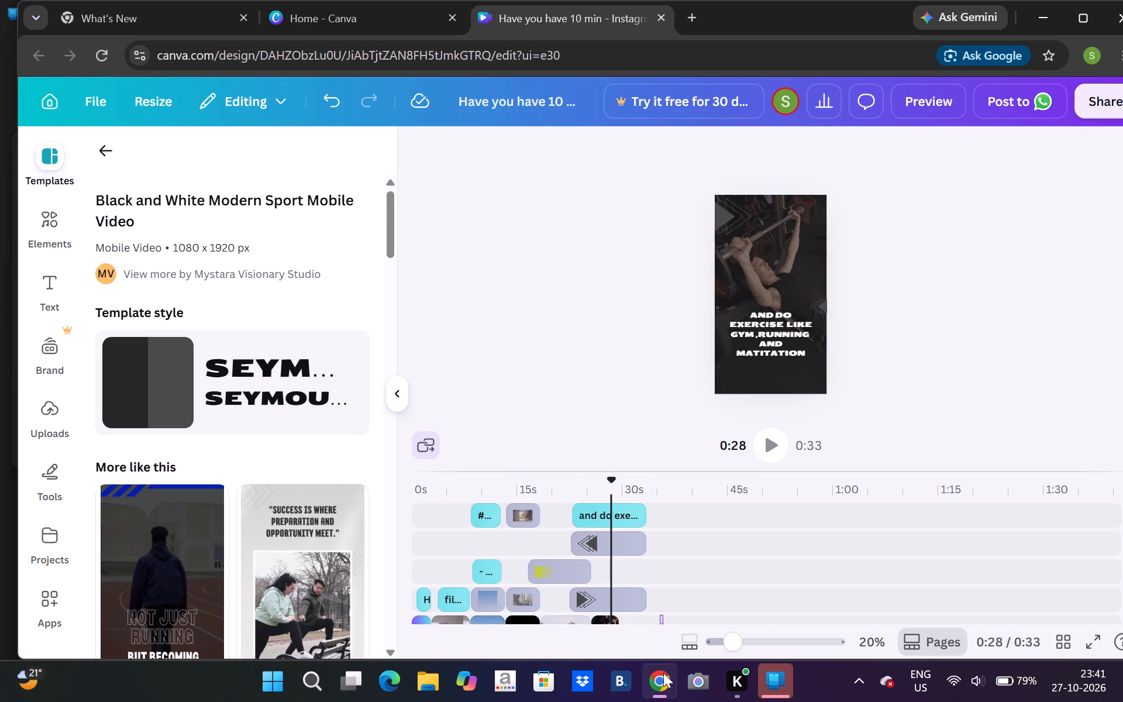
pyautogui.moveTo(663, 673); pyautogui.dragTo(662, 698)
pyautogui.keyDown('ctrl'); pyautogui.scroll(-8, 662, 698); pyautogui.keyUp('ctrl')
# Watch the reel in full screen, then return to the editor.
pyautogui.click(1098, 634)
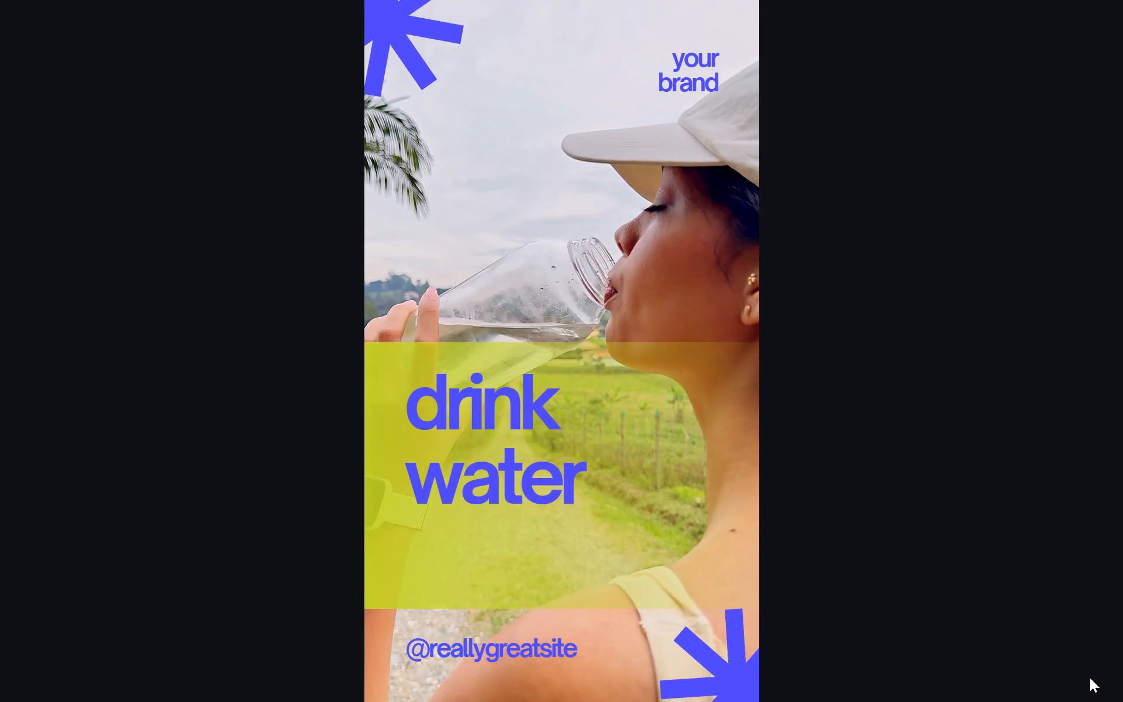
pyautogui.click(1090, 677)
pyautogui.click(1090, 677)
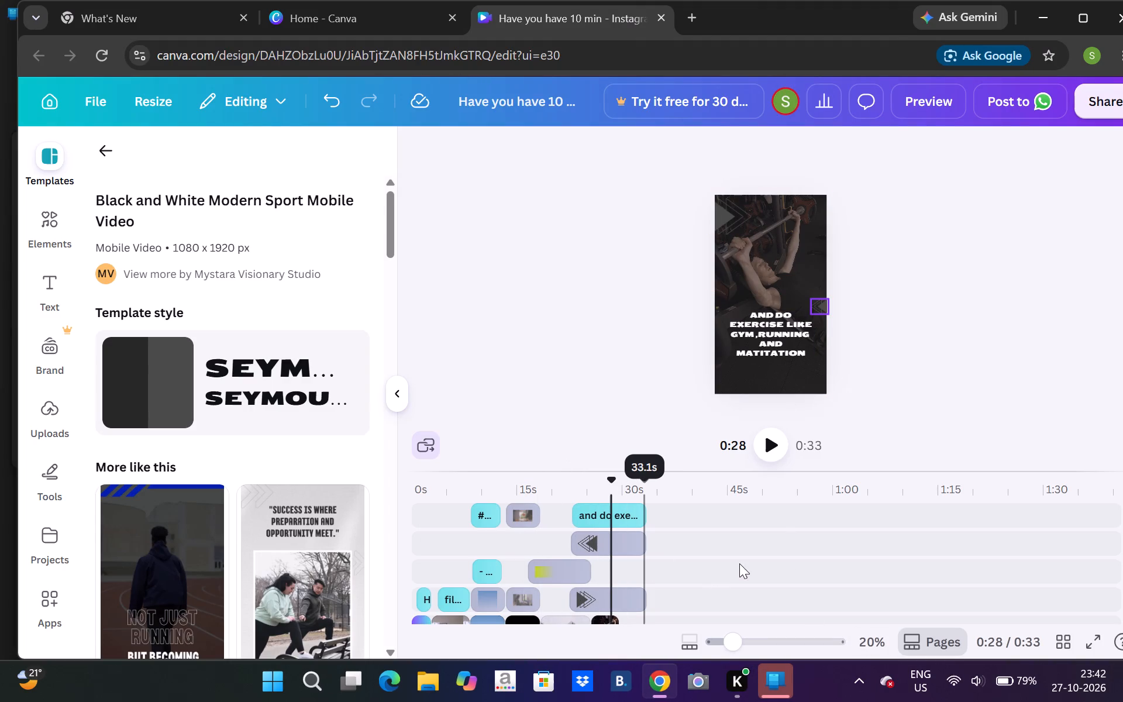
# Maximise the browser window so the whole editor fits on the screen.
pyautogui.moveTo(740, 591); pyautogui.dragTo(751, 627)
pyautogui.click(1122, 558)
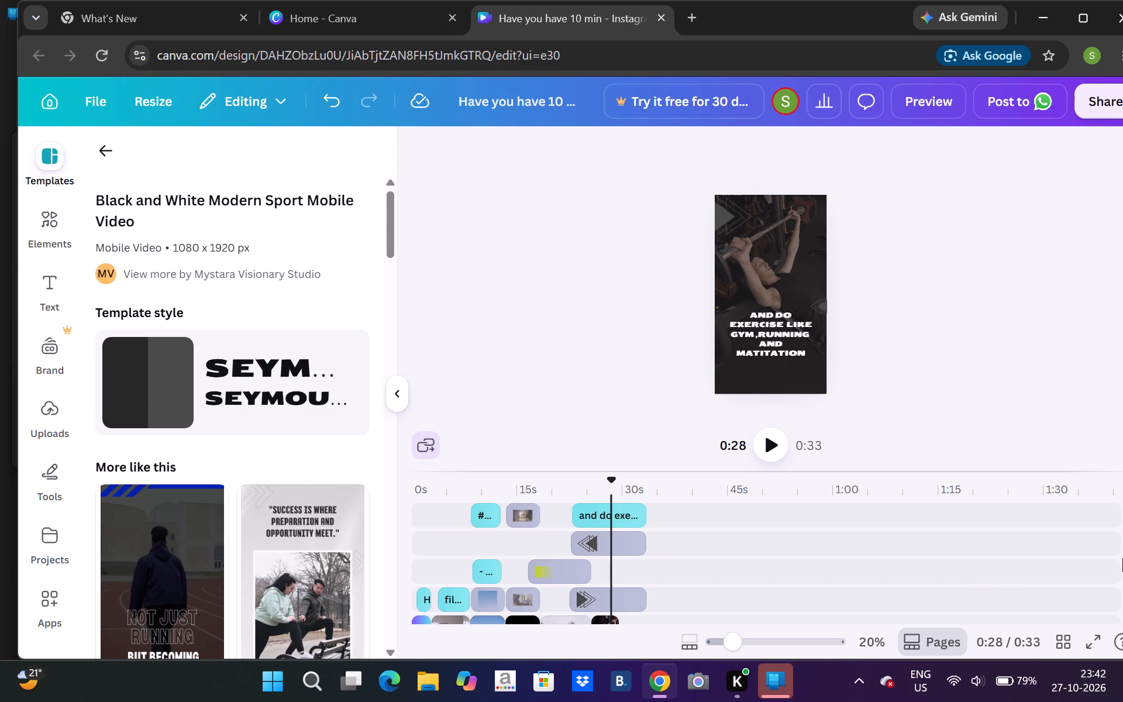
pyautogui.moveTo(1122, 414); pyautogui.dragTo(1087, 16)
pyautogui.click(1087, 16)
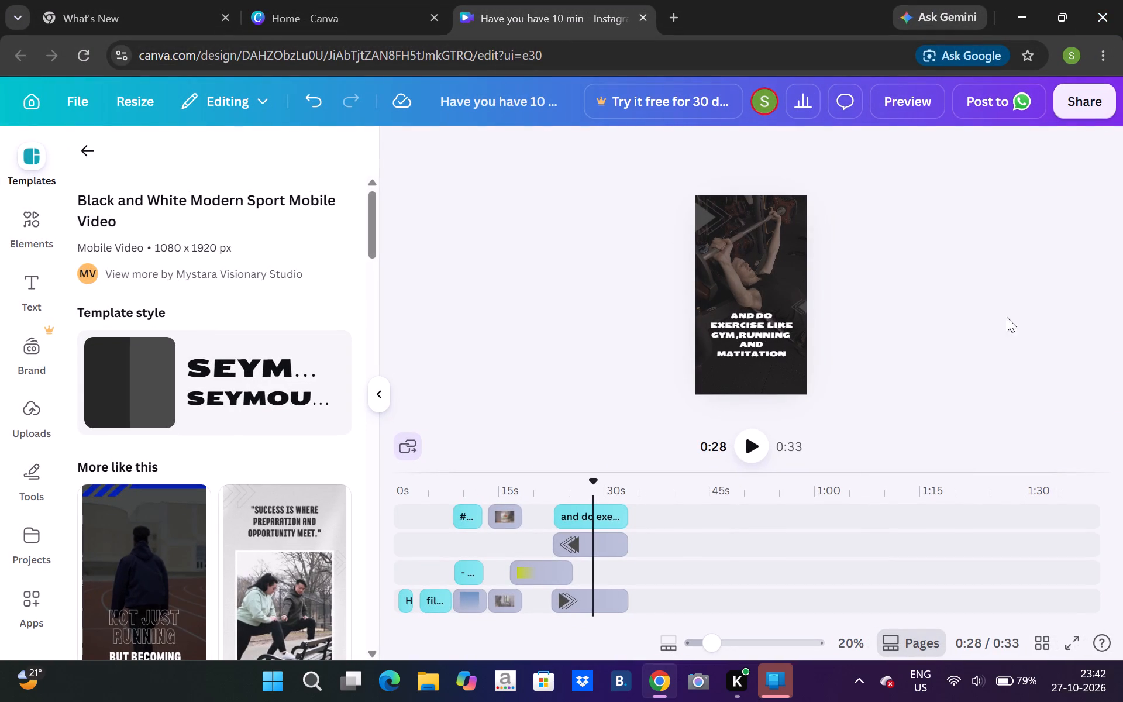
# Extend the Upbeat Funk Guidelines audio clip to about 25 s, level with the end of the drink-water page.
pyautogui.click(1122, 312)
pyautogui.press('Down')
pyautogui.press('Down')
pyautogui.moveTo(1122, 357); pyautogui.dragTo(1122, 509)
pyautogui.click(1122, 509)
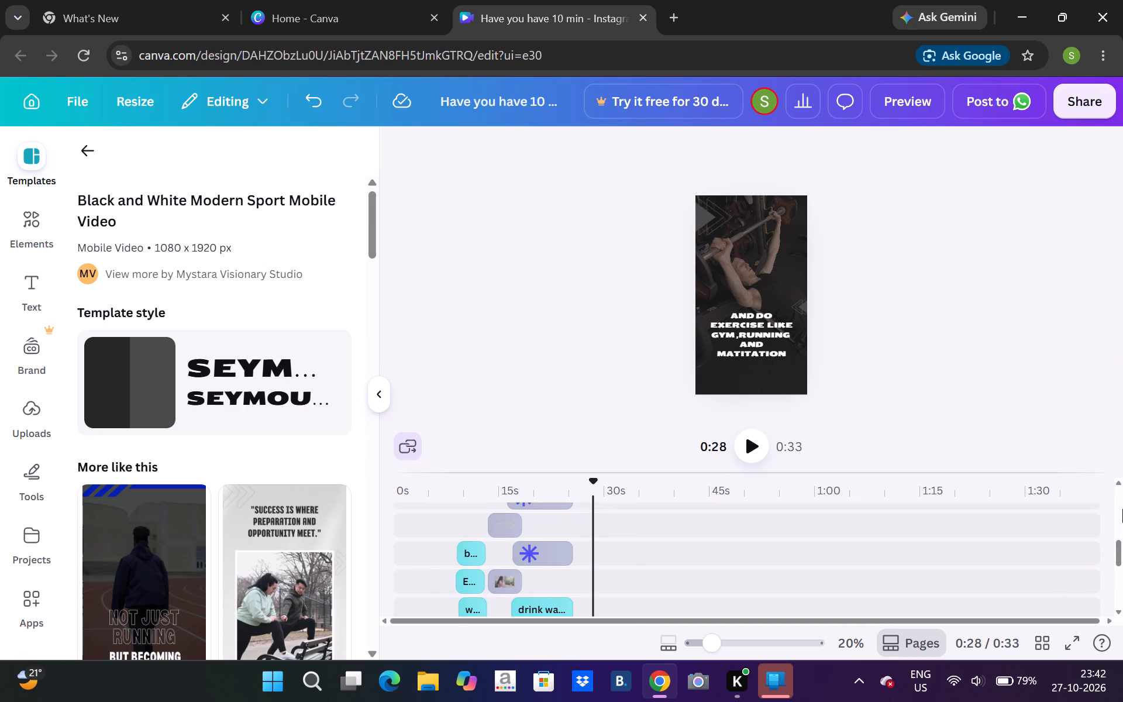
pyautogui.tripleClick(1120, 610)
pyautogui.tripleClick(1120, 610)
pyautogui.tripleClick(1120, 610)
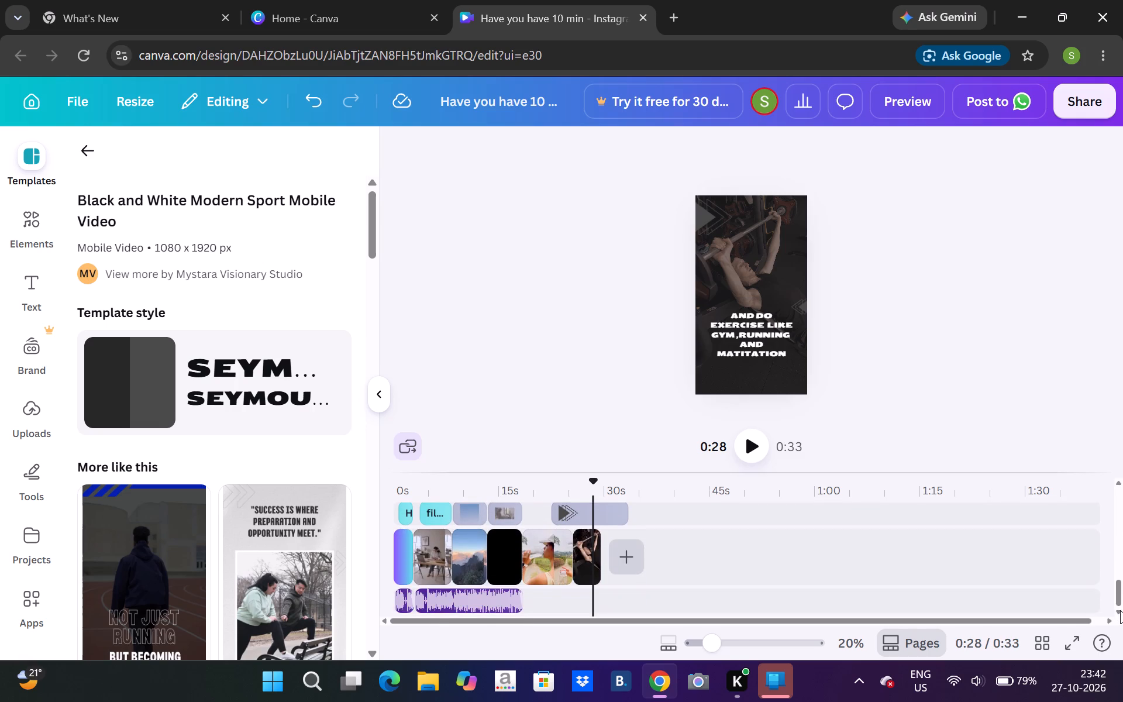
pyautogui.click(507, 607)
pyautogui.moveTo(519, 609); pyautogui.dragTo(567, 618)
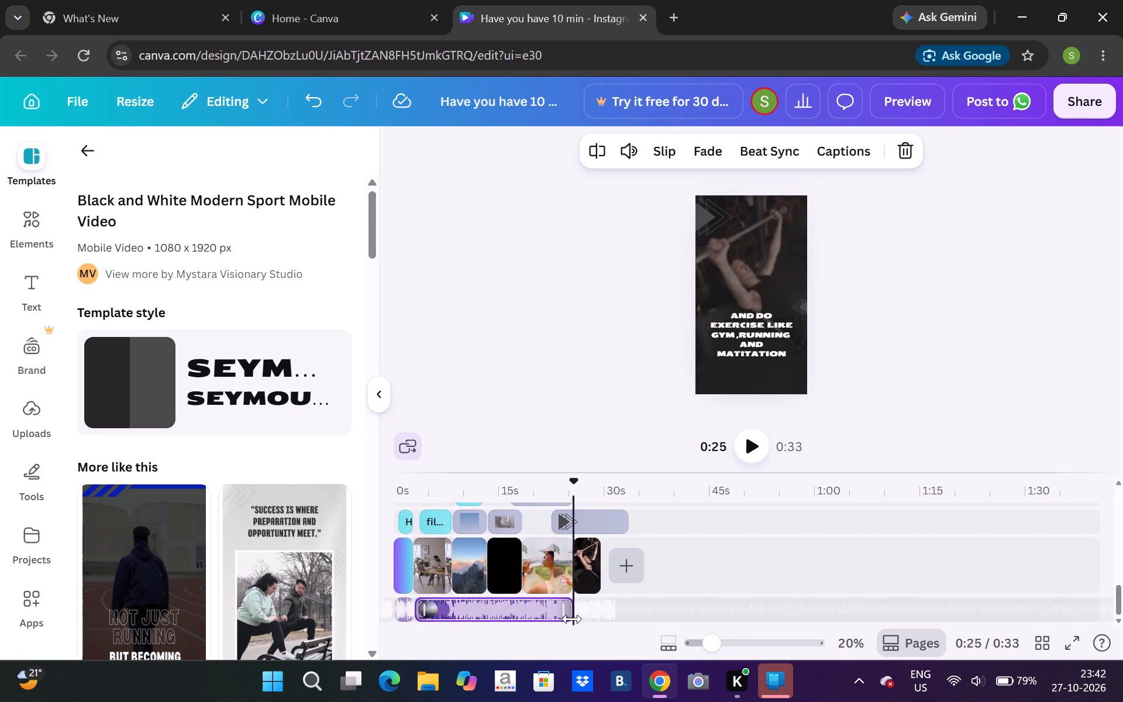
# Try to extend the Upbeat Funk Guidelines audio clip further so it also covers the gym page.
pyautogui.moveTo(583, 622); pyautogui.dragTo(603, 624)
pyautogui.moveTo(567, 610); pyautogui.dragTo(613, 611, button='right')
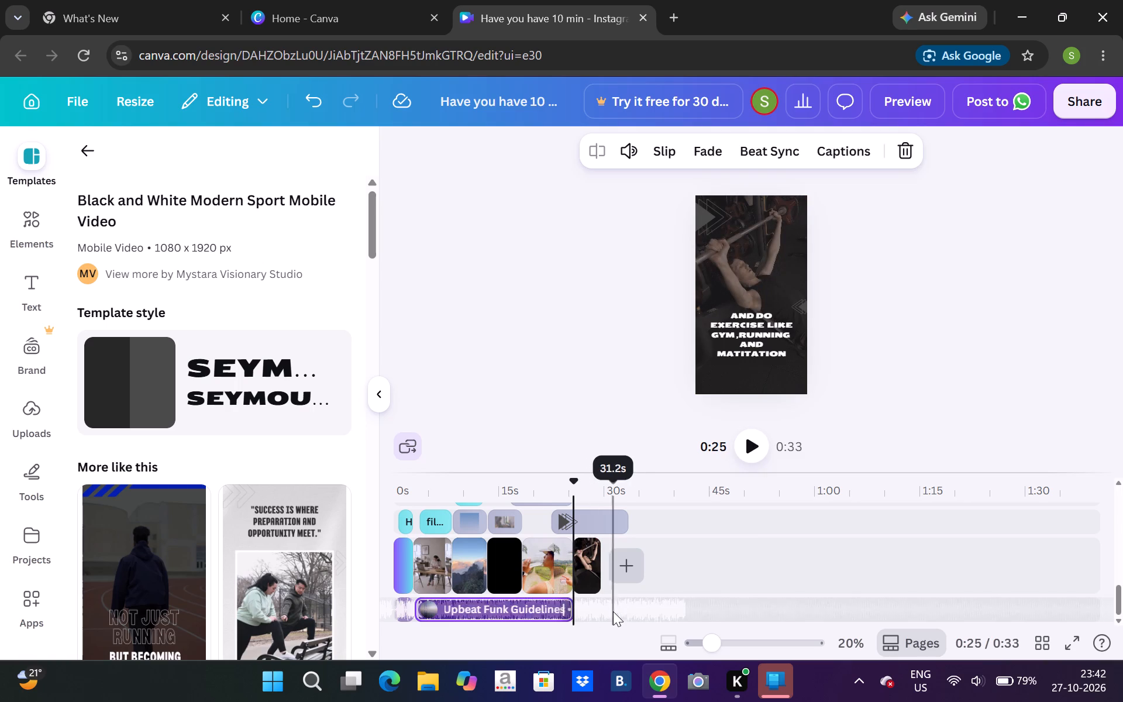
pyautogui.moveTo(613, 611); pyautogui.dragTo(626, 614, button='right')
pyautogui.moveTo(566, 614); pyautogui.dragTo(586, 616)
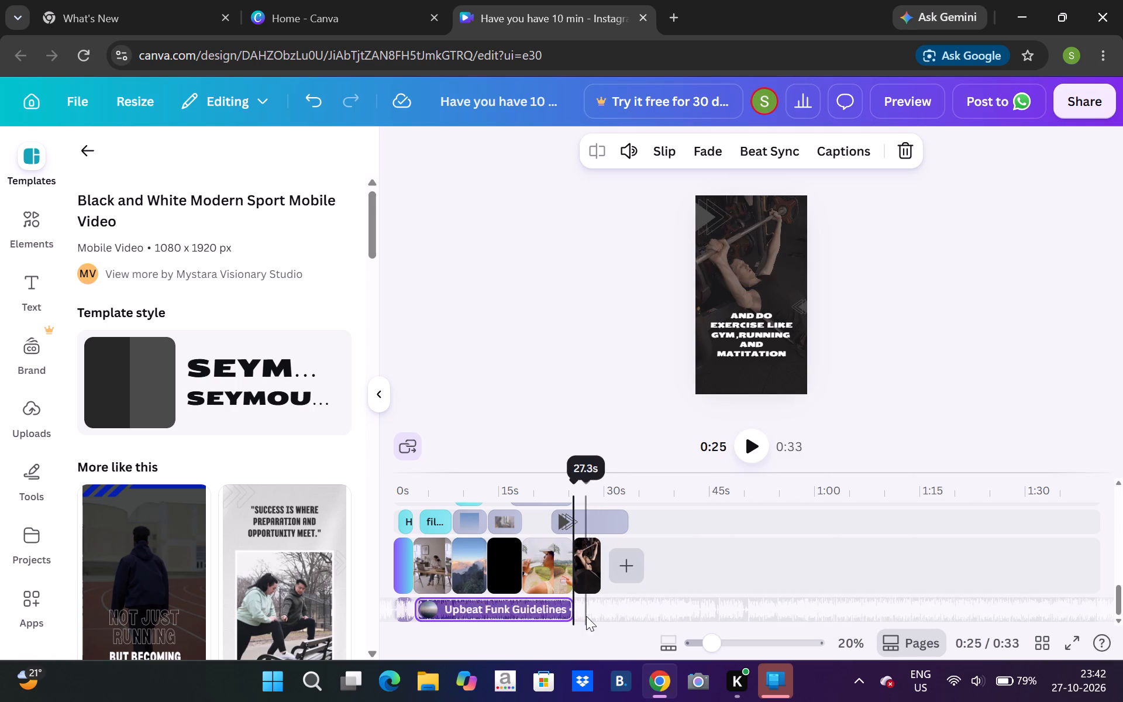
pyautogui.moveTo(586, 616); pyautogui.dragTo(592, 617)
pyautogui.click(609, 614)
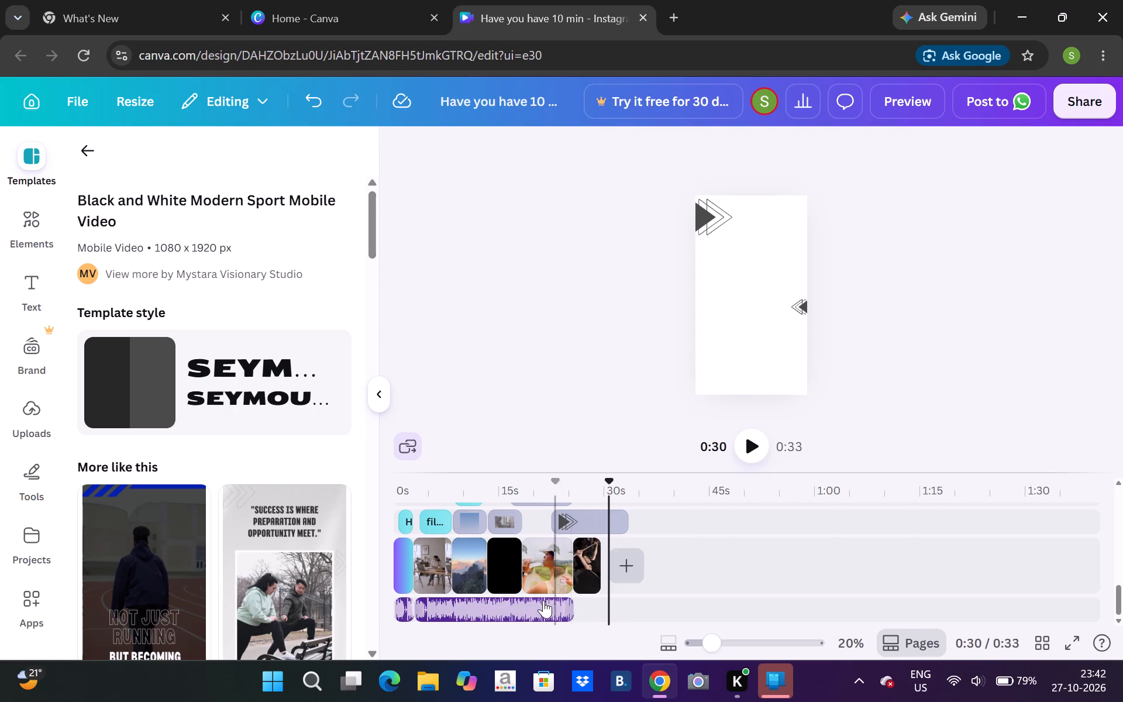
# Move the Upbeat Funk Guidelines audio clip along the timeline so it starts at 0.5 s.
pyautogui.moveTo(545, 604); pyautogui.dragTo(628, 612)
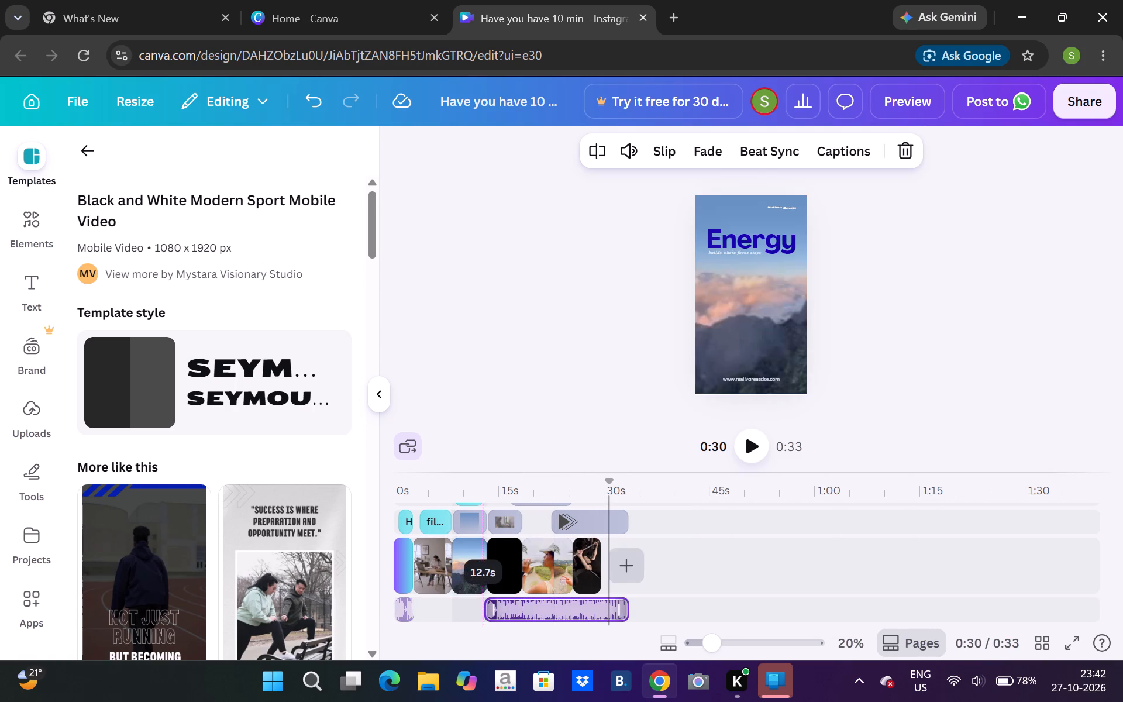
pyautogui.moveTo(628, 612); pyautogui.dragTo(530, 619)
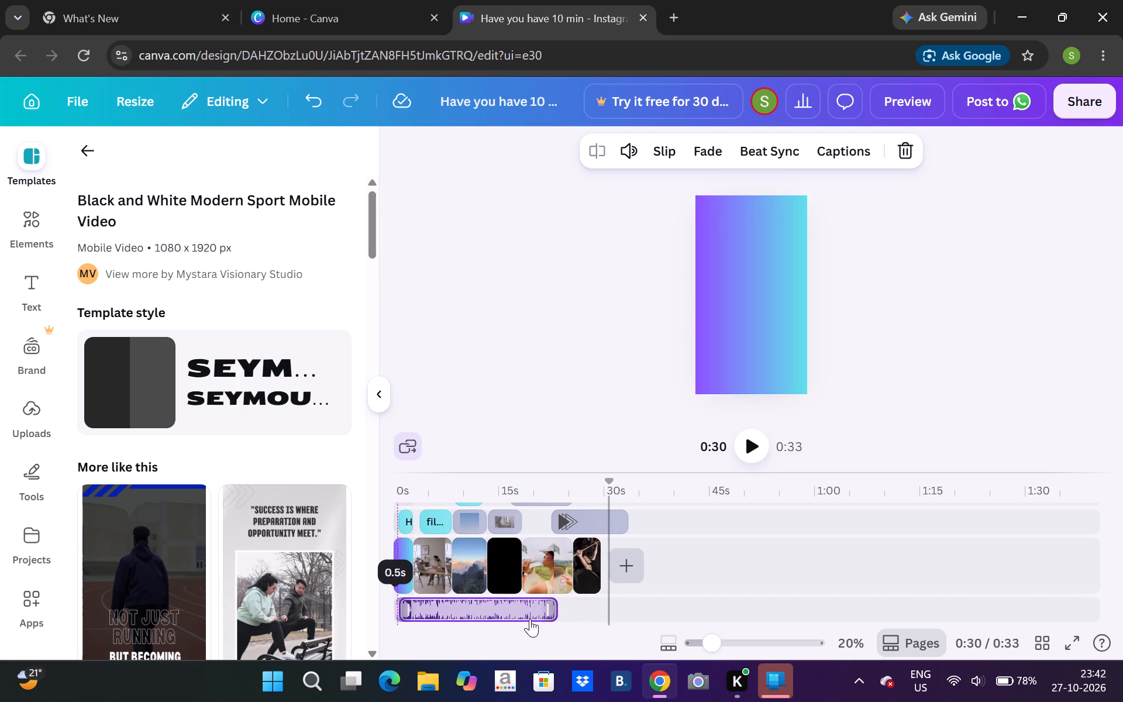
pyautogui.click(546, 613)
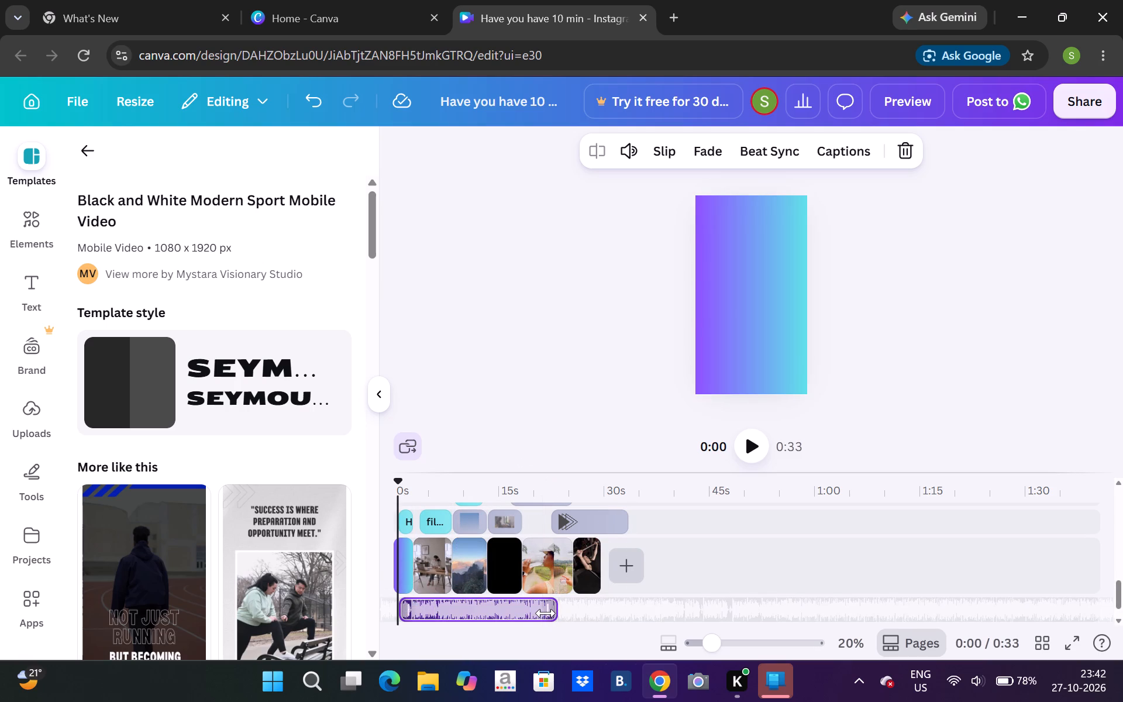
# Extend the Upbeat Funk Guidelines audio clip to 32.9 s, level with the end of the gym page's overlay elements.
pyautogui.moveTo(546, 613); pyautogui.dragTo(636, 622)
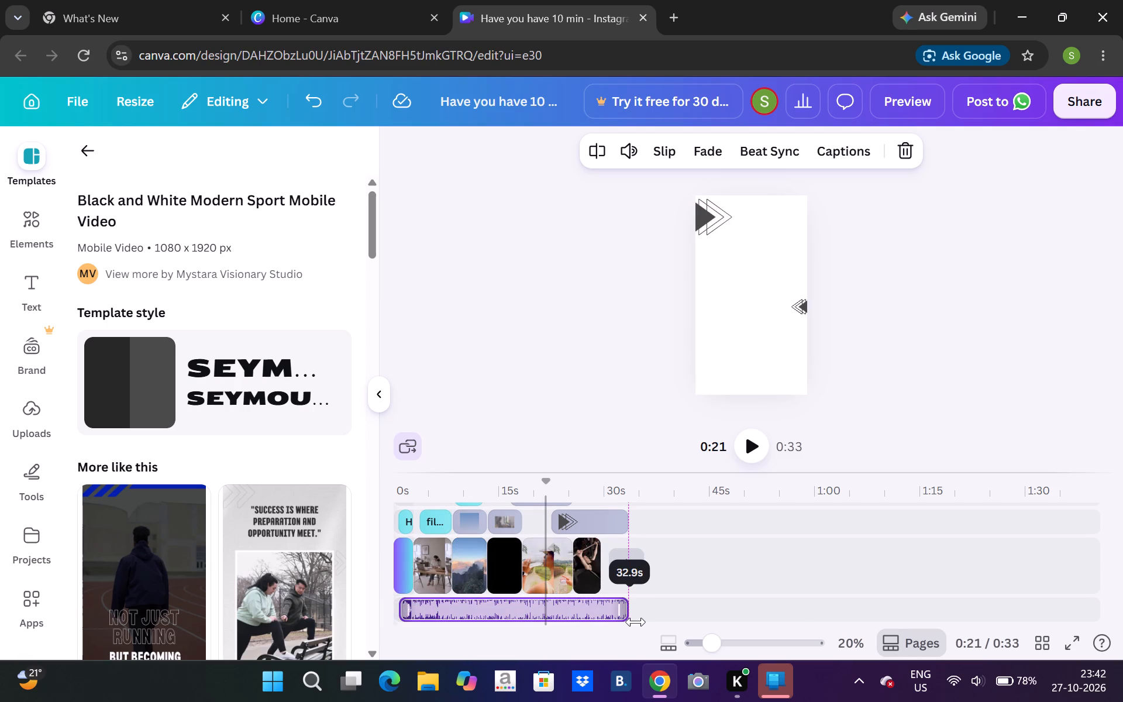
pyautogui.moveTo(636, 622); pyautogui.dragTo(795, 618)
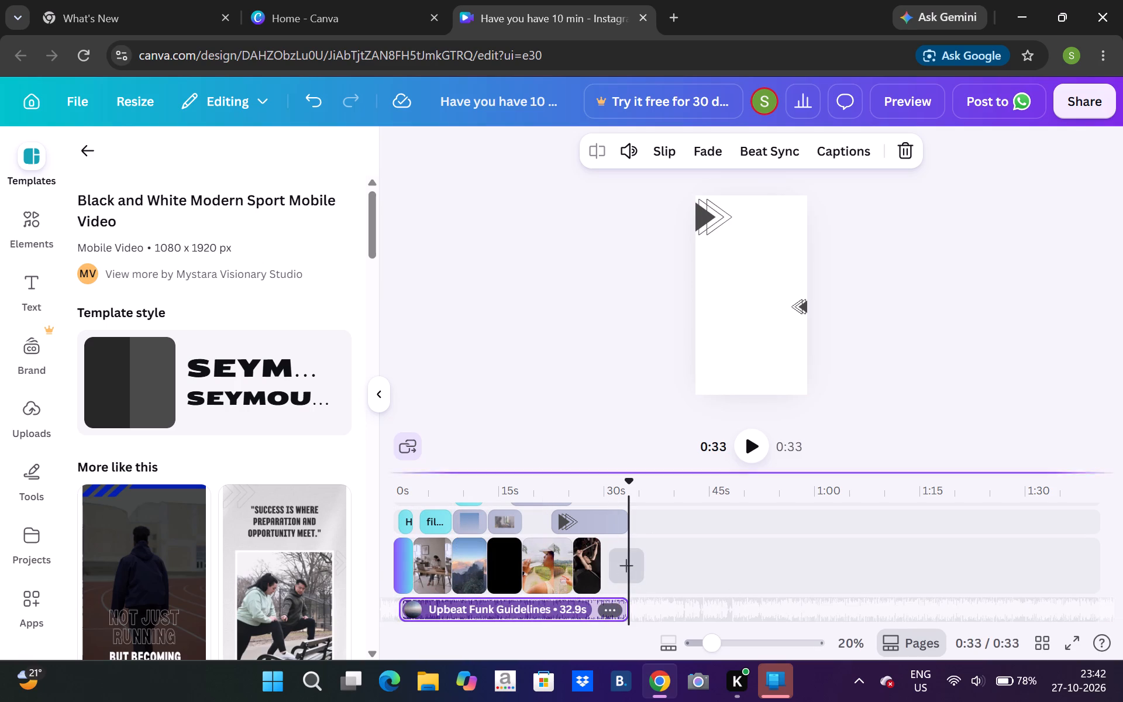
# Play the reel back to check the pages together with the background audio.
pyautogui.click(750, 448)
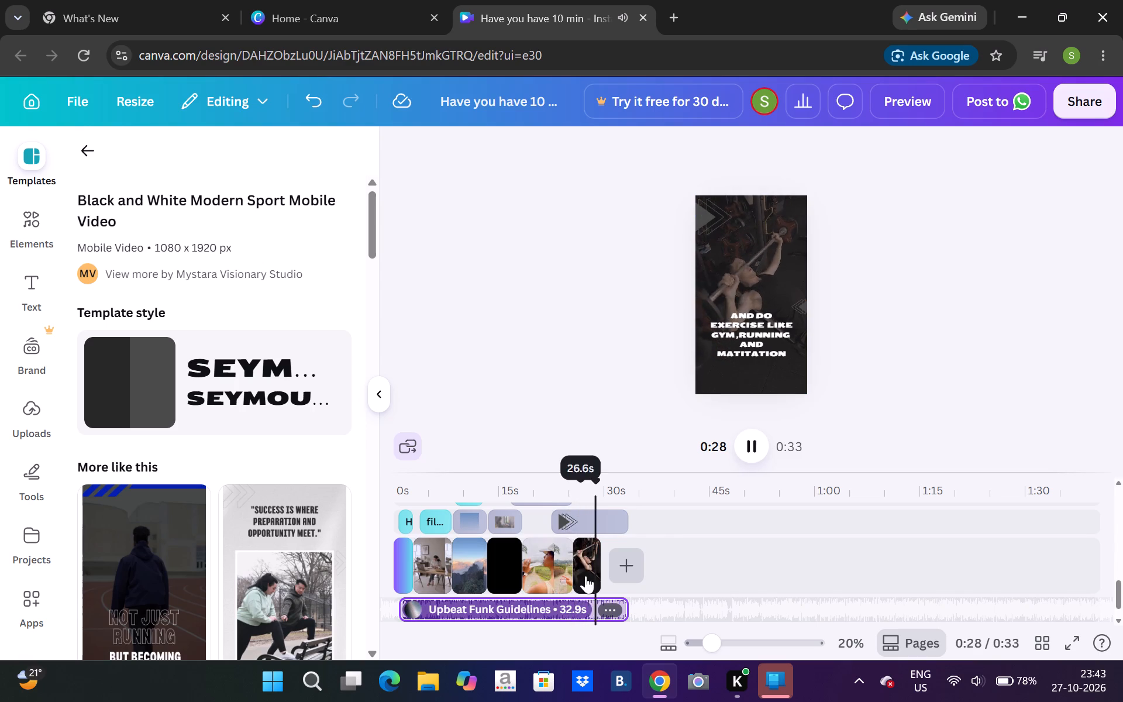
pyautogui.click(753, 446)
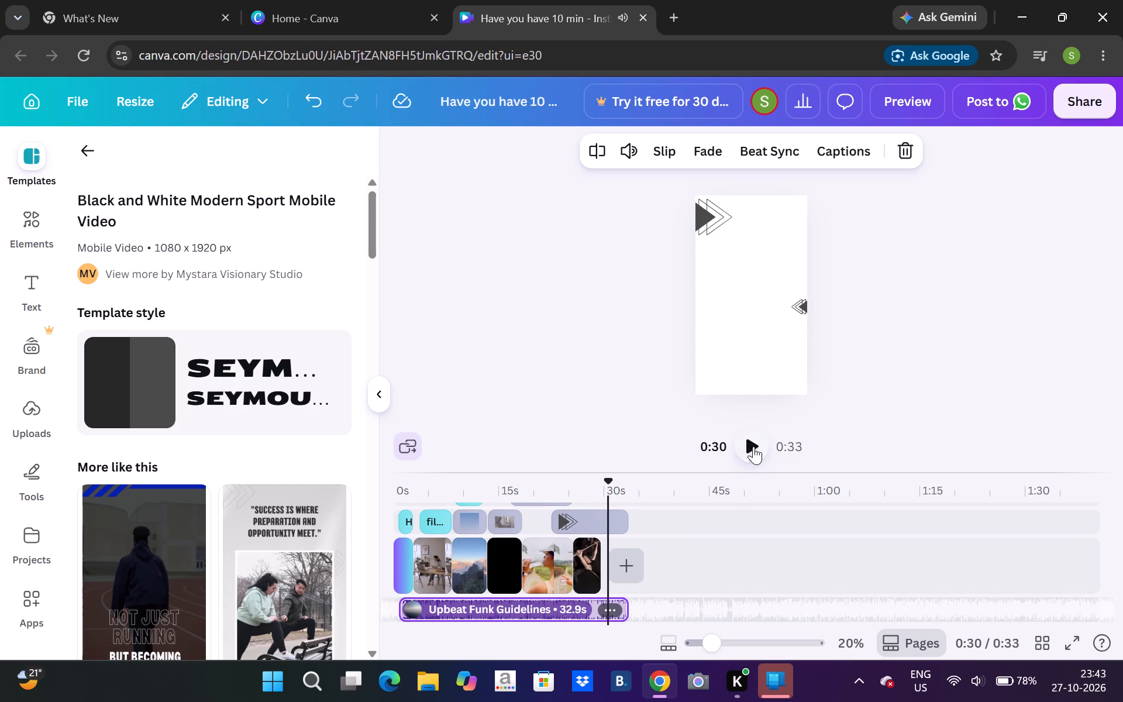
# Delete the right-pointing arrow graphic from the gym page.
pyautogui.click(584, 521)
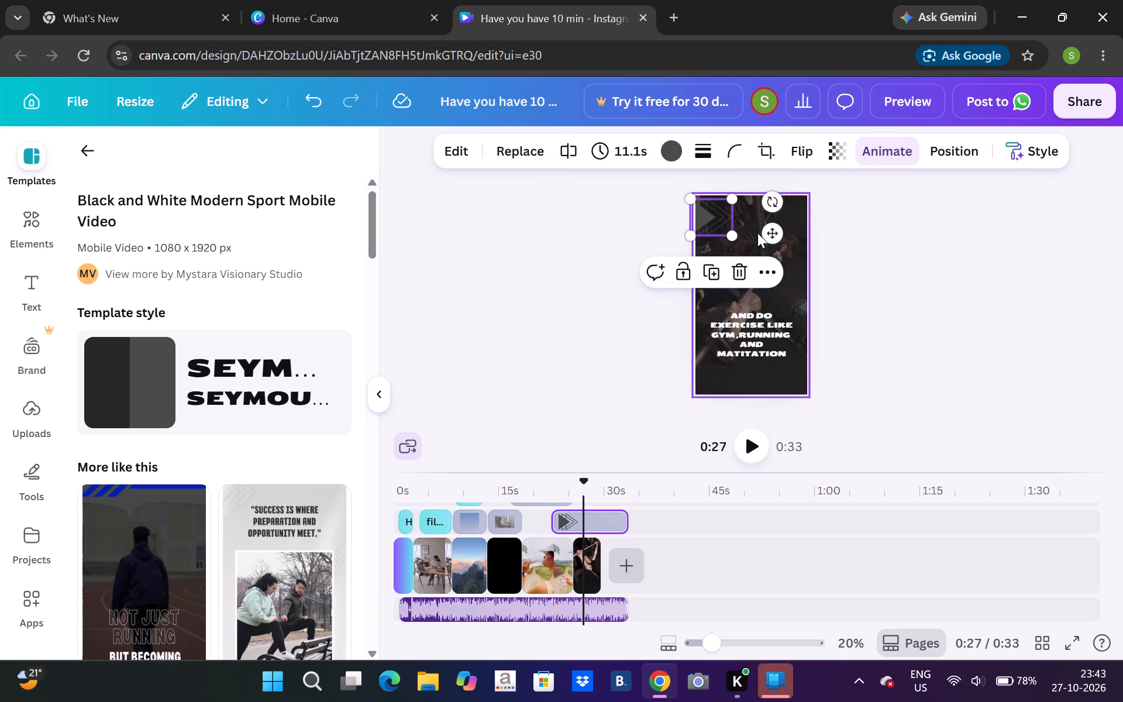
pyautogui.click(740, 270)
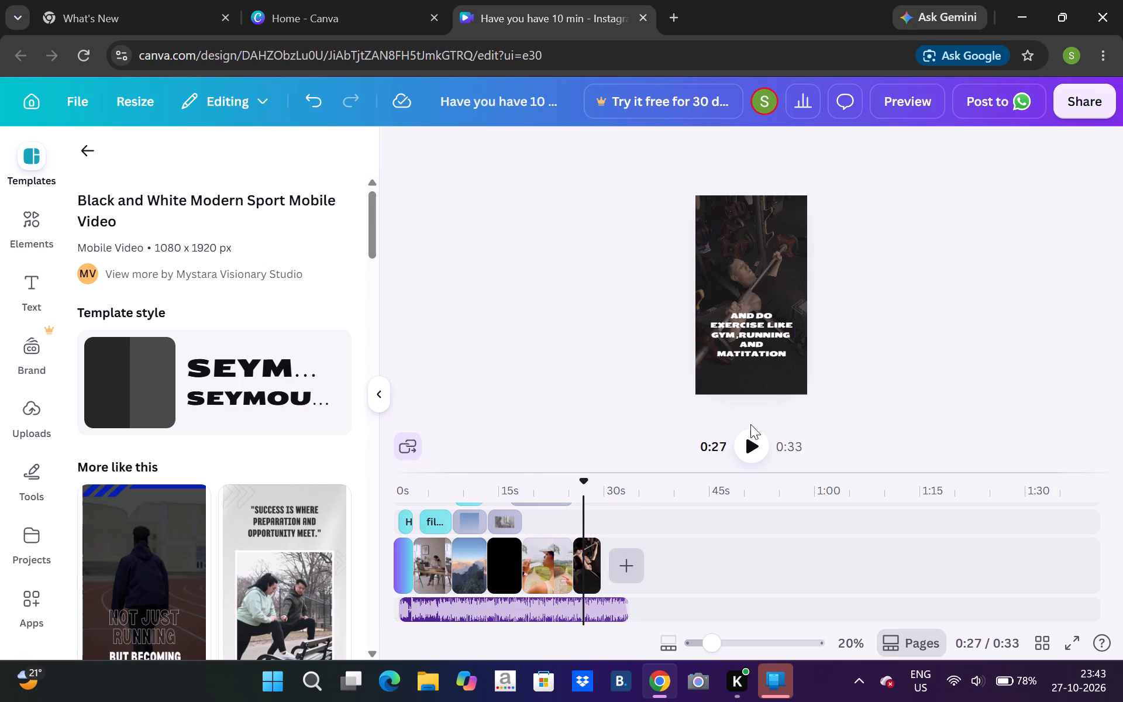
# Move the "and do exercise like gym" text clip along the timeline so it starts level with the gym page.
pyautogui.press('Up')
pyautogui.press('Up')
pyautogui.click(1122, 519)
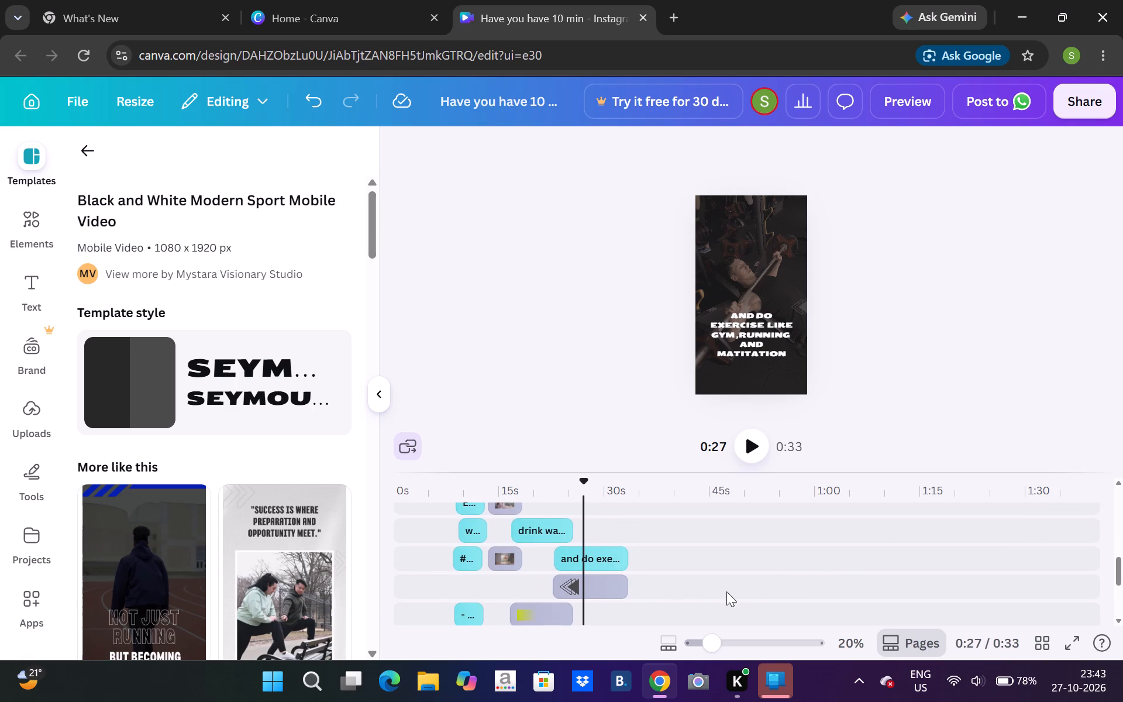
pyautogui.moveTo(591, 556); pyautogui.dragTo(611, 556)
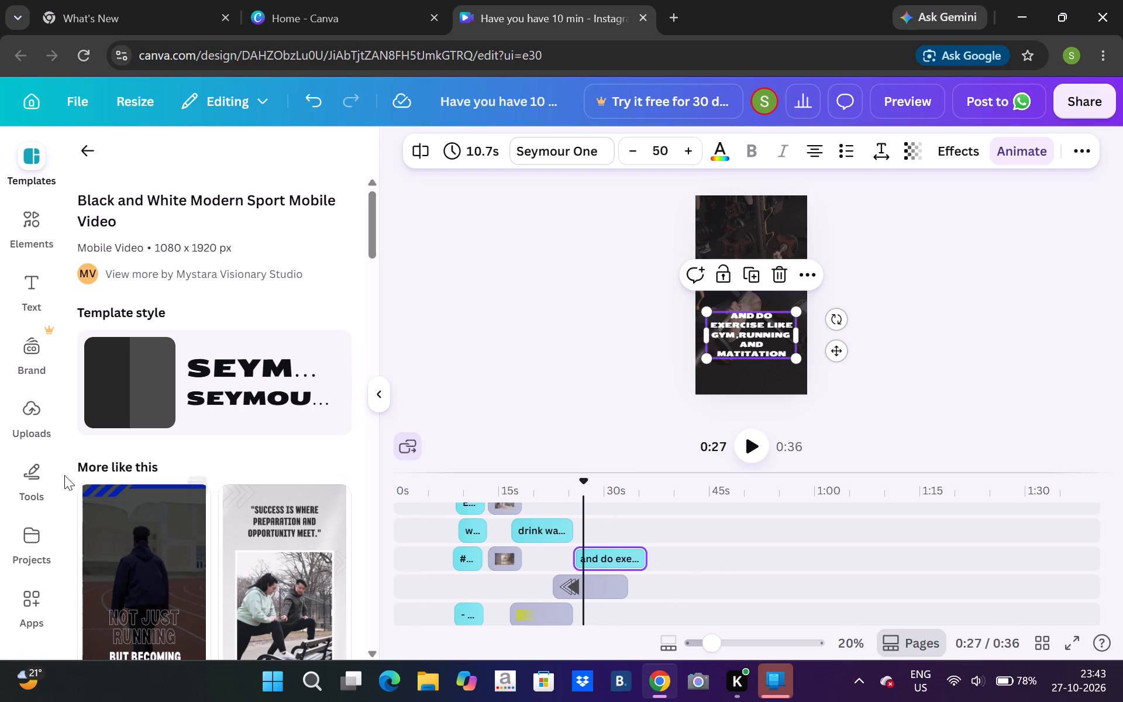
# Search the templates for "office , school".
pyautogui.click(86, 154)
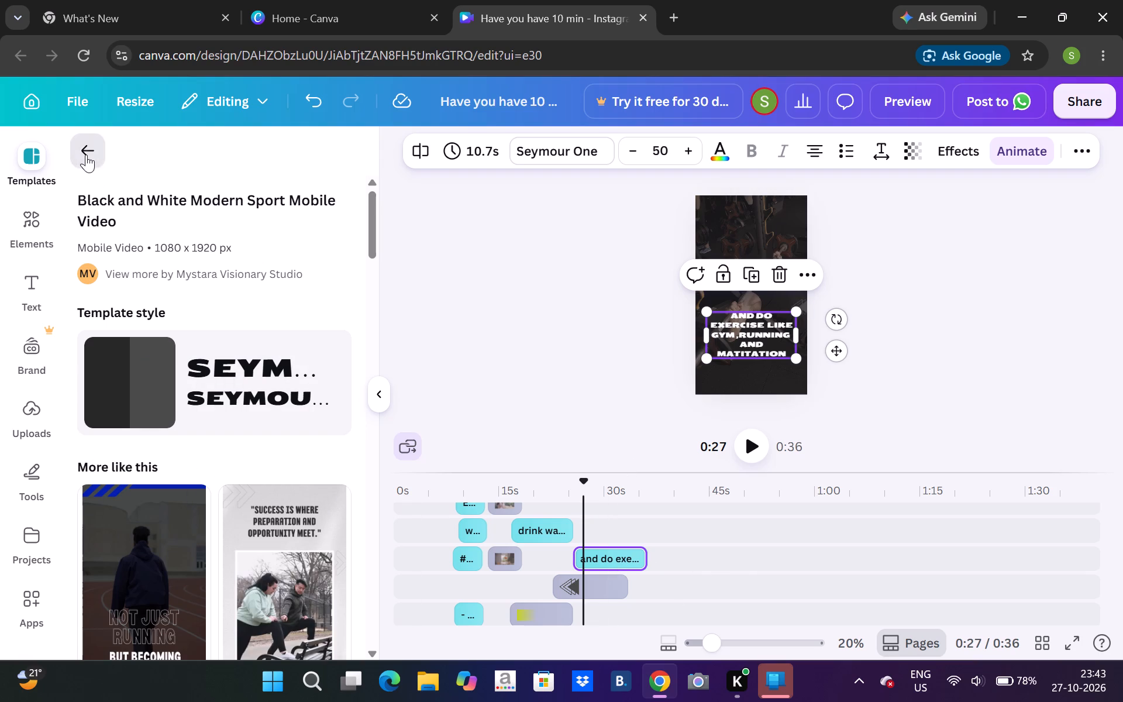
pyautogui.click(327, 174)
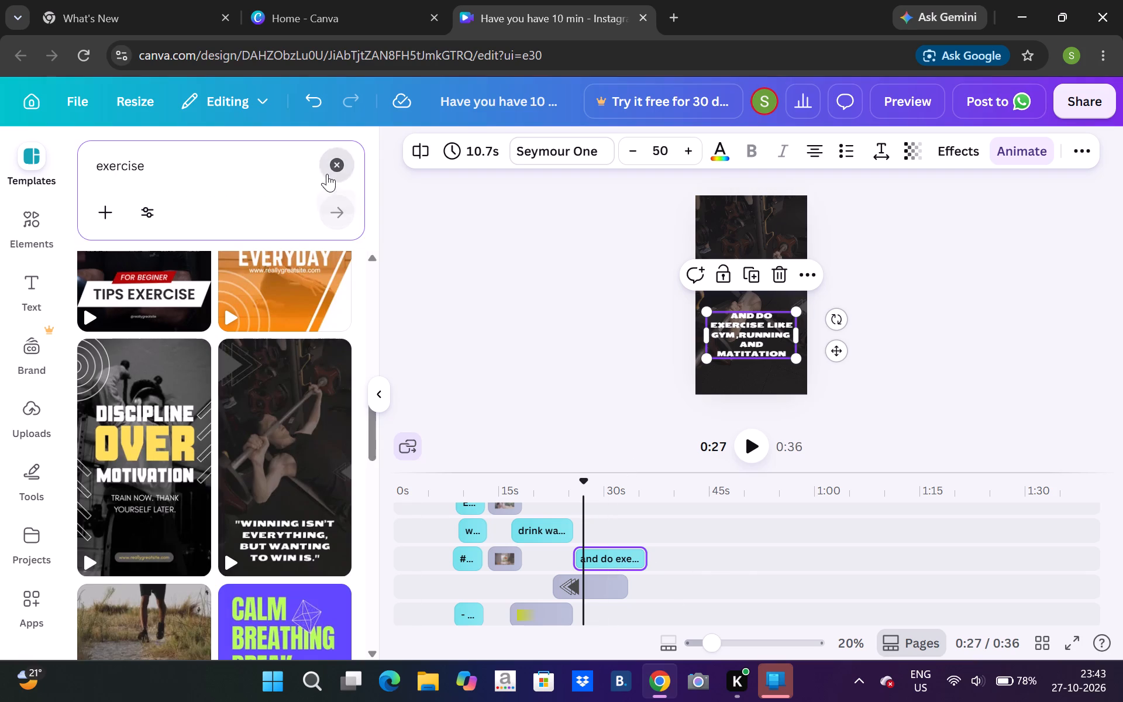
pyautogui.press('o')
pyautogui.press('g')
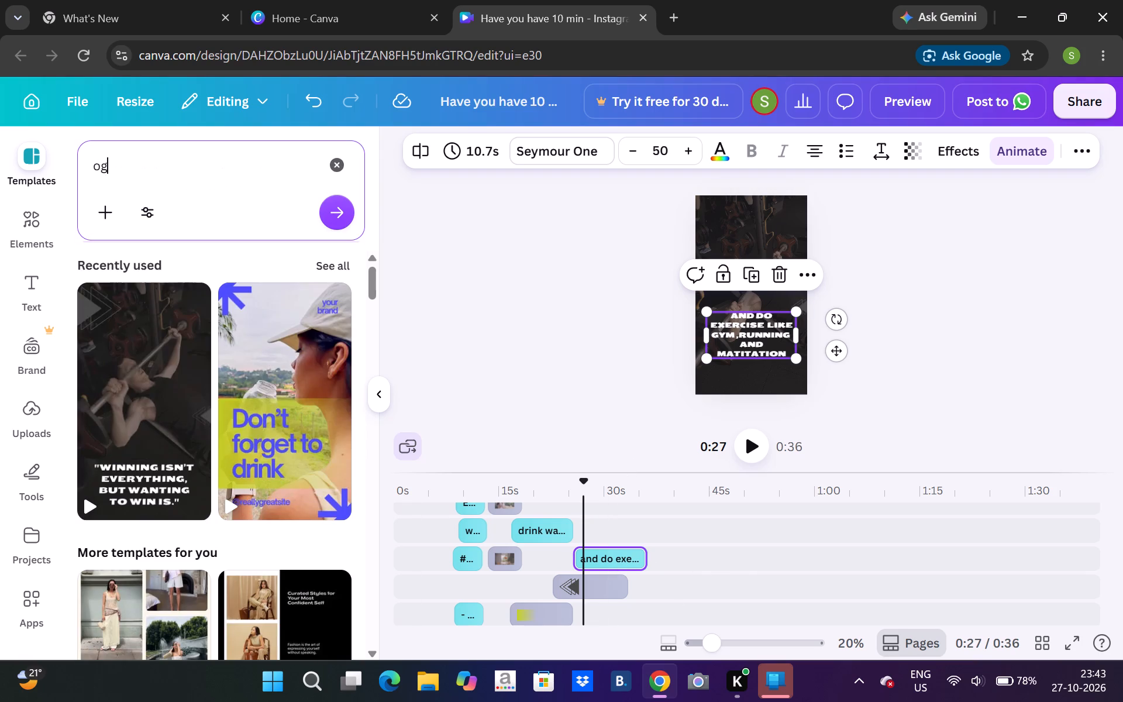
pyautogui.press('BackSpace')
pyautogui.write('ffice')
pyautogui.press('space')
pyautogui.write(',')
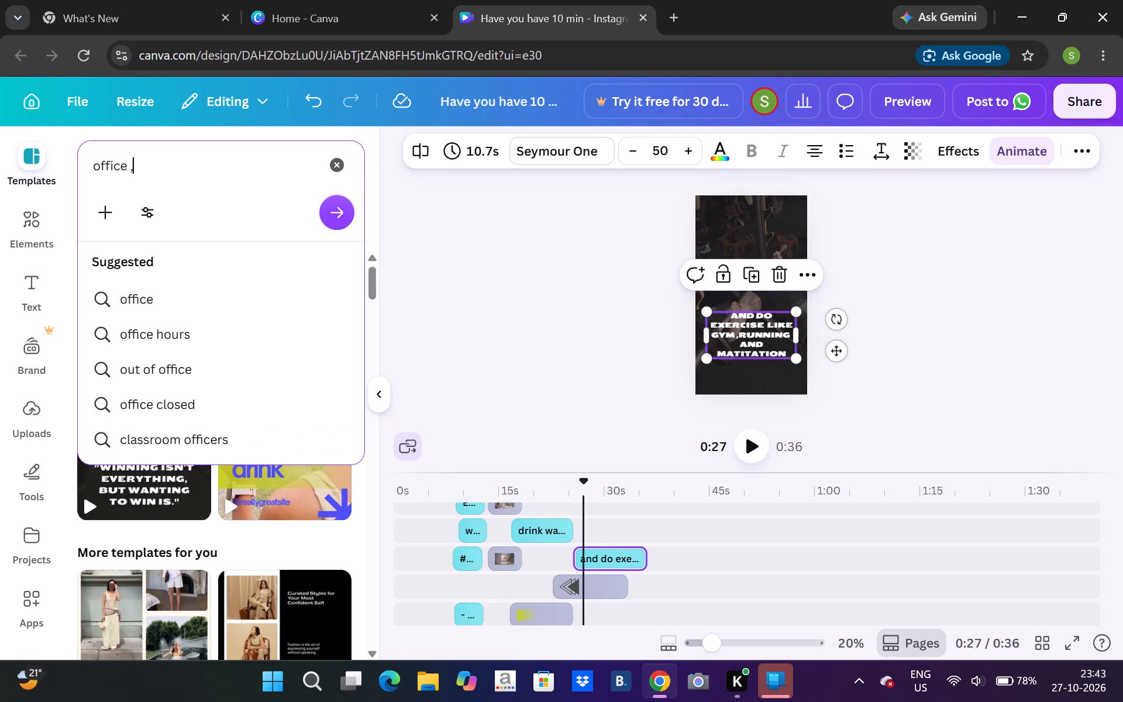
pyautogui.press('space')
pyautogui.write('sc')
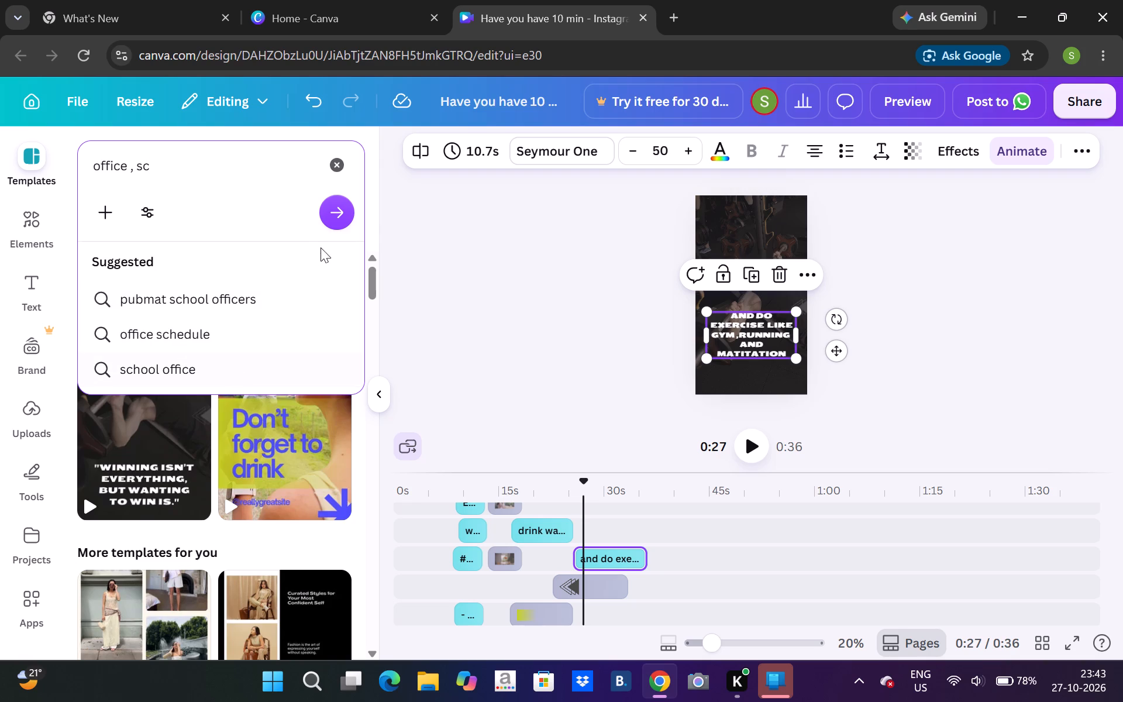
pyautogui.write('hool')
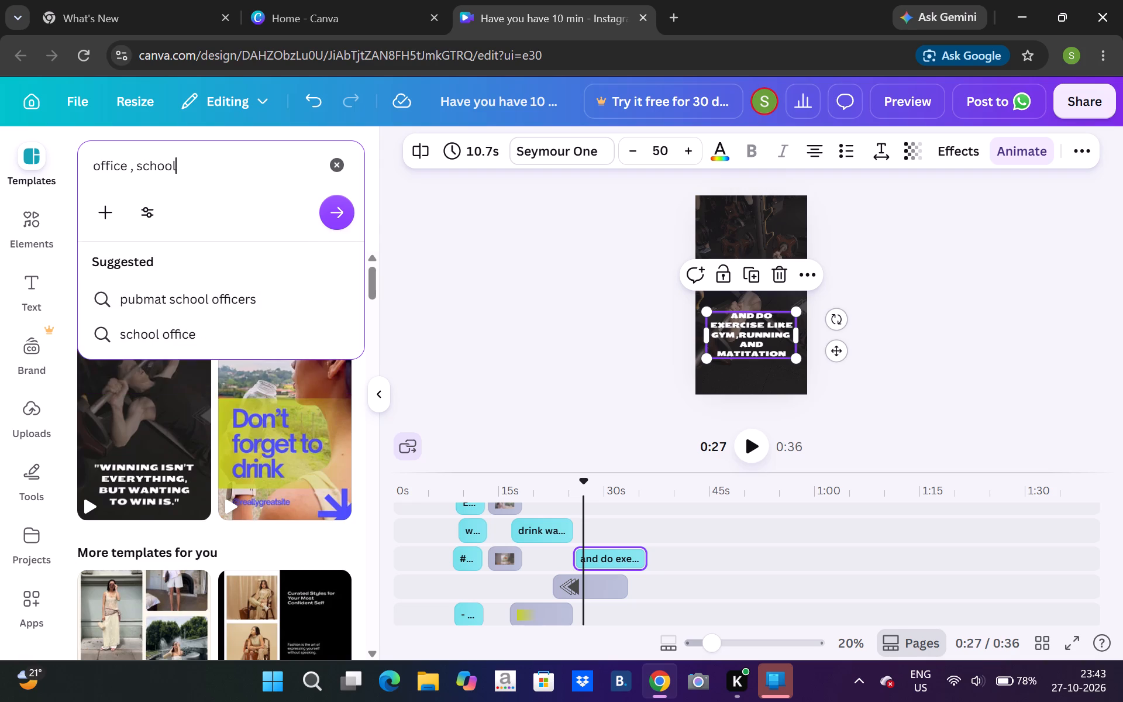
pyautogui.press('Return')
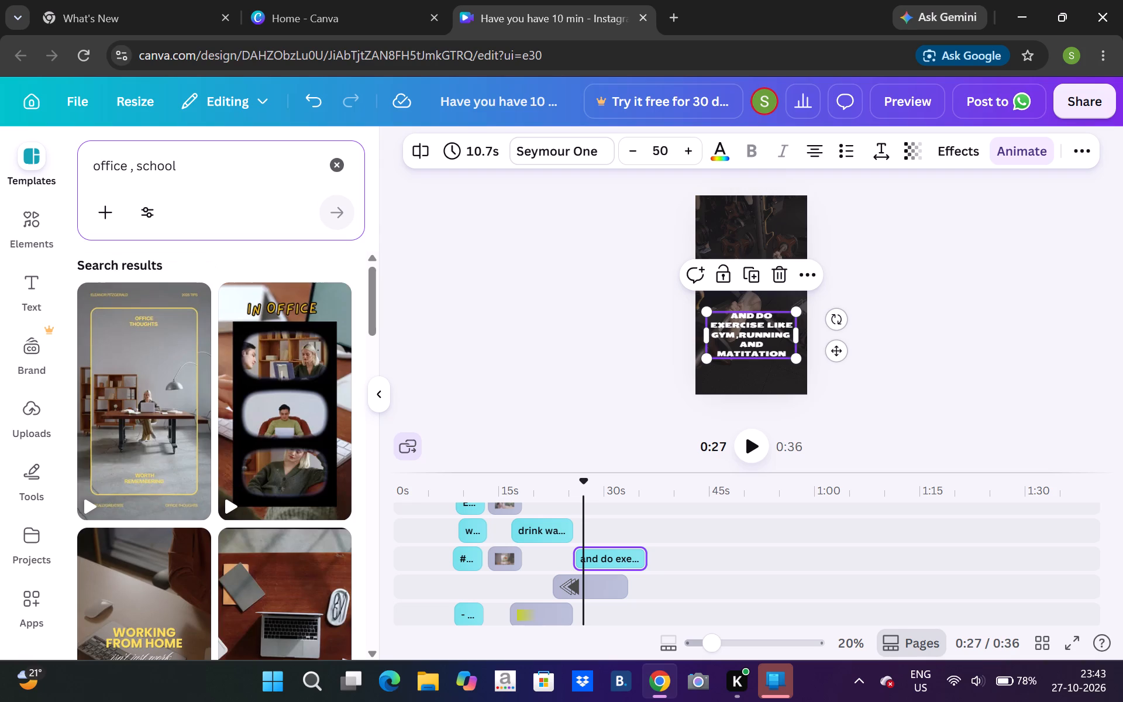
# Narrow the template search to "school" and browse the results for a suitable page.
pyautogui.click(134, 165)
pyautogui.press('BackSpace')
pyautogui.press('BackSpace')
pyautogui.press('BackSpace')
pyautogui.press('BackSpace')
pyautogui.press('BackSpace')
pyautogui.press('BackSpace')
pyautogui.press('BackSpace')
pyautogui.press('BackSpace')
pyautogui.press('BackSpace')
pyautogui.press('BackSpace')
pyautogui.press('BackSpace')
pyautogui.press('BackSpace')
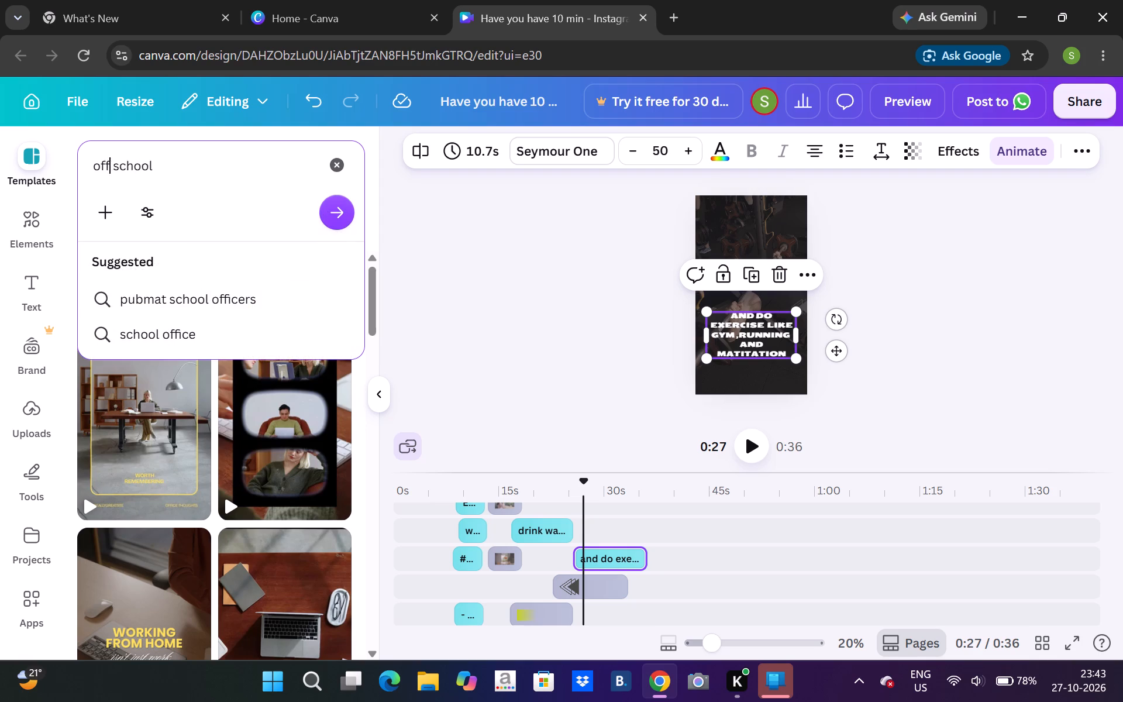
pyautogui.click(341, 209)
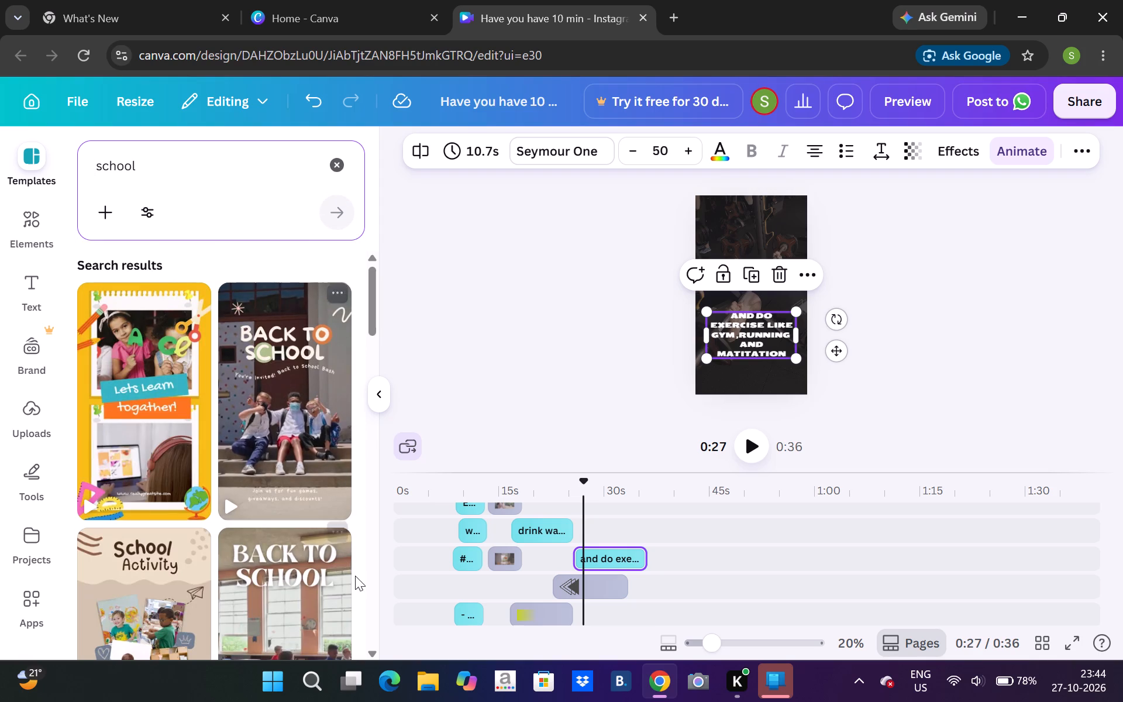
pyautogui.tripleClick(376, 659)
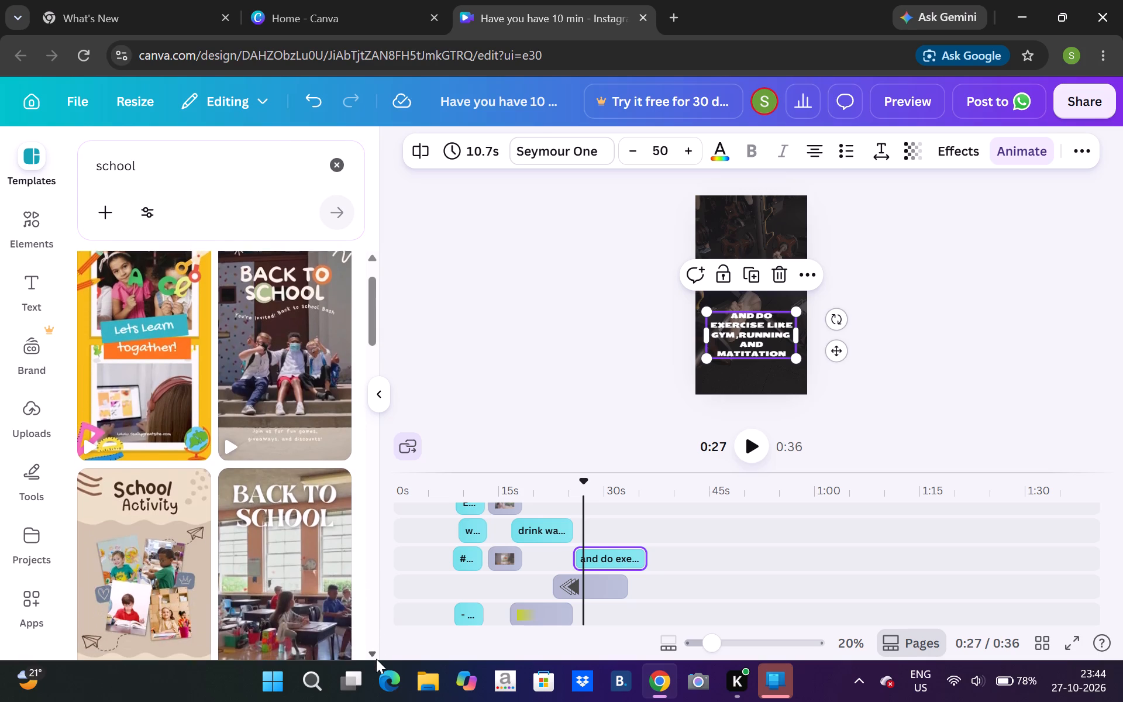
pyautogui.tripleClick(376, 659)
pyautogui.click(376, 659)
pyautogui.tripleClick(376, 659)
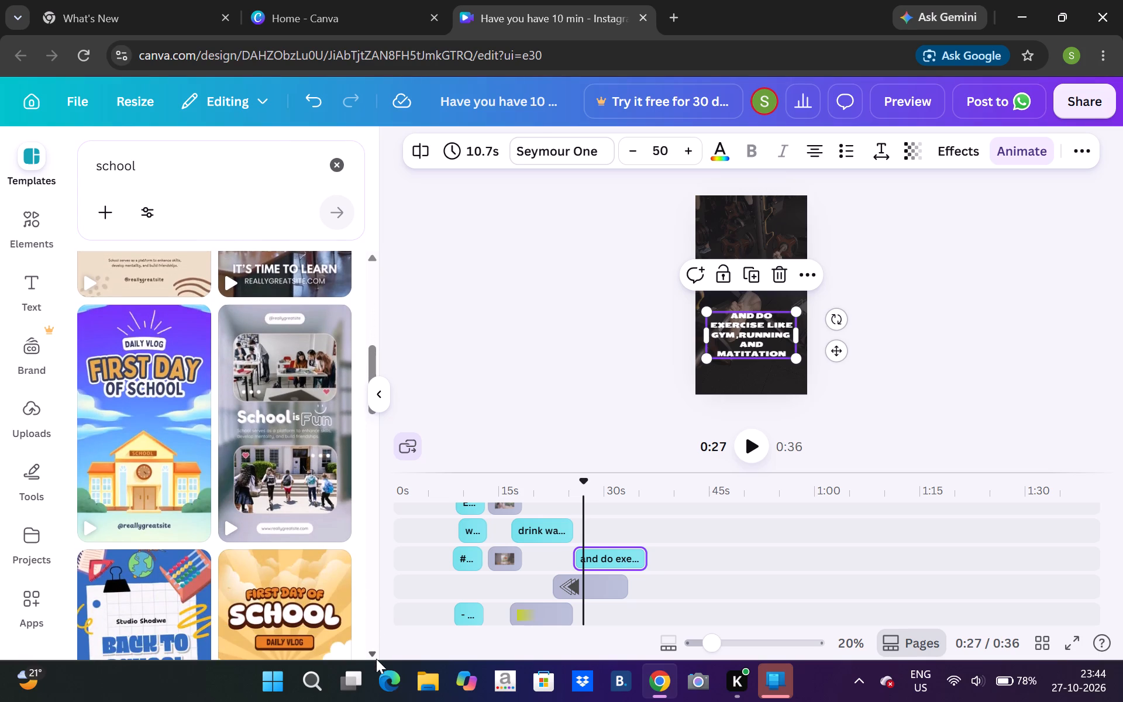
pyautogui.doubleClick(376, 659)
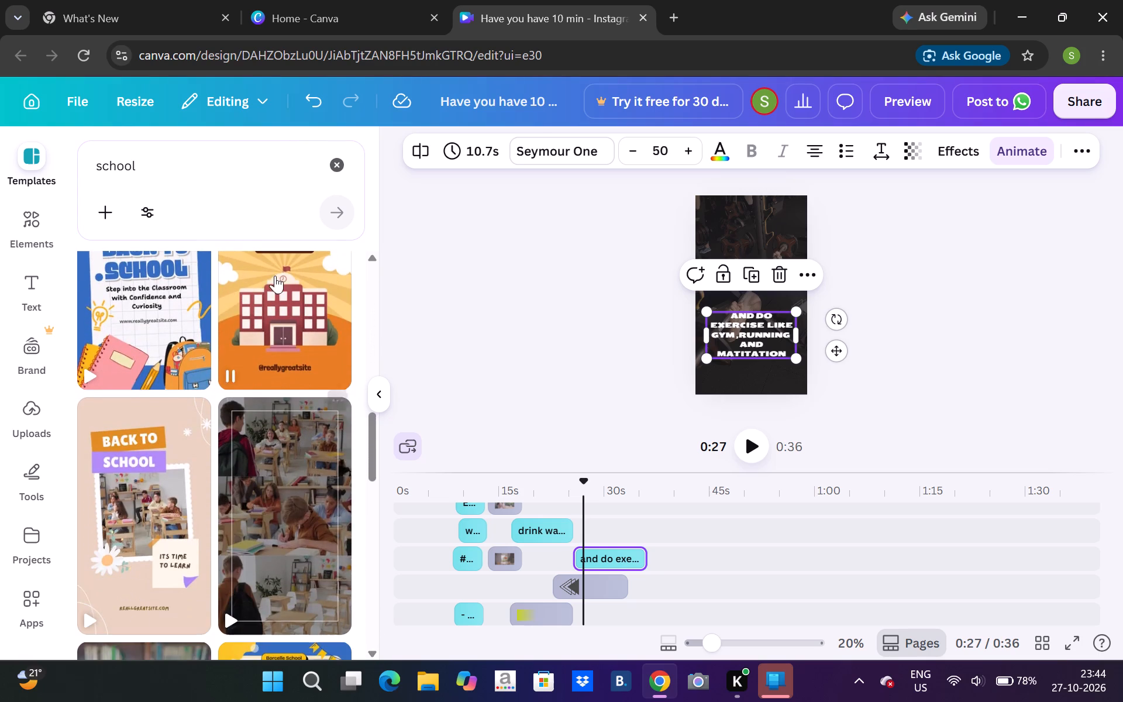
# Search the templates for "college" and add the first page of the Red Green and White Simple Mini Vlog College Life template.
pyautogui.click(346, 169)
pyautogui.write('college')
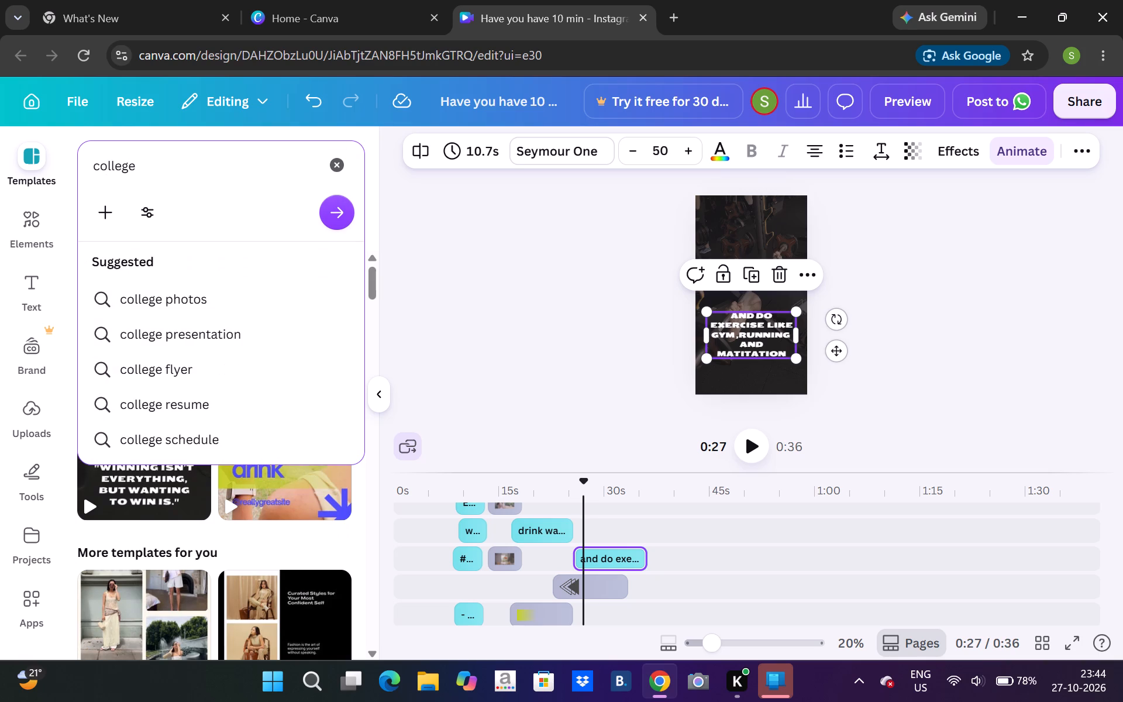
pyautogui.click(333, 213)
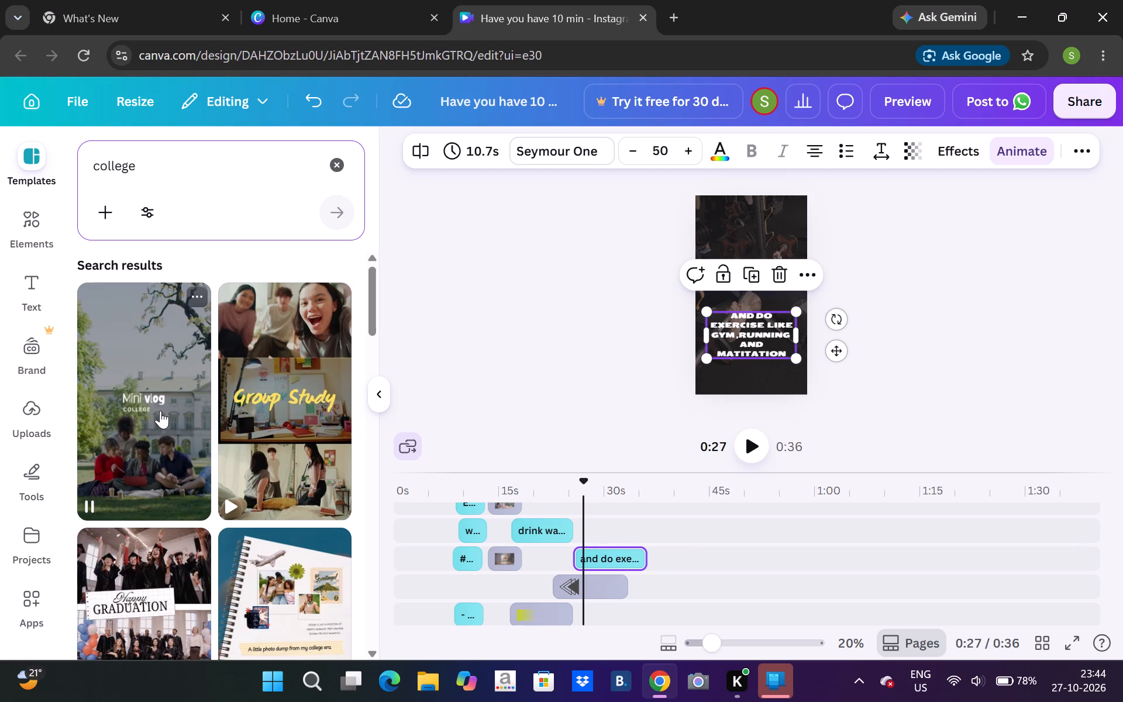
pyautogui.click(205, 464)
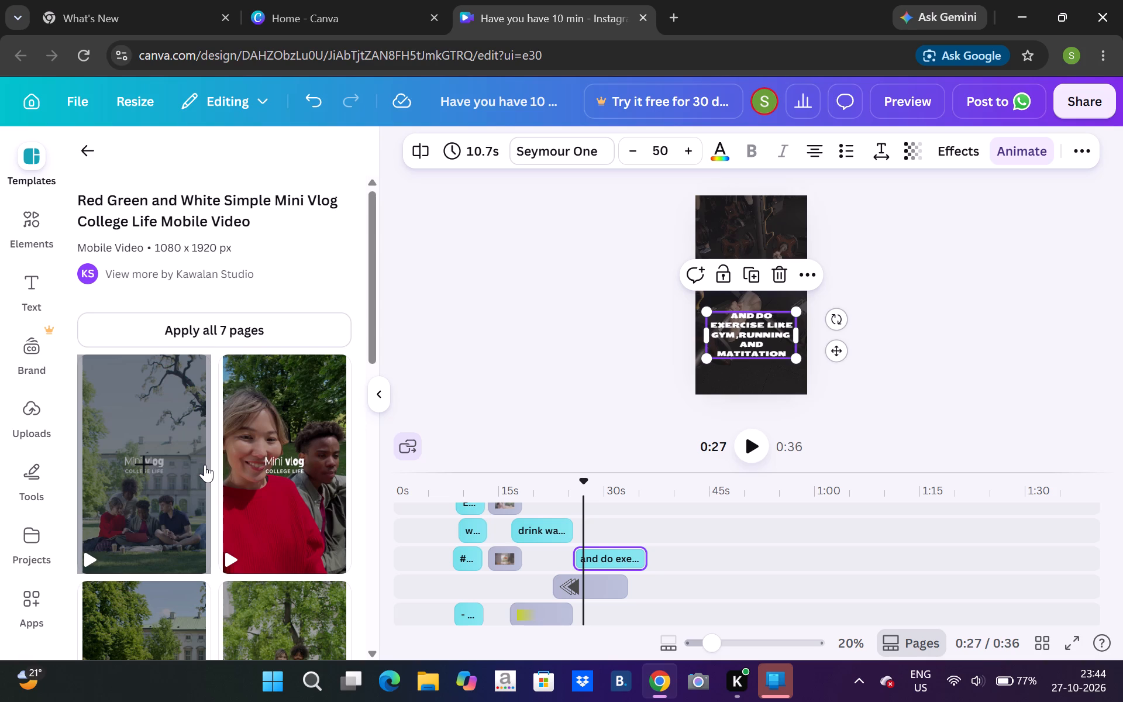
pyautogui.click(205, 464)
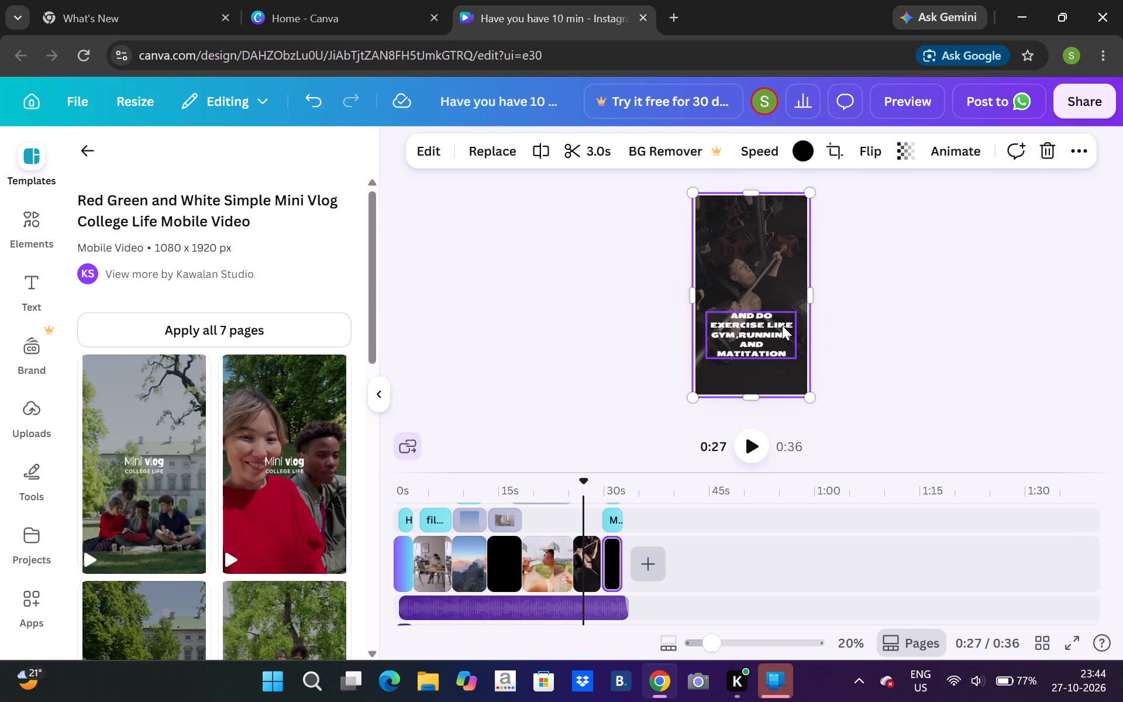
# Extend the new college page at the end of the timeline to 6.4 s.
pyautogui.click(611, 554)
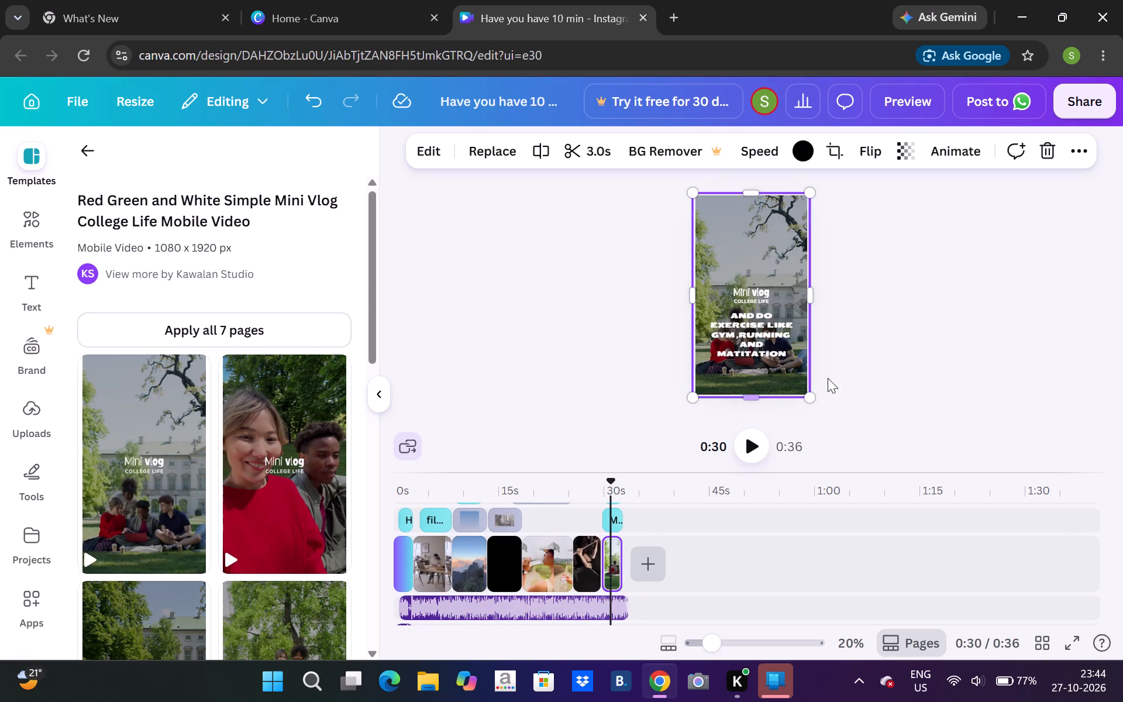
pyautogui.click(615, 579)
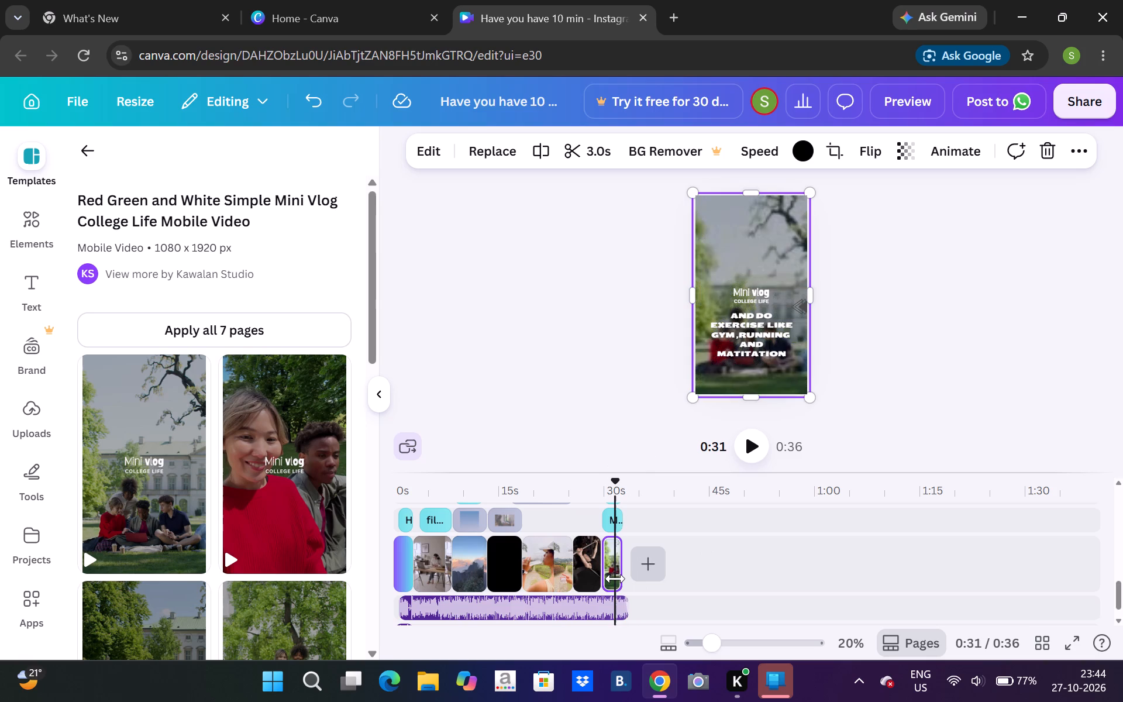
pyautogui.moveTo(615, 579); pyautogui.dragTo(639, 581)
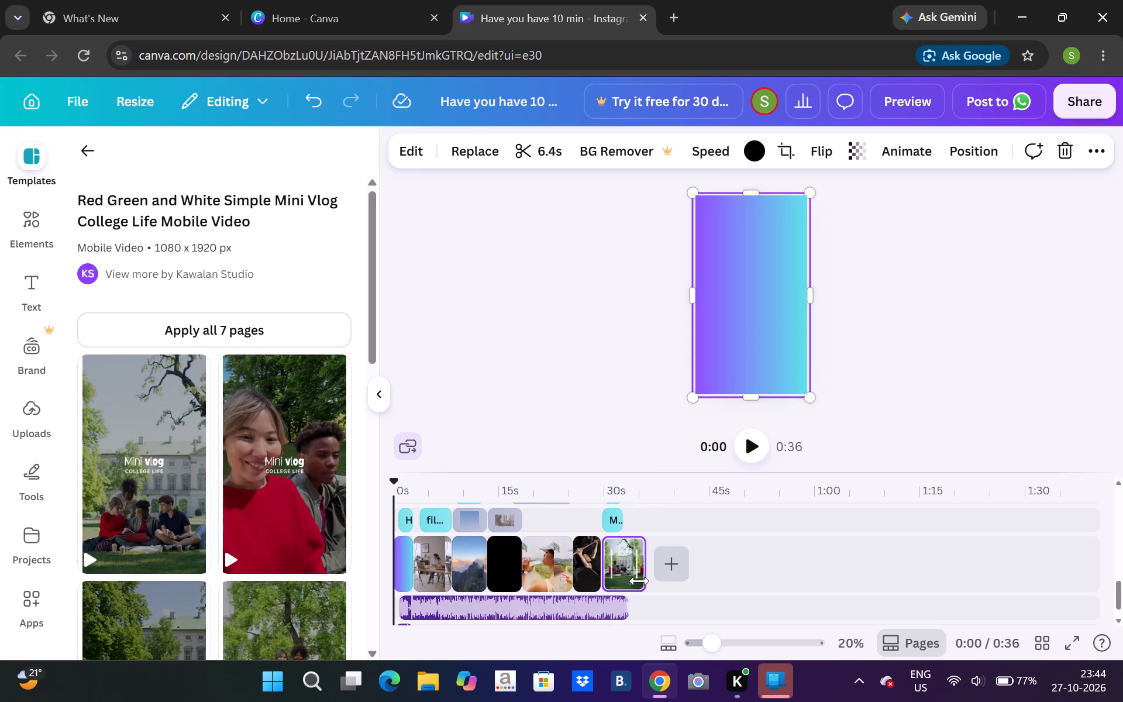
# Replace the "Mini vlog" title on the college page with the text "work in aa day".
pyautogui.click(631, 561)
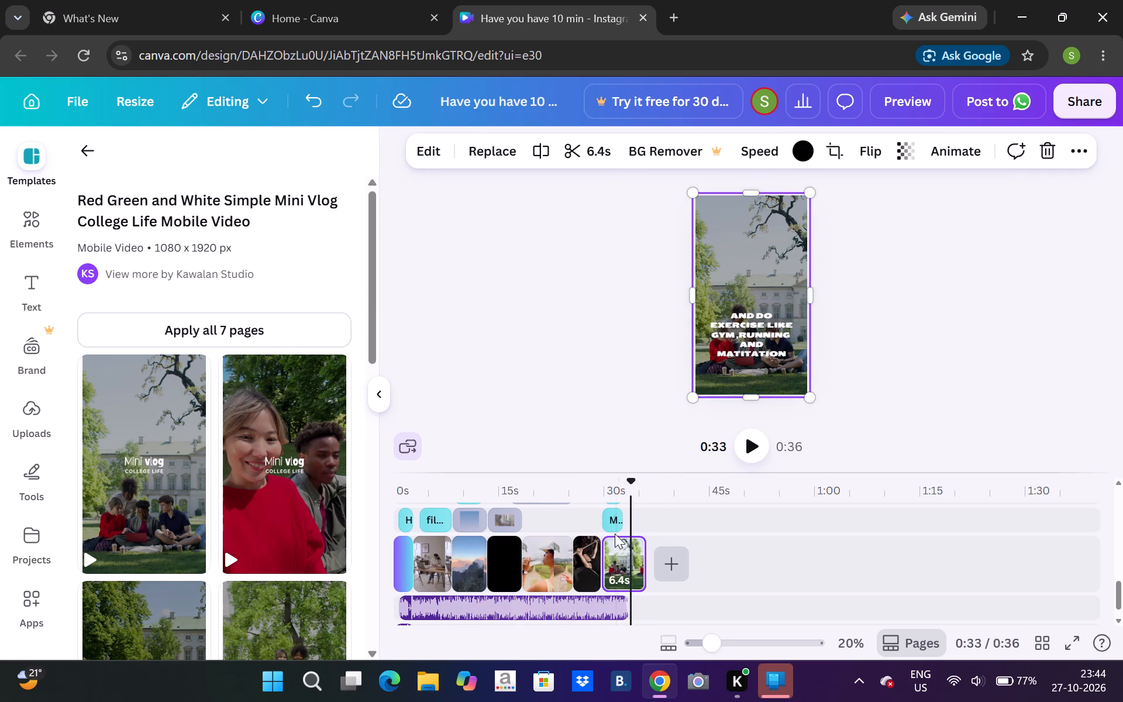
pyautogui.click(611, 517)
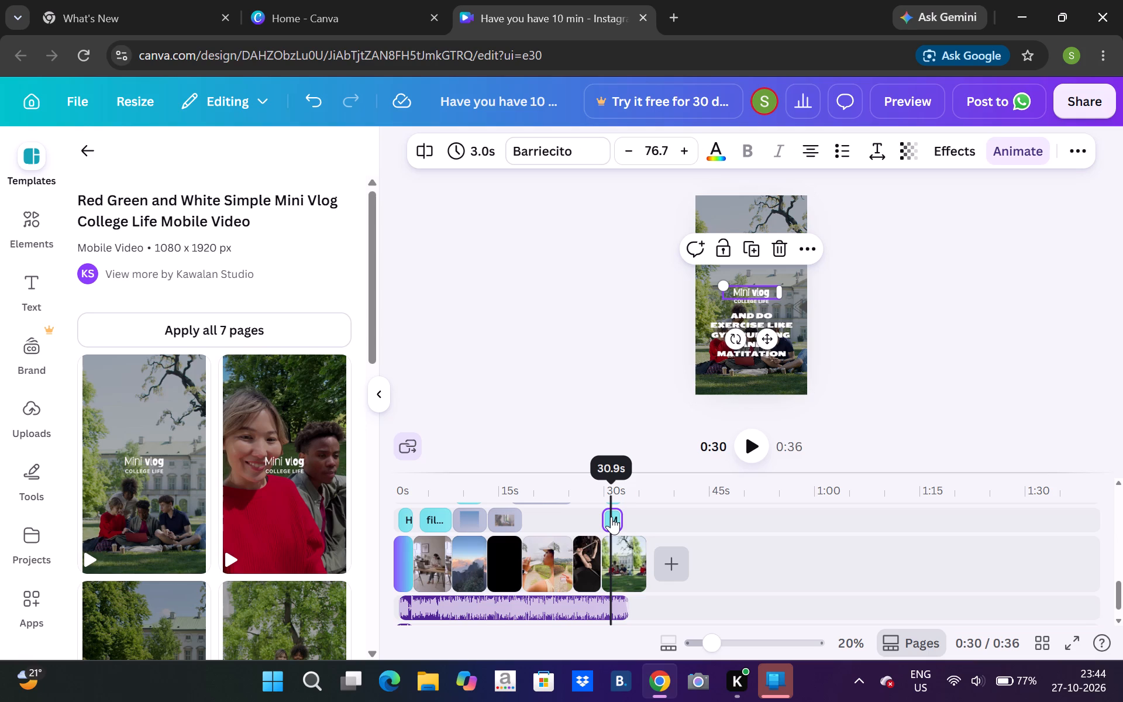
pyautogui.click(611, 517)
pyautogui.click(611, 517)
pyautogui.doubleClick(611, 517)
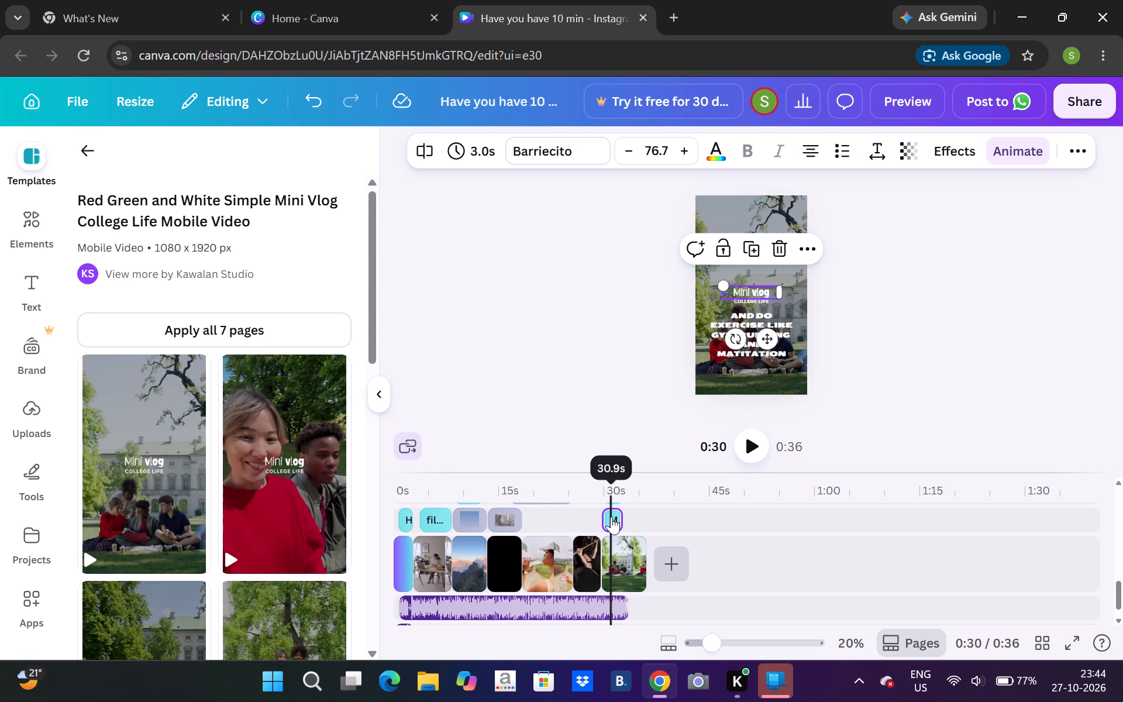
pyautogui.doubleClick(611, 517)
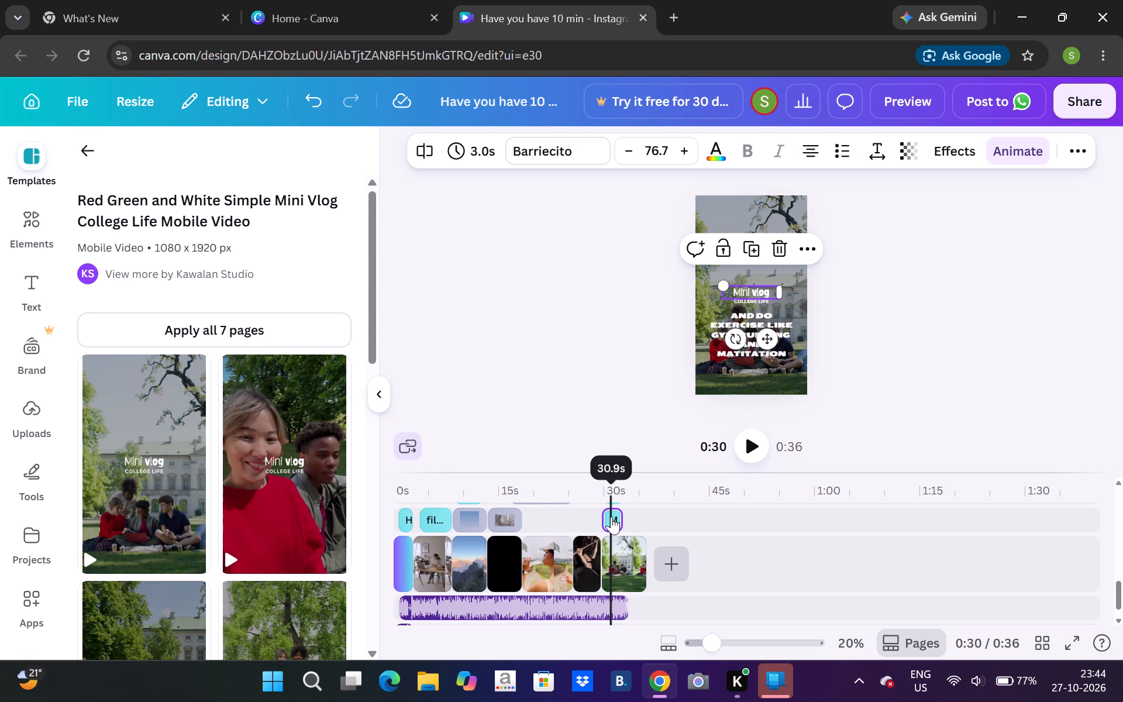
pyautogui.doubleClick(611, 517)
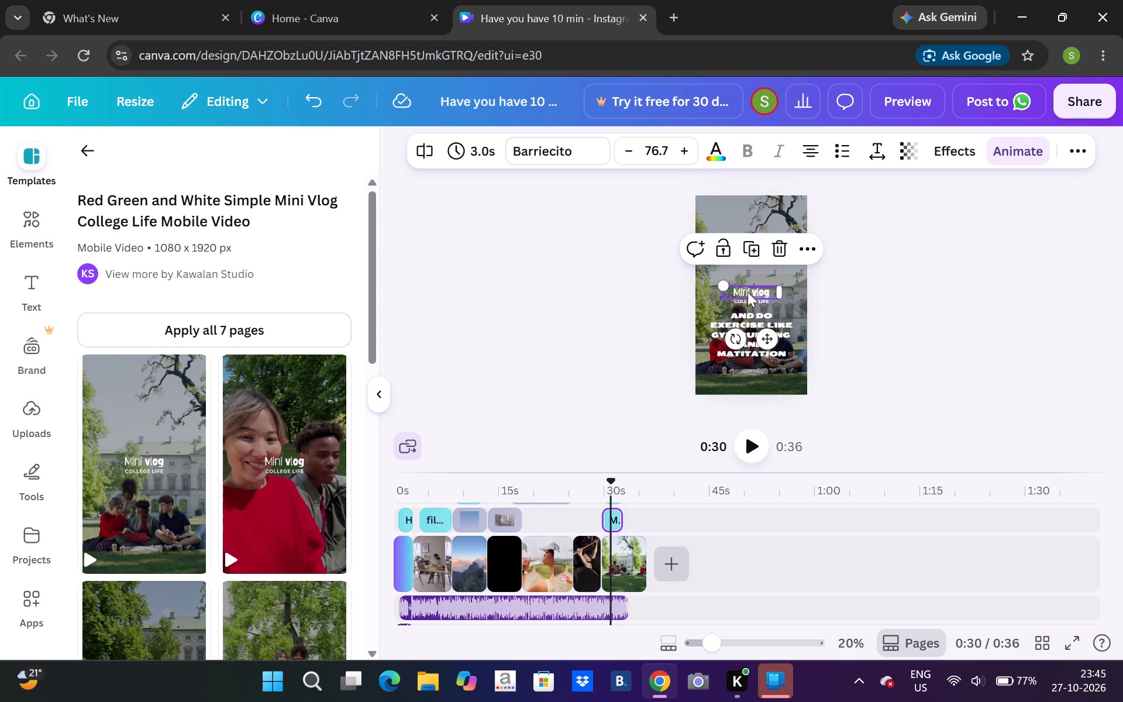
pyautogui.doubleClick(750, 291)
pyautogui.press('BackSpace')
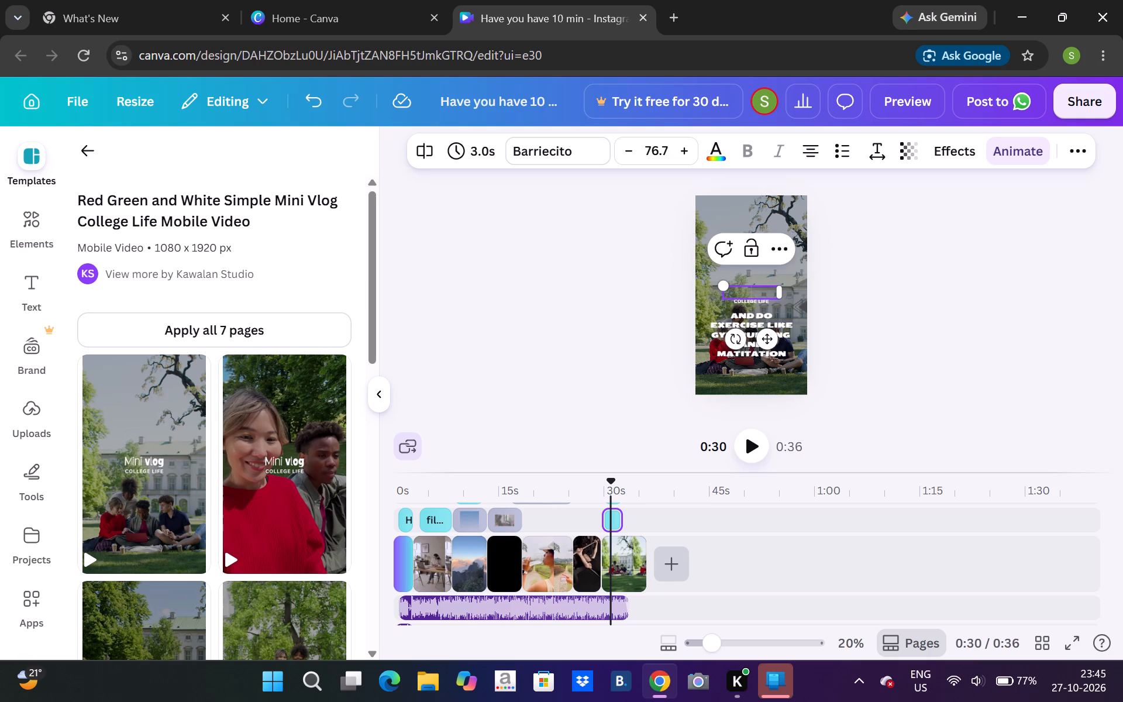
pyautogui.write('work')
pyautogui.press('space')
pyautogui.write('in aa day')
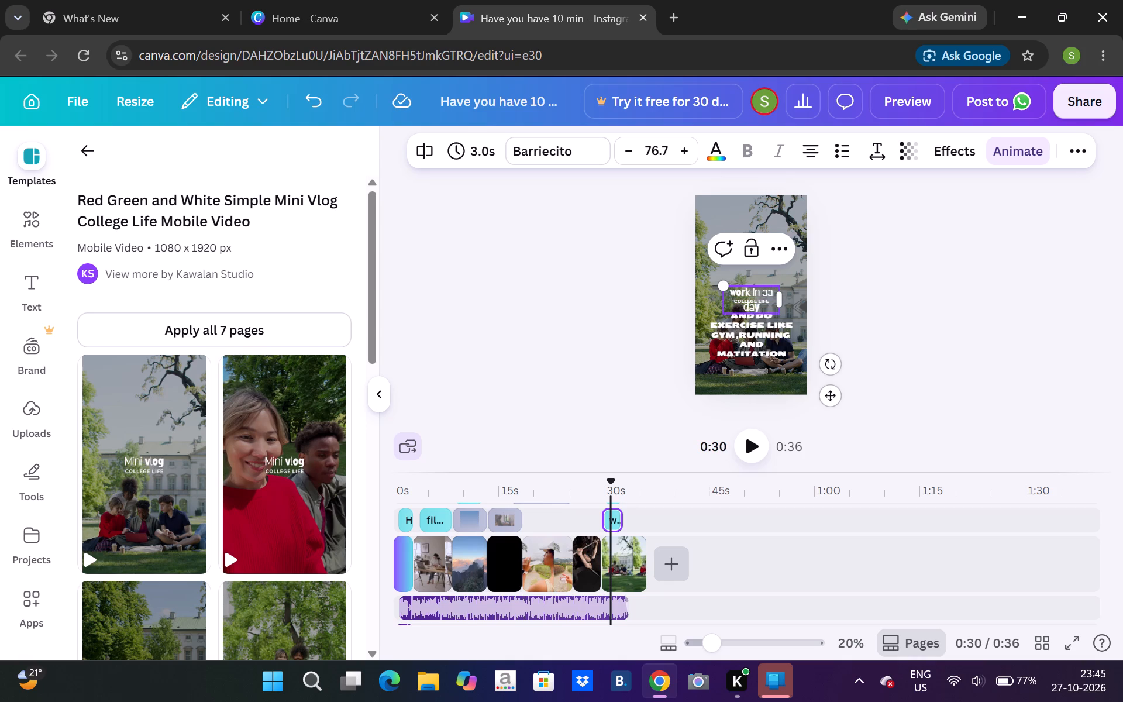
# Shorten the exercise, gym and running text's timing to 7.9 s so it overlaps less of the college page.
pyautogui.click(772, 334)
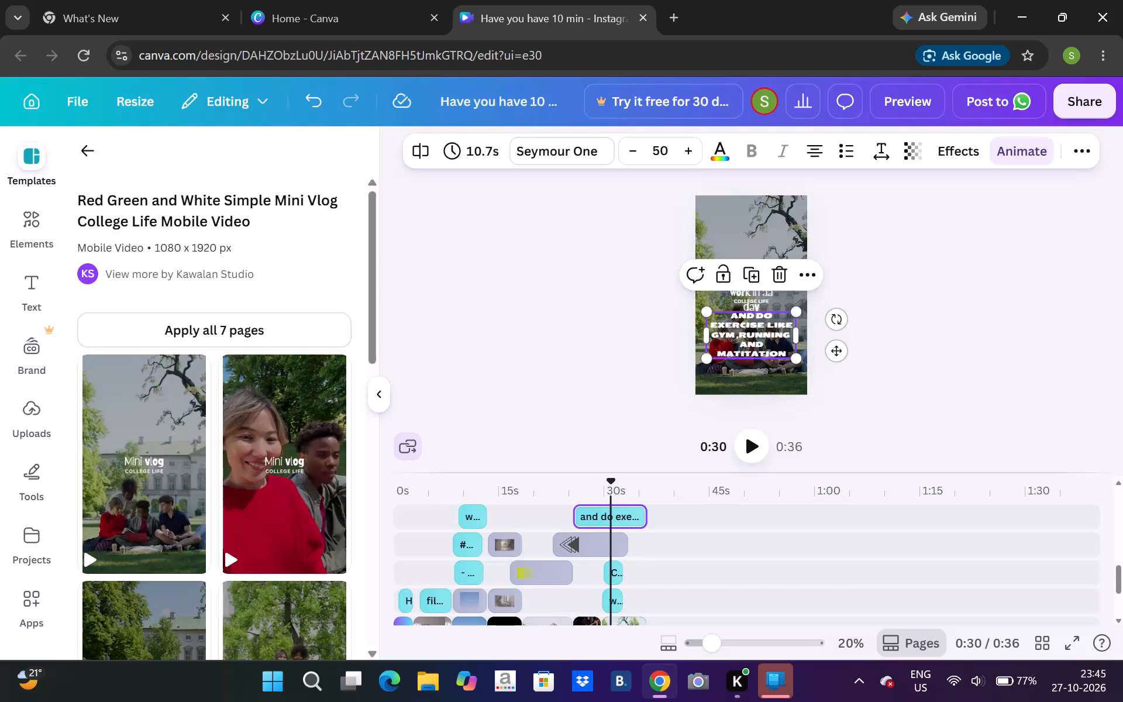
pyautogui.click(626, 515)
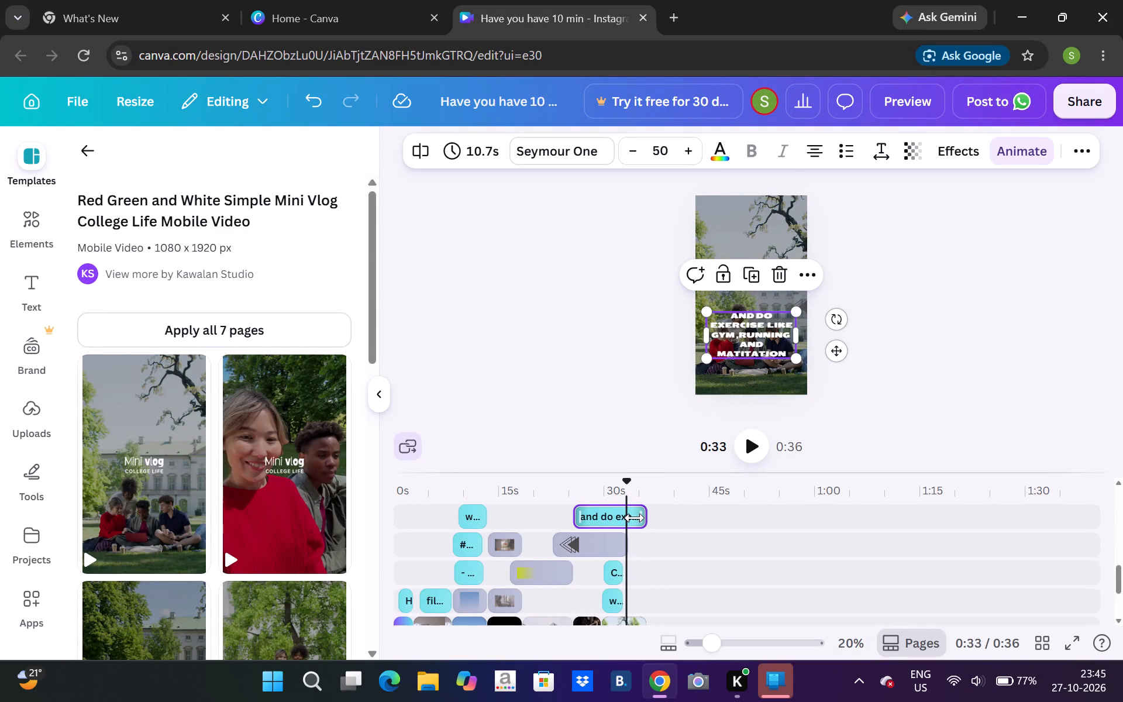
pyautogui.moveTo(635, 518); pyautogui.dragTo(620, 524)
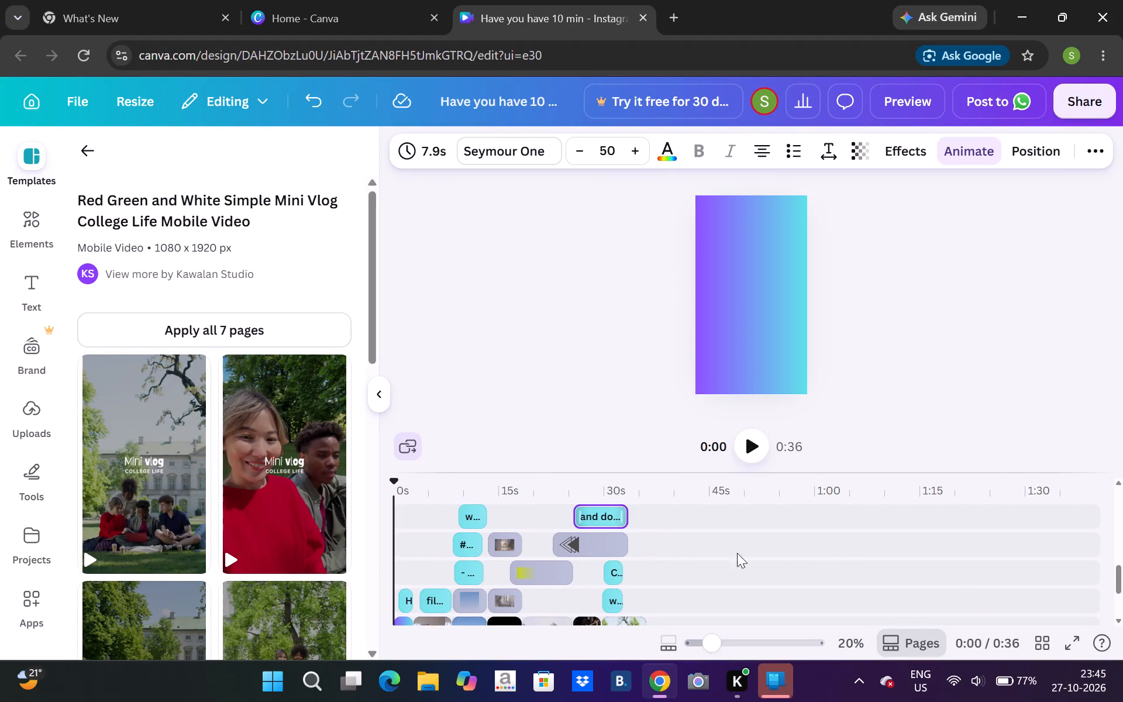
# Search the templates for "office" and add the first page of the Behind the Scenes Mobile Video in Blue Black Modern Type Style template.
pyautogui.click(94, 142)
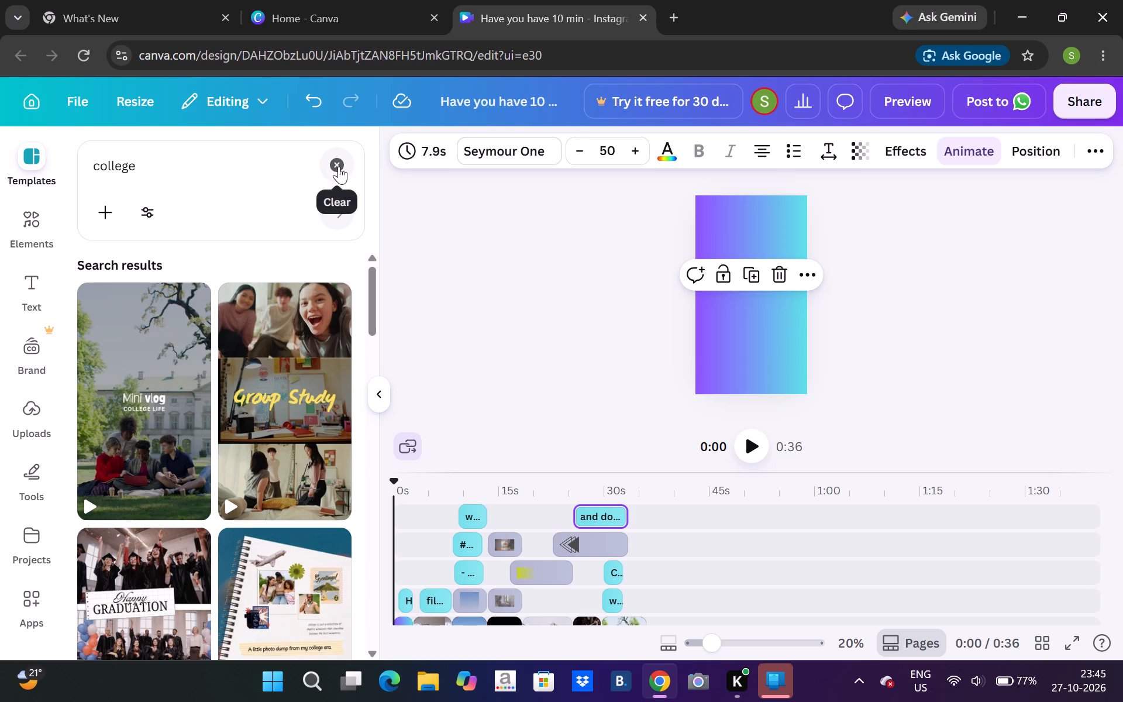
pyautogui.moveTo(339, 166); pyautogui.dragTo(348, 156)
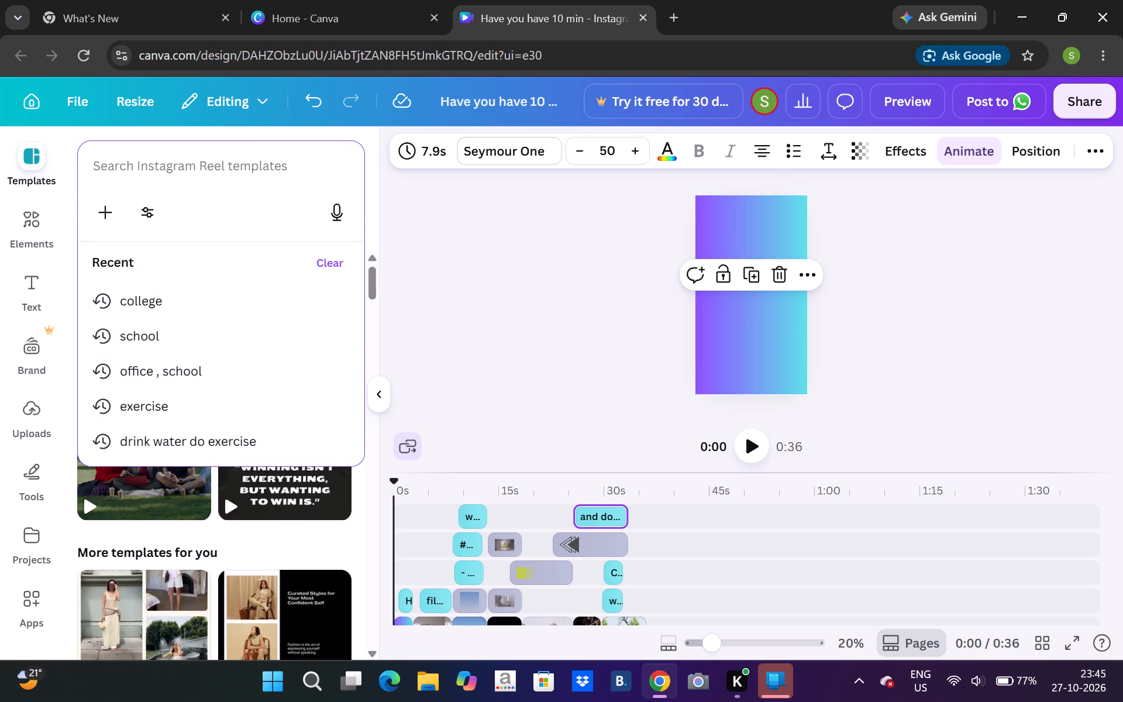
pyautogui.write('off')
pyautogui.write('ice')
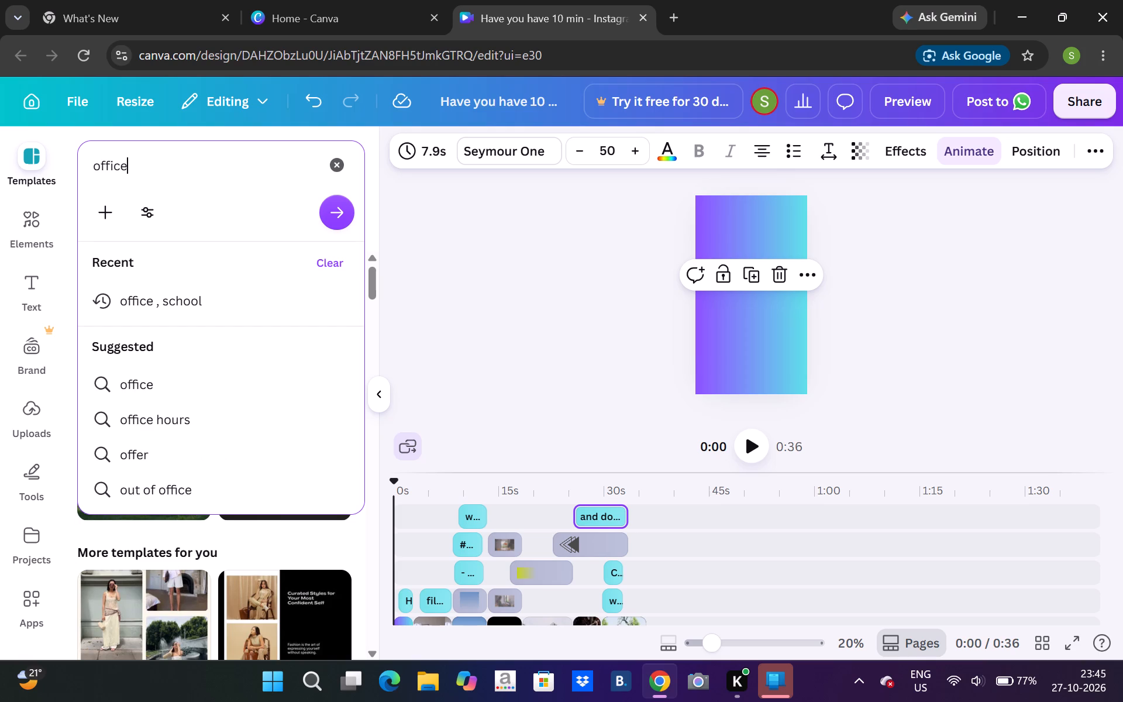
pyautogui.press('Return')
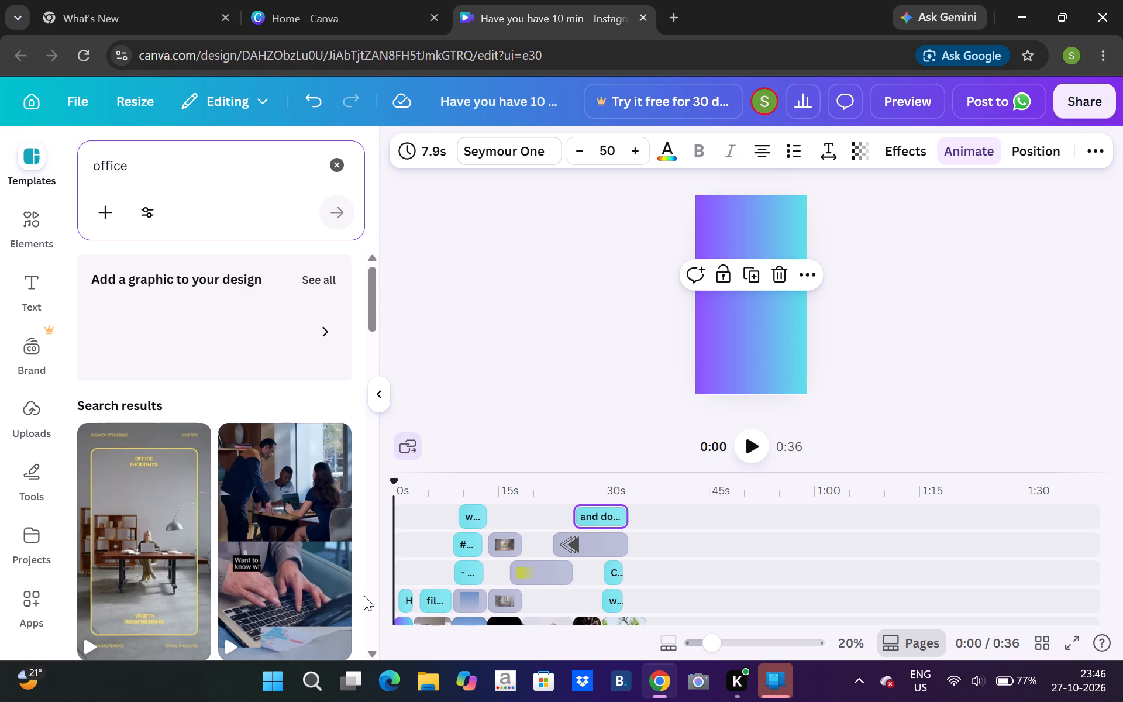
pyautogui.click(318, 562)
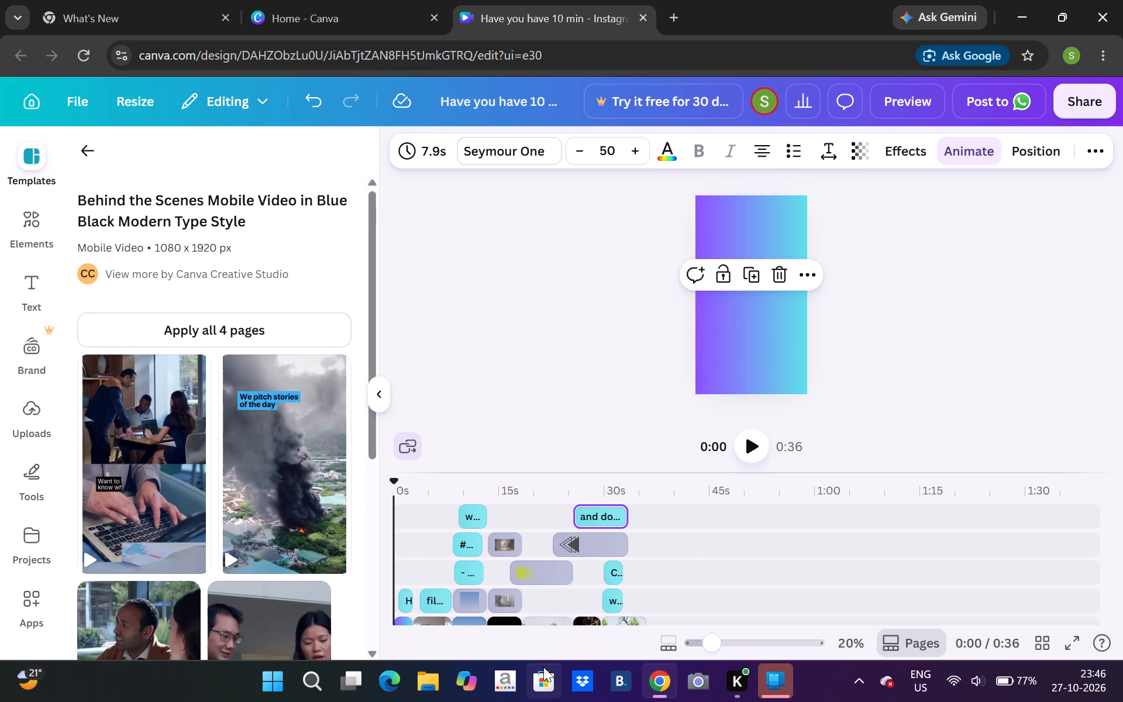
pyautogui.click(173, 451)
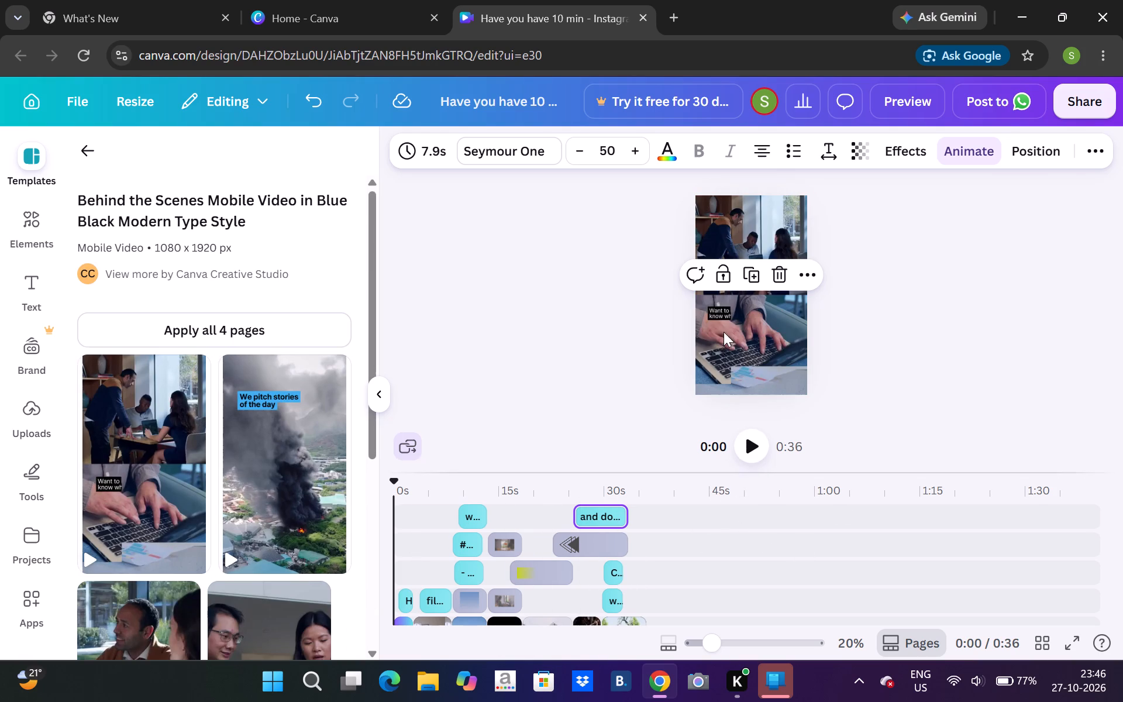
# Delete the "inside our newsroom?" and "Want to know what happens" texts from the new office page.
pyautogui.click(721, 312)
pyautogui.click(721, 312)
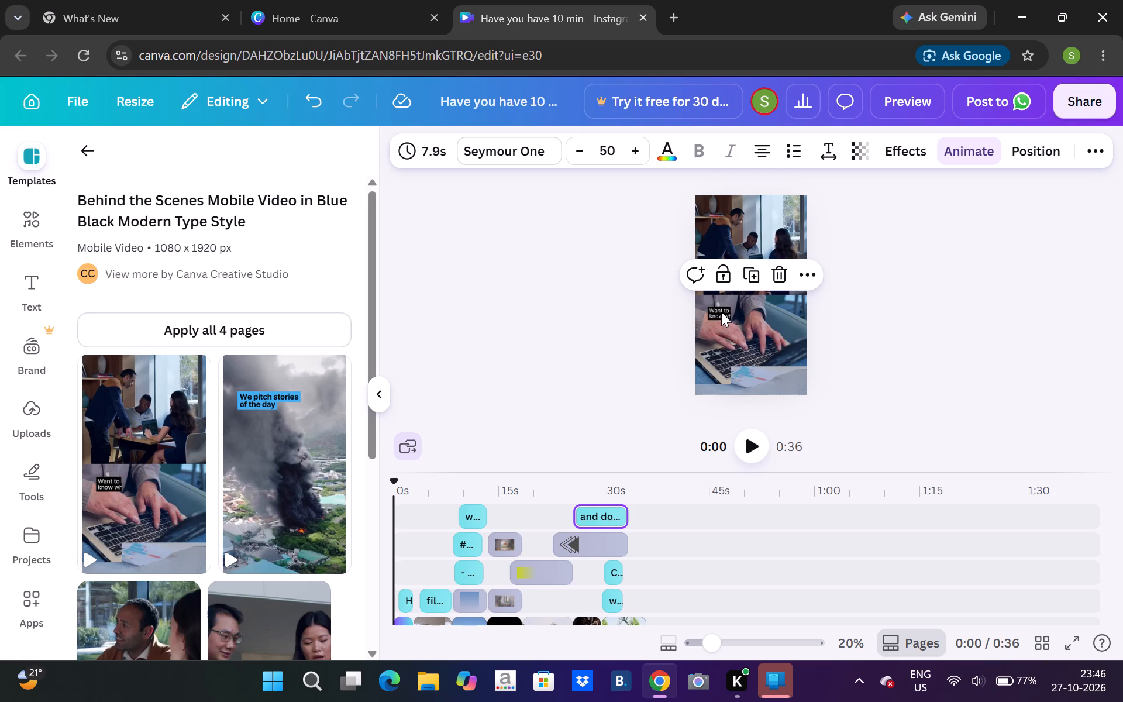
pyautogui.click(721, 312)
pyautogui.moveTo(721, 312); pyautogui.dragTo(741, 532)
pyautogui.click(741, 532)
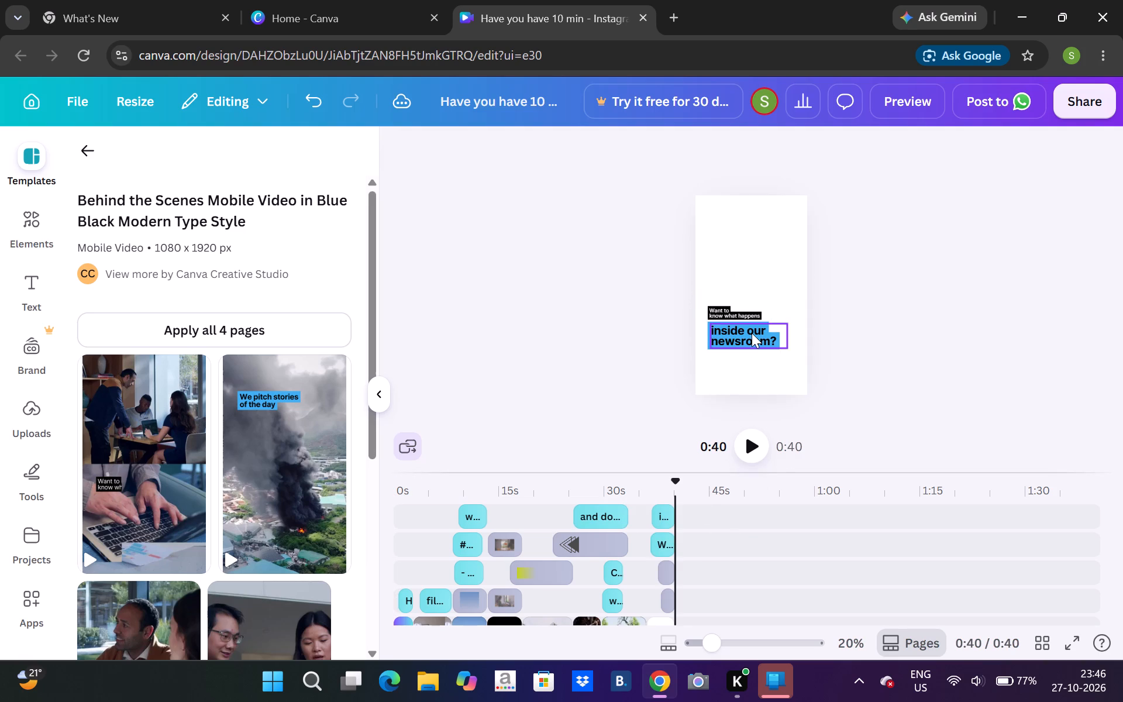
pyautogui.press('BackSpace')
pyautogui.click(752, 332)
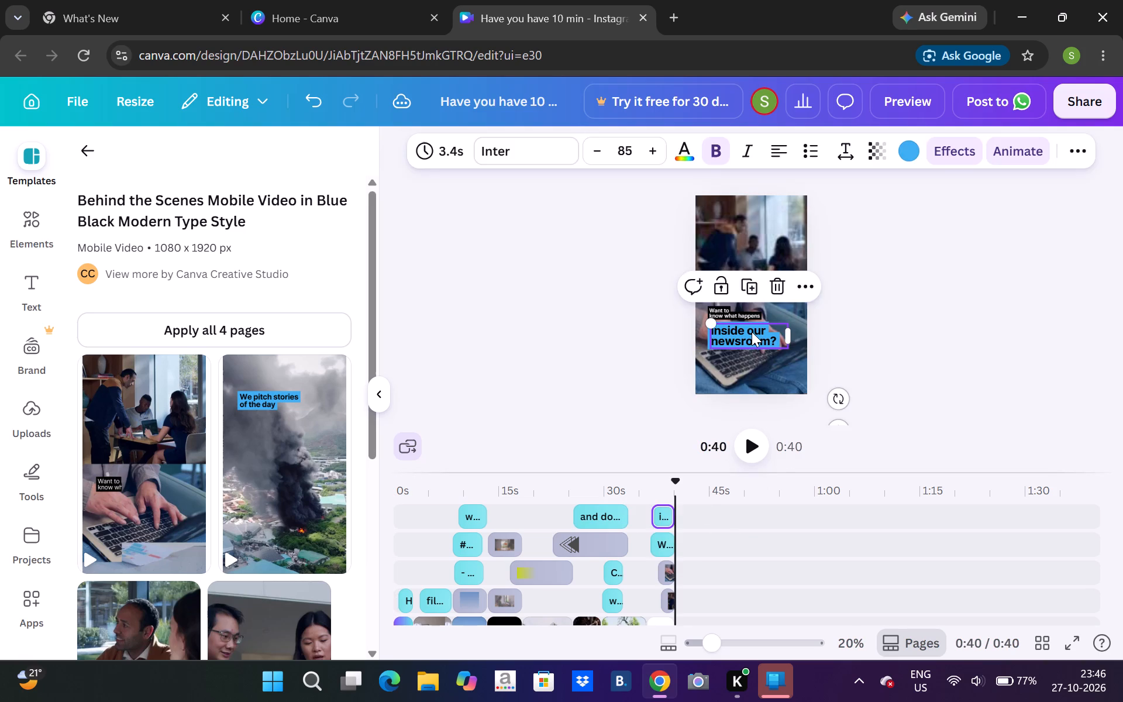
pyautogui.press('BackSpace')
pyautogui.click(748, 309)
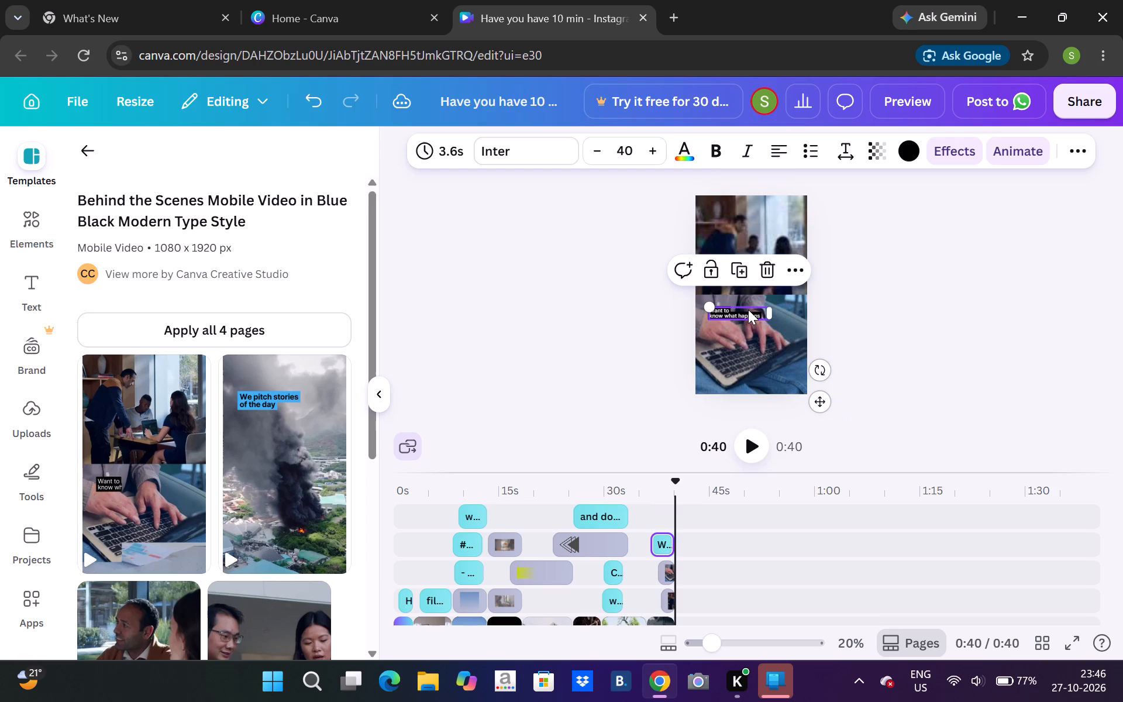
pyautogui.press('BackSpace')
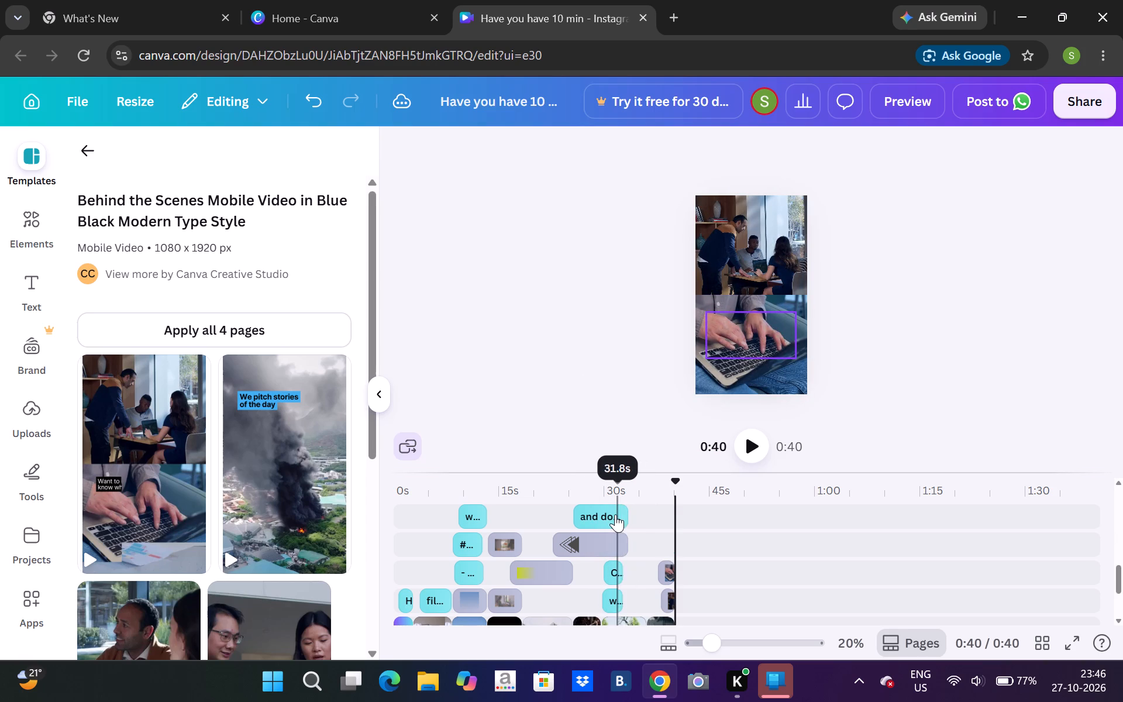
pyautogui.press('Left')
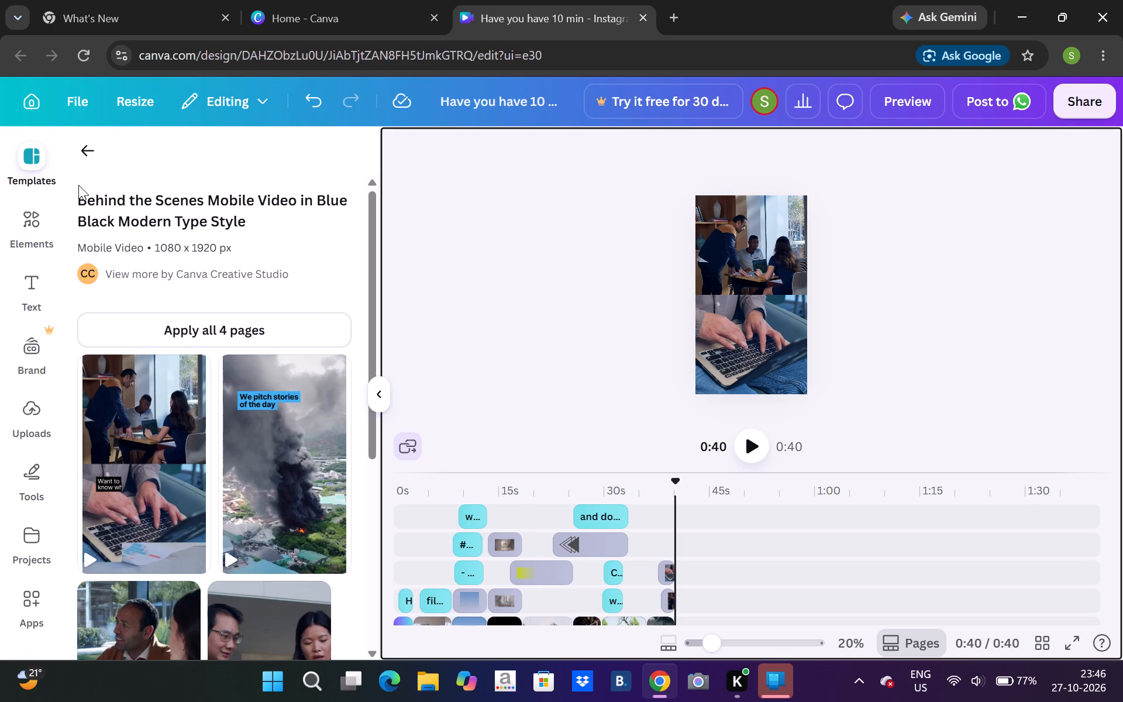
# Search the templates for "eat" and add the White Modern Food Mobile Video template with the "What I eat in a day" design.
pyautogui.click(85, 148)
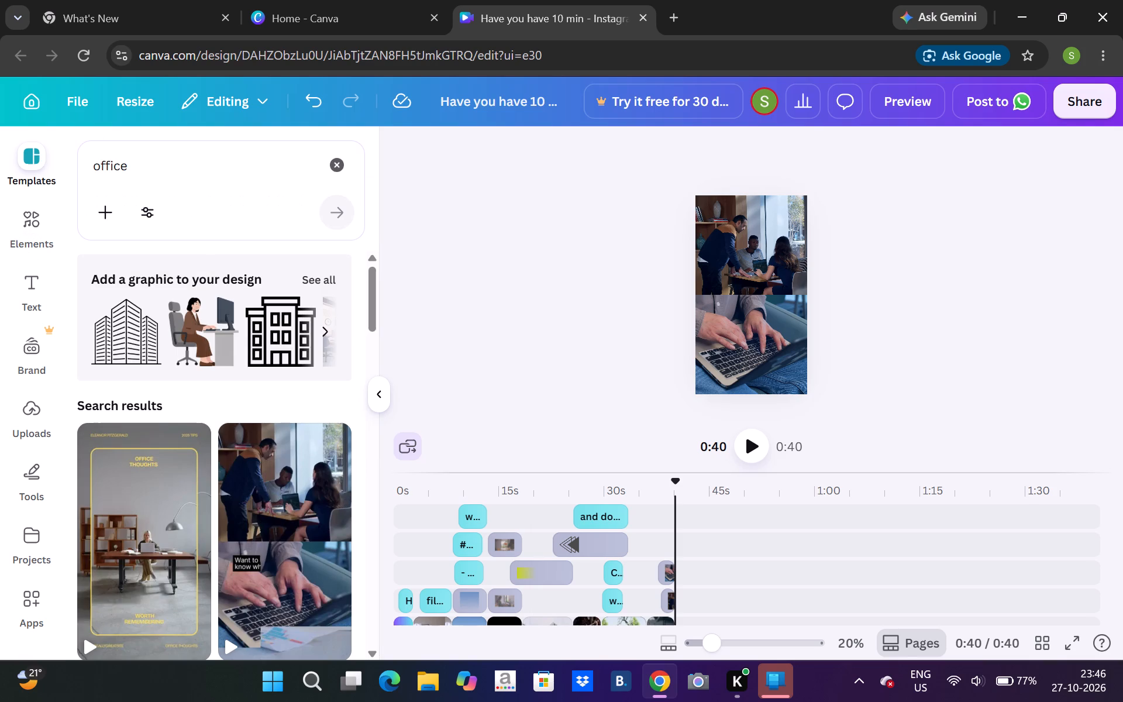
pyautogui.click(339, 159)
pyautogui.write('eat vege')
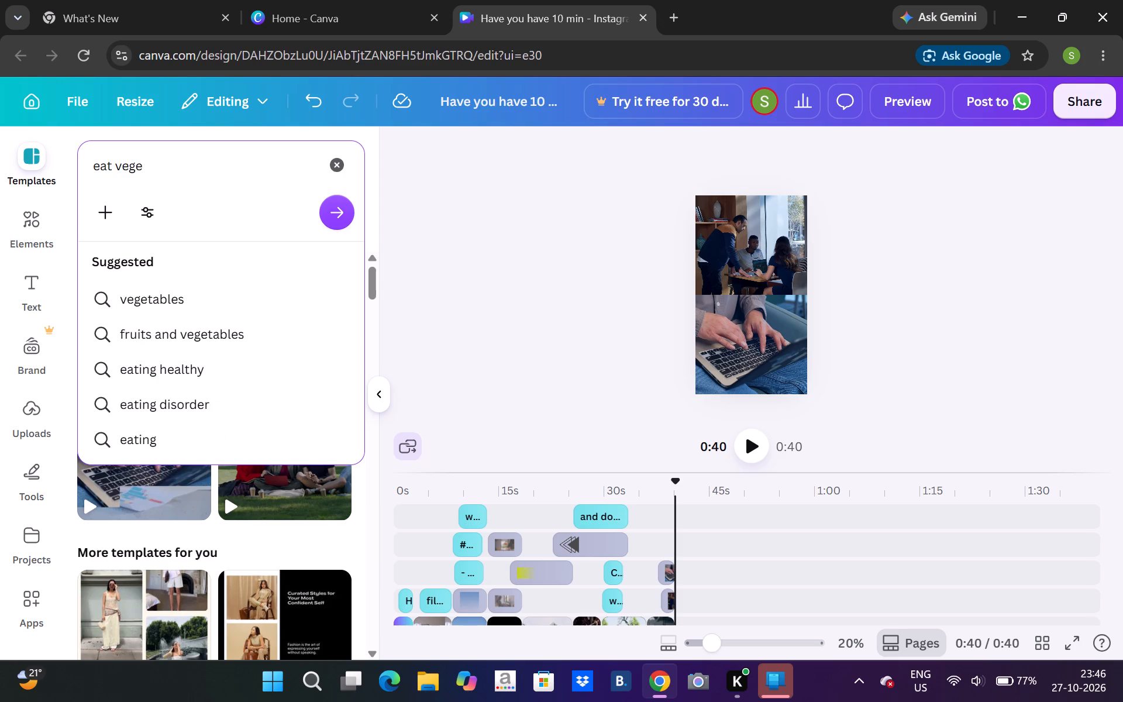
pyautogui.press('BackSpace')
pyautogui.press('BackSpace')
pyautogui.press('BackSpace')
pyautogui.press('BackSpace')
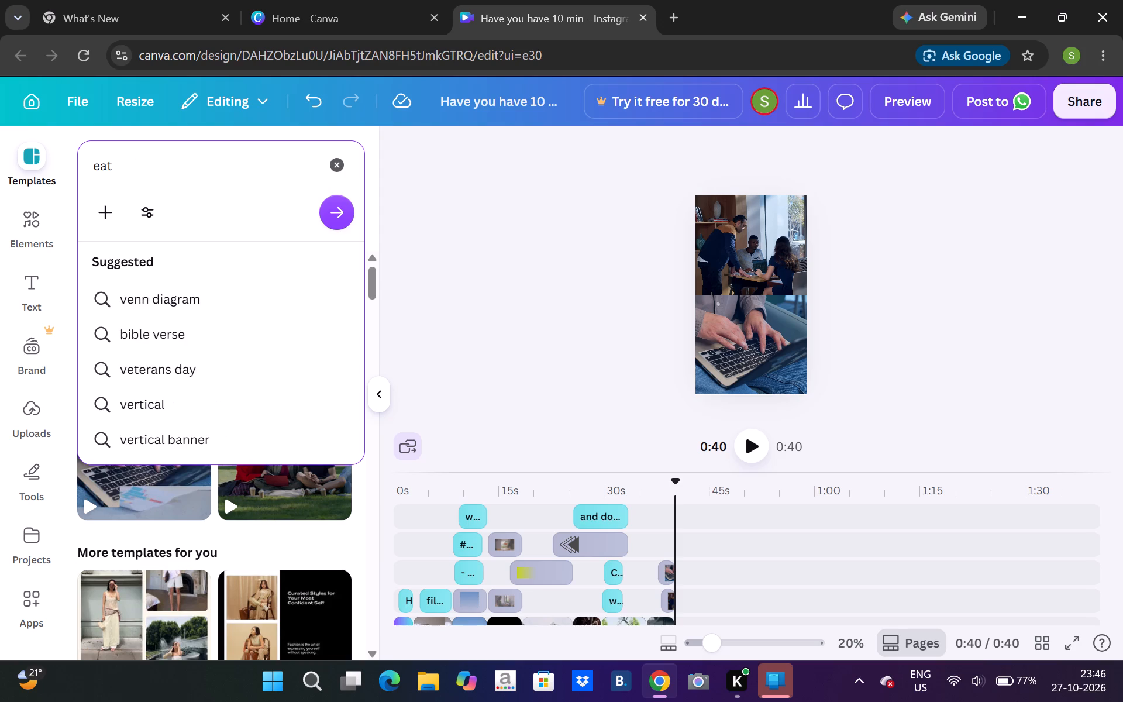
pyautogui.press('Return')
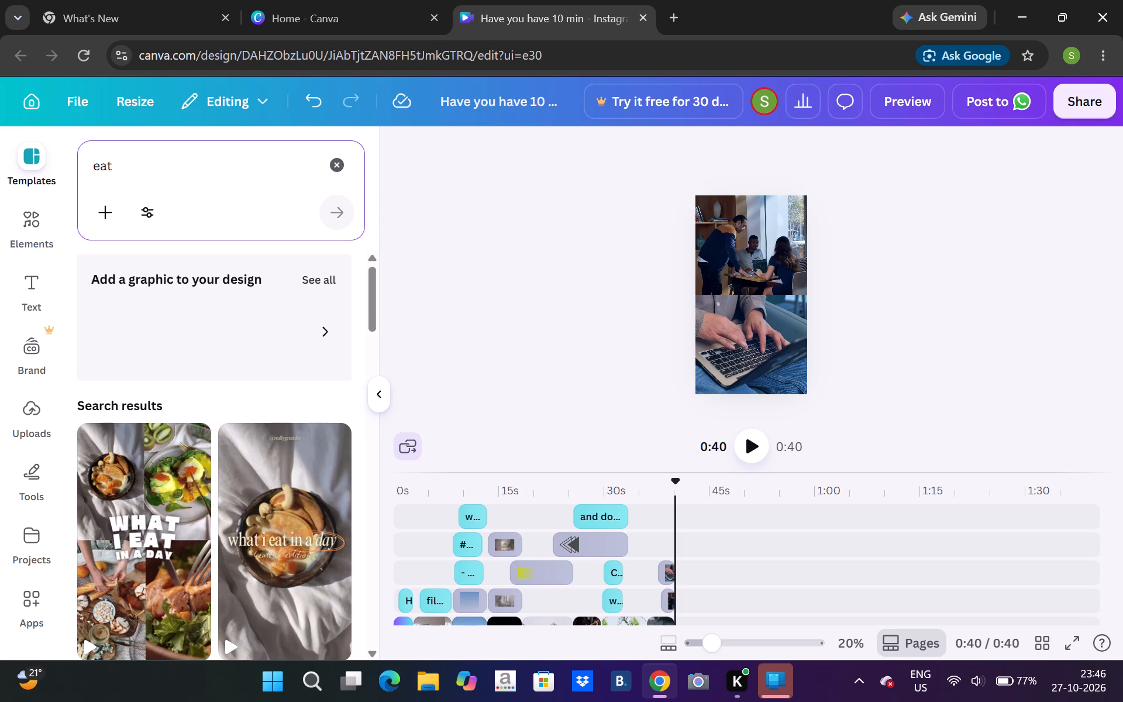
pyautogui.click(129, 512)
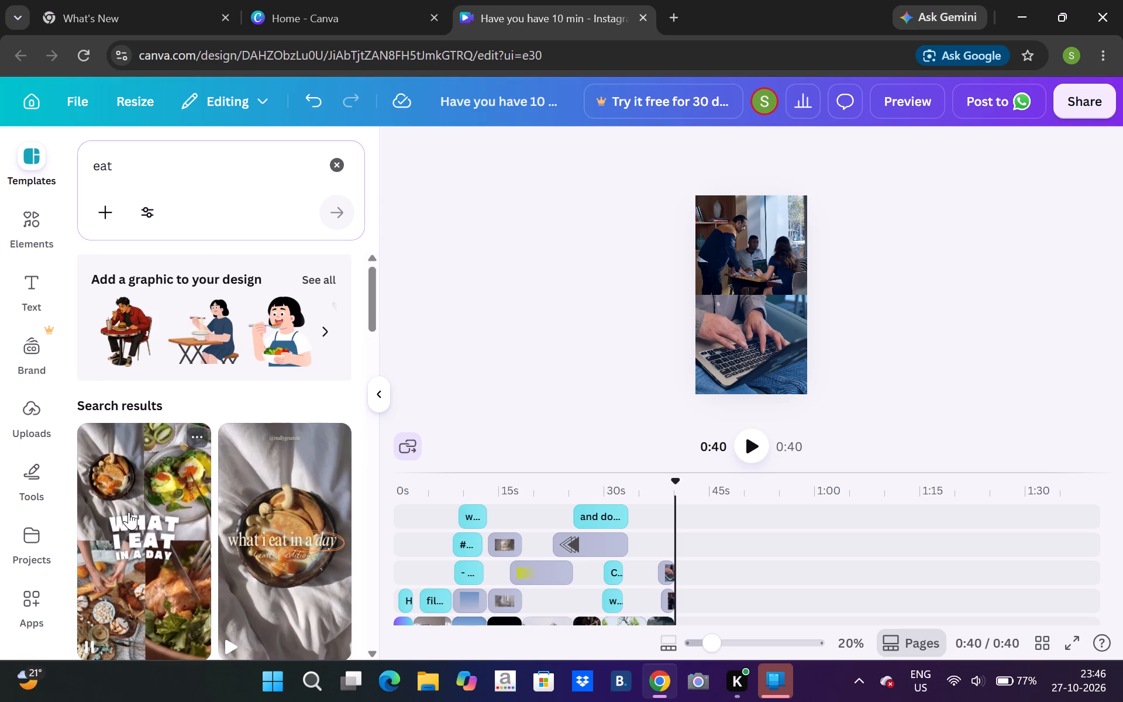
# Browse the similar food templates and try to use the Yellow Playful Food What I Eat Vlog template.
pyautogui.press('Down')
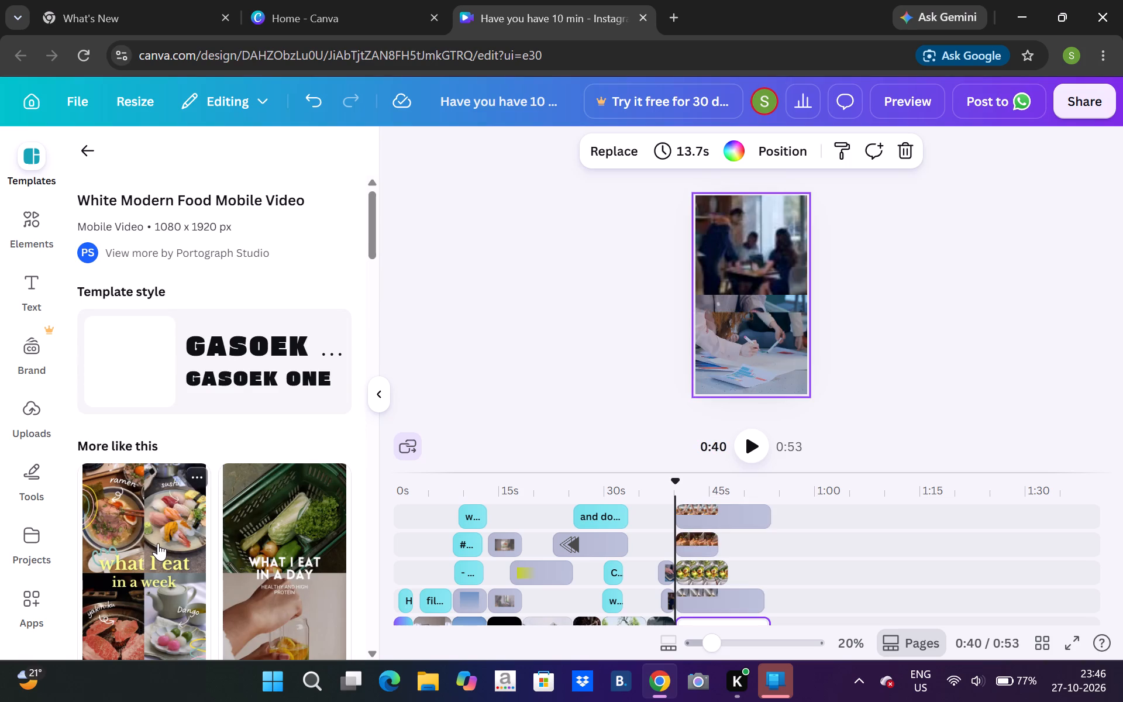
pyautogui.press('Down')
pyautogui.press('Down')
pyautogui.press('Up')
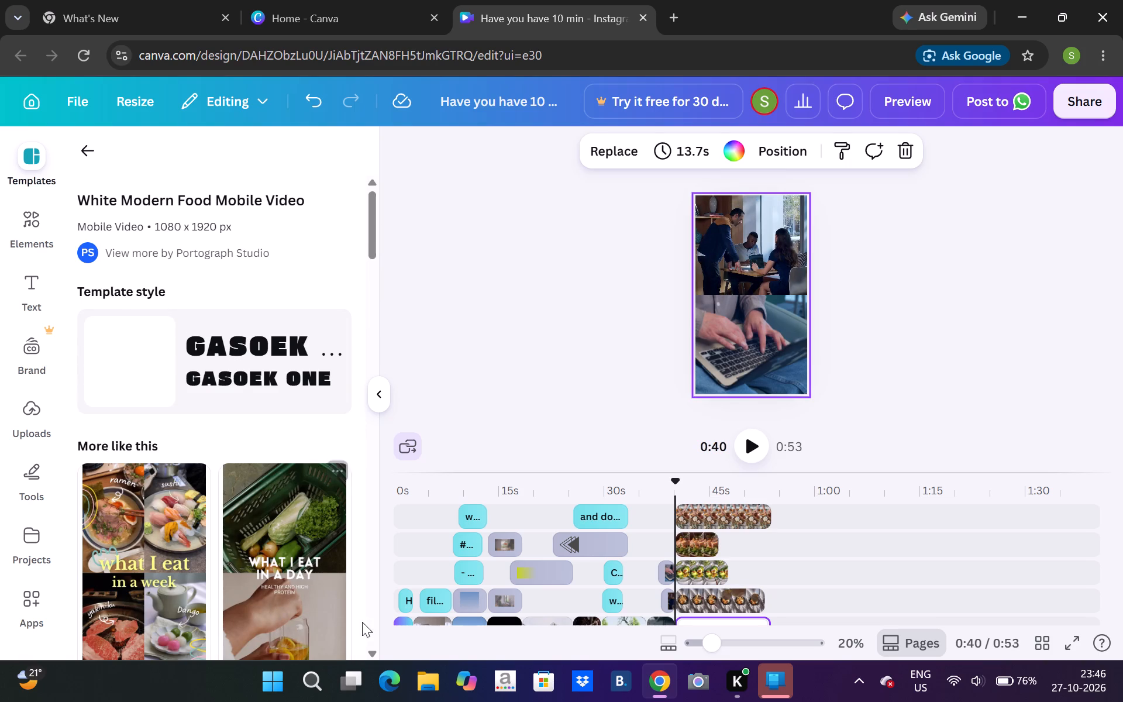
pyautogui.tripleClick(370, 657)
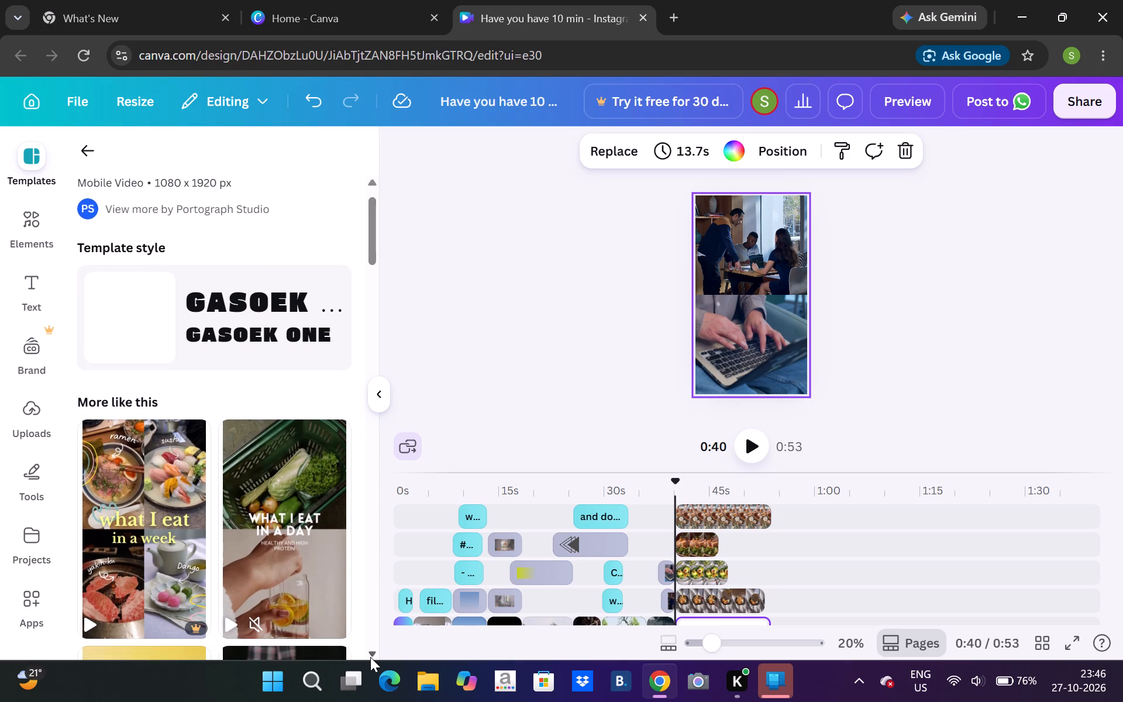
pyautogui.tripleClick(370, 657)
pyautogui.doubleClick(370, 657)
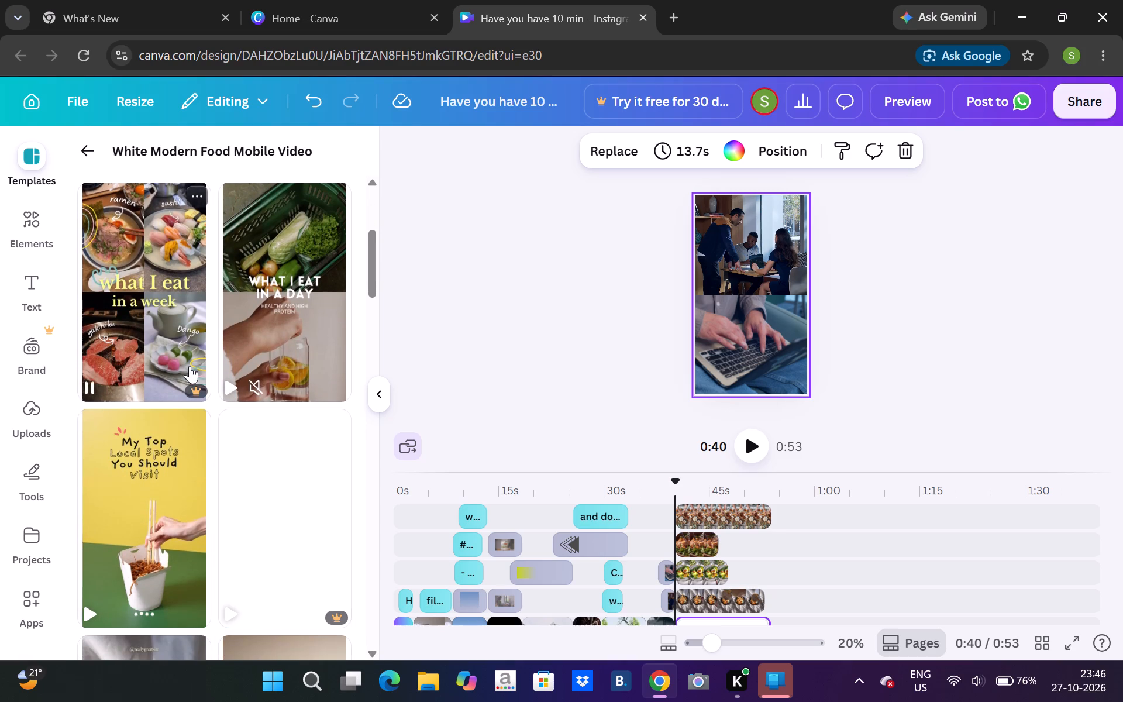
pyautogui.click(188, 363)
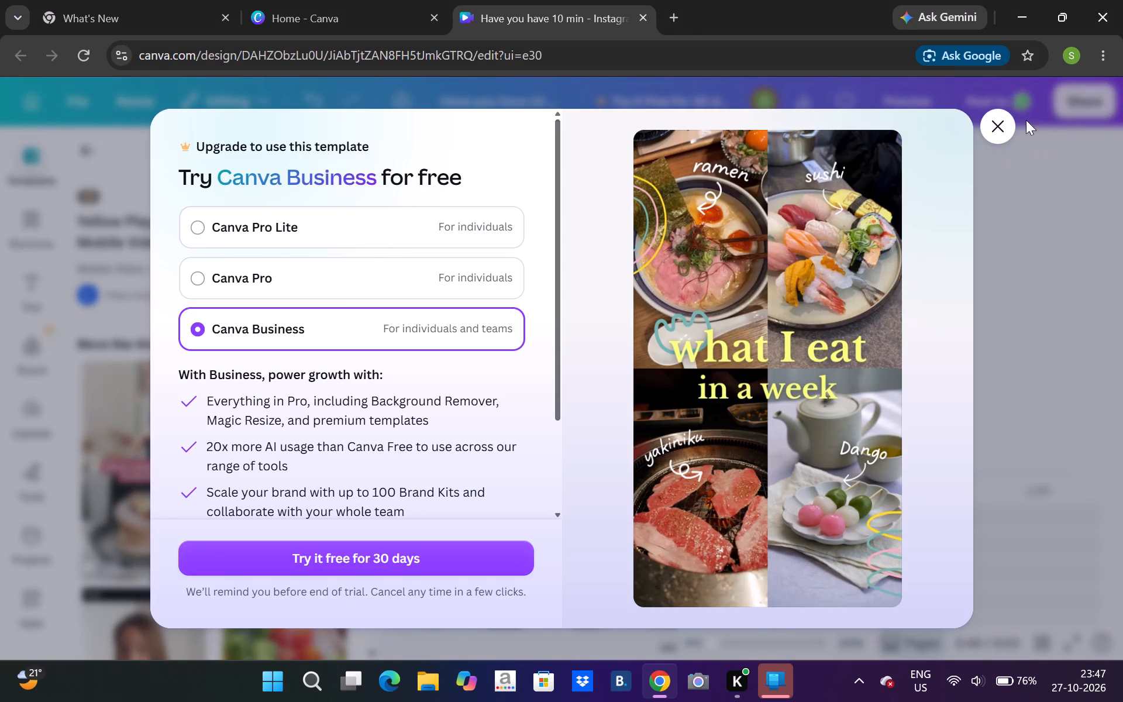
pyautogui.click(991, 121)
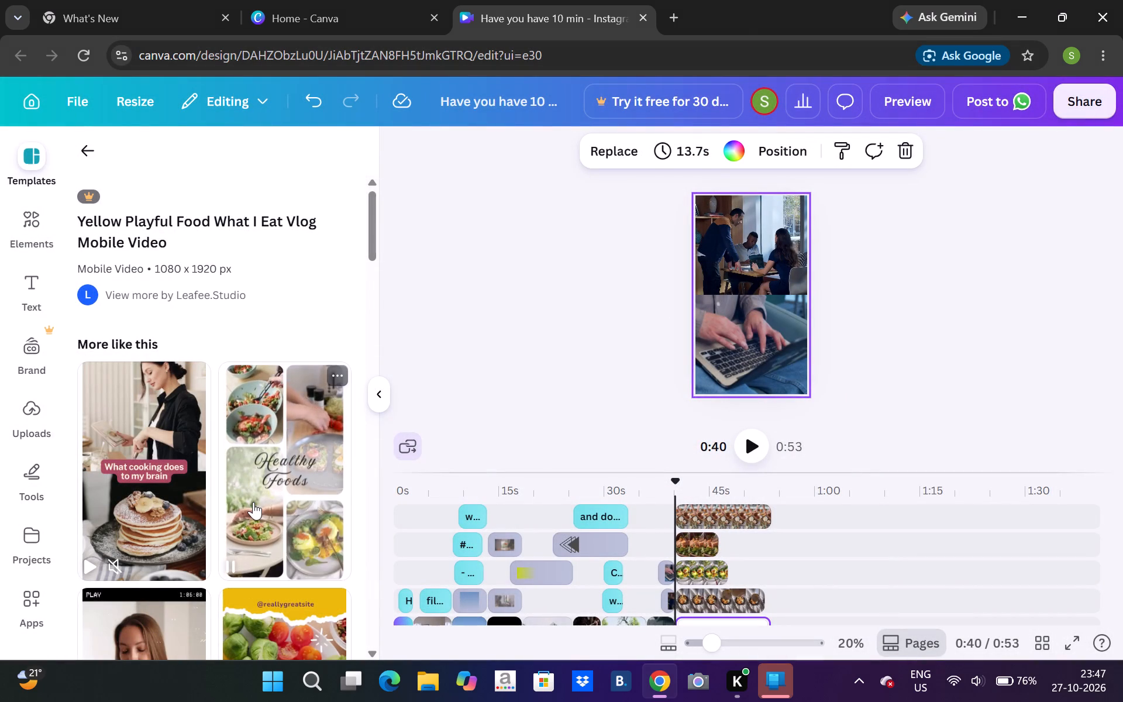
# Add the White Minimalist Healthy Foods Mobile Video template as a new page and return to the template search results.
pyautogui.click(253, 502)
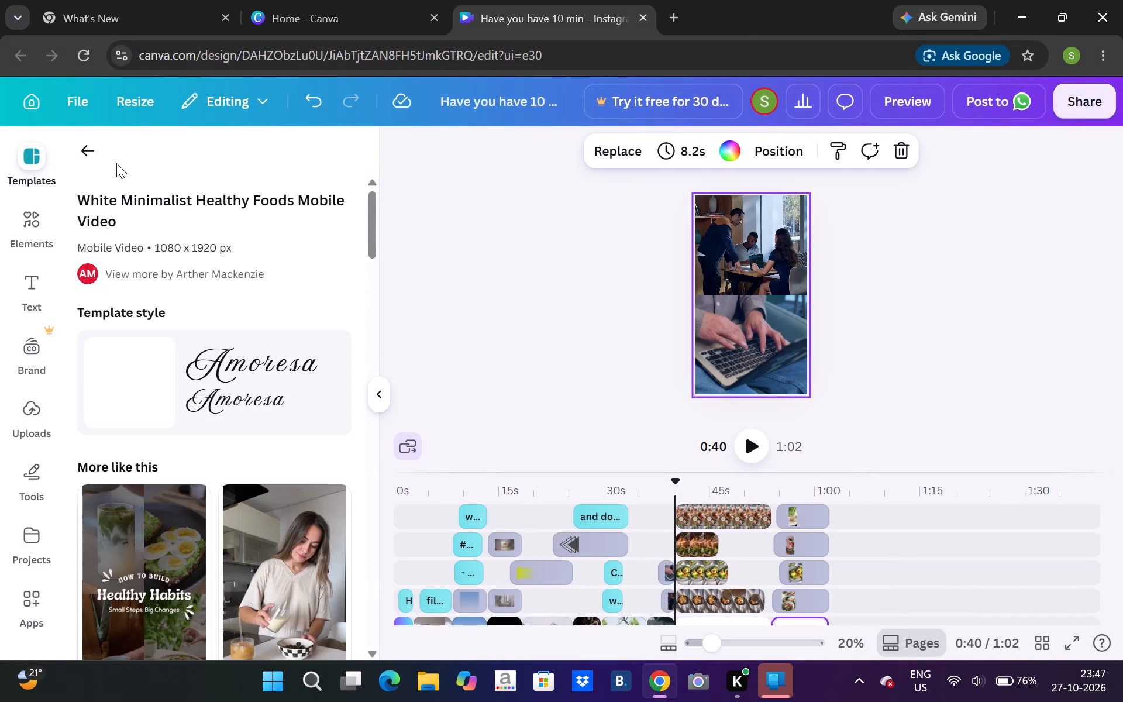
pyautogui.click(93, 150)
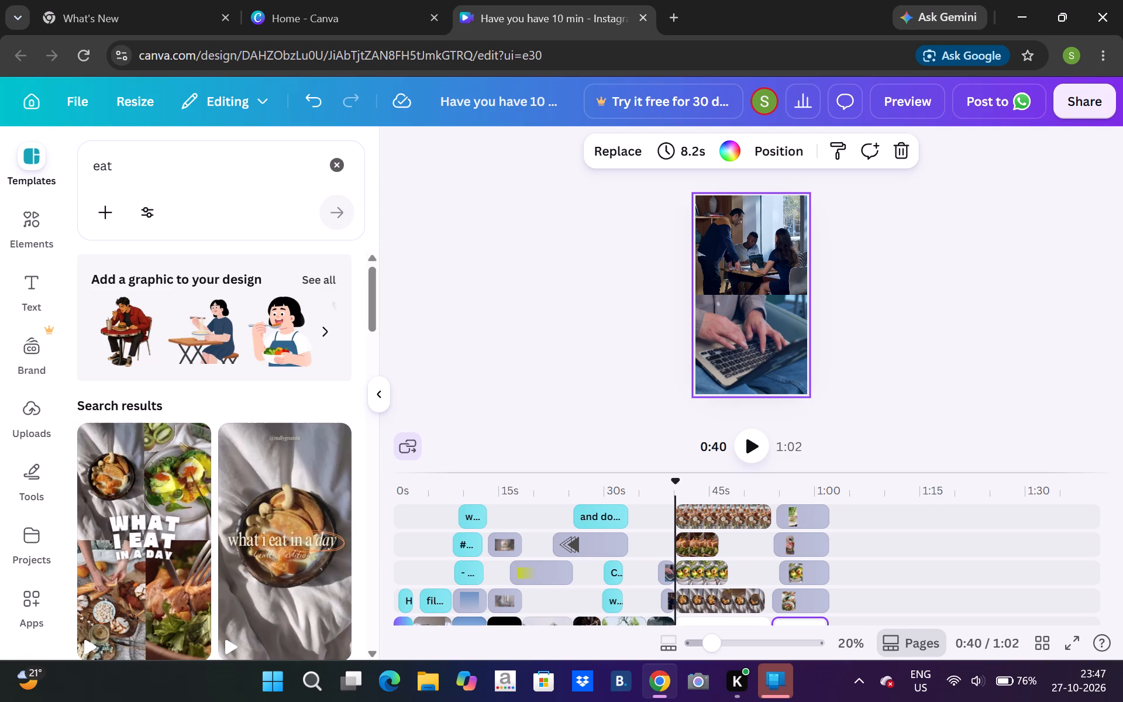
# Replace the template search term with "sleeping" and run the search.
pyautogui.click(335, 165)
pyautogui.write('sleepng')
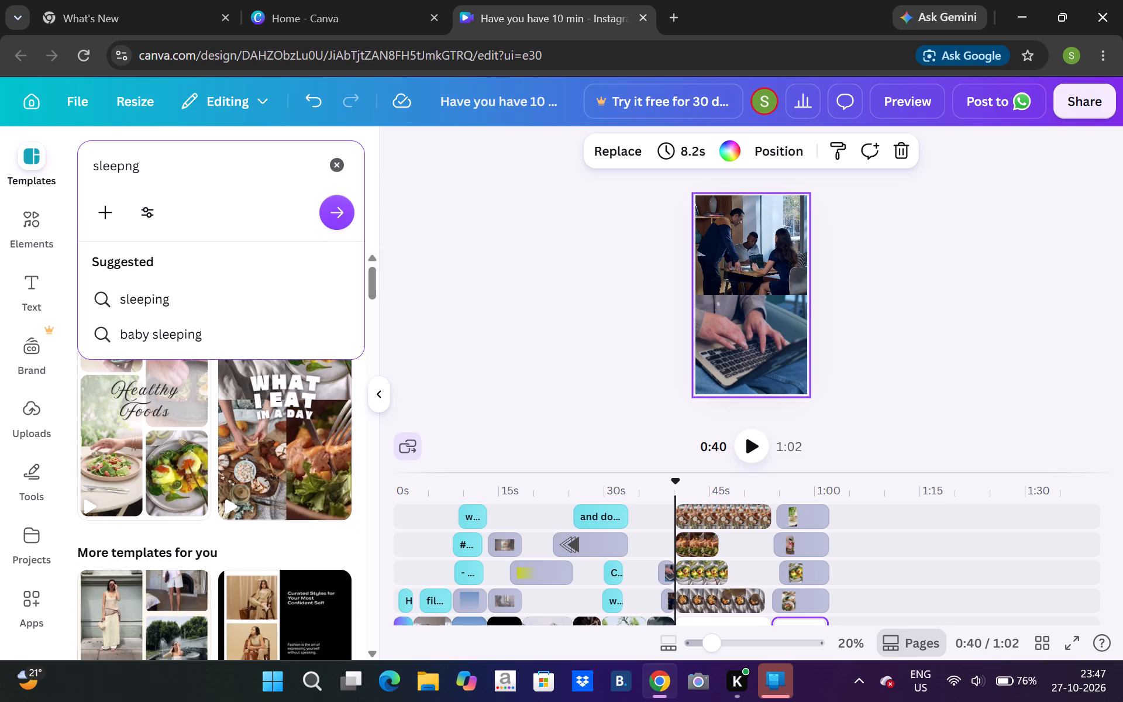
pyautogui.press('BackSpace')
pyautogui.press('BackSpace')
pyautogui.write('ing')
pyautogui.press('Return')
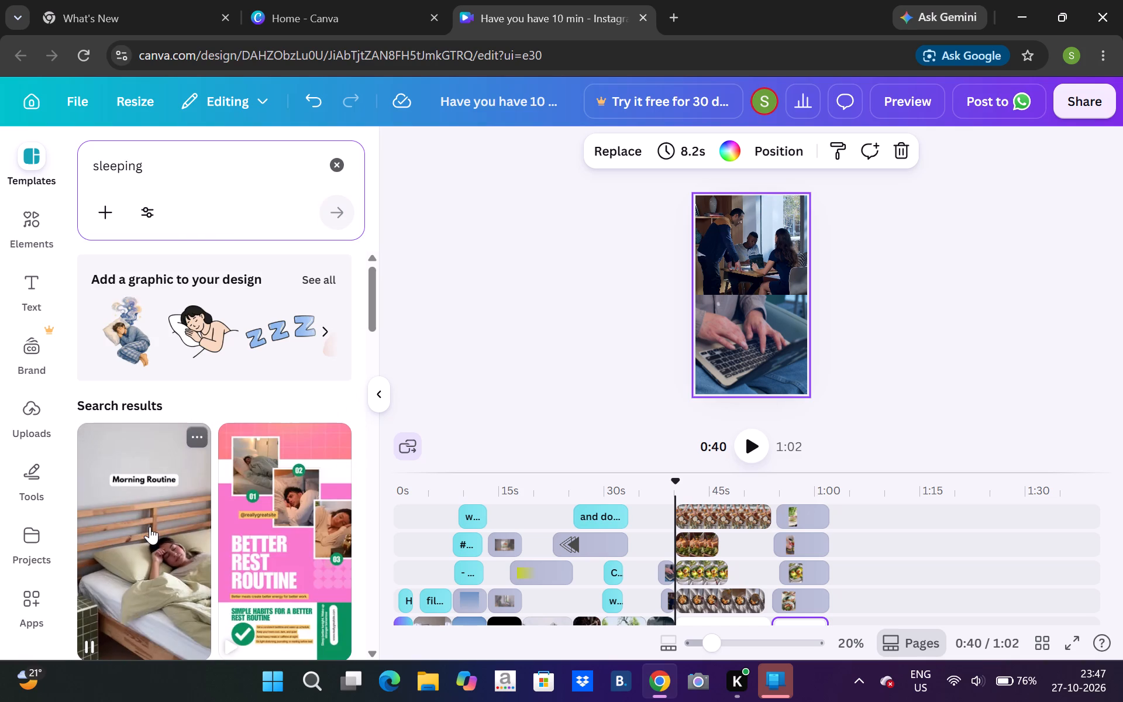
# Look through the "sleeping" template results for a suitable bedtime page.
pyautogui.tripleClick(377, 646)
pyautogui.doubleClick(377, 646)
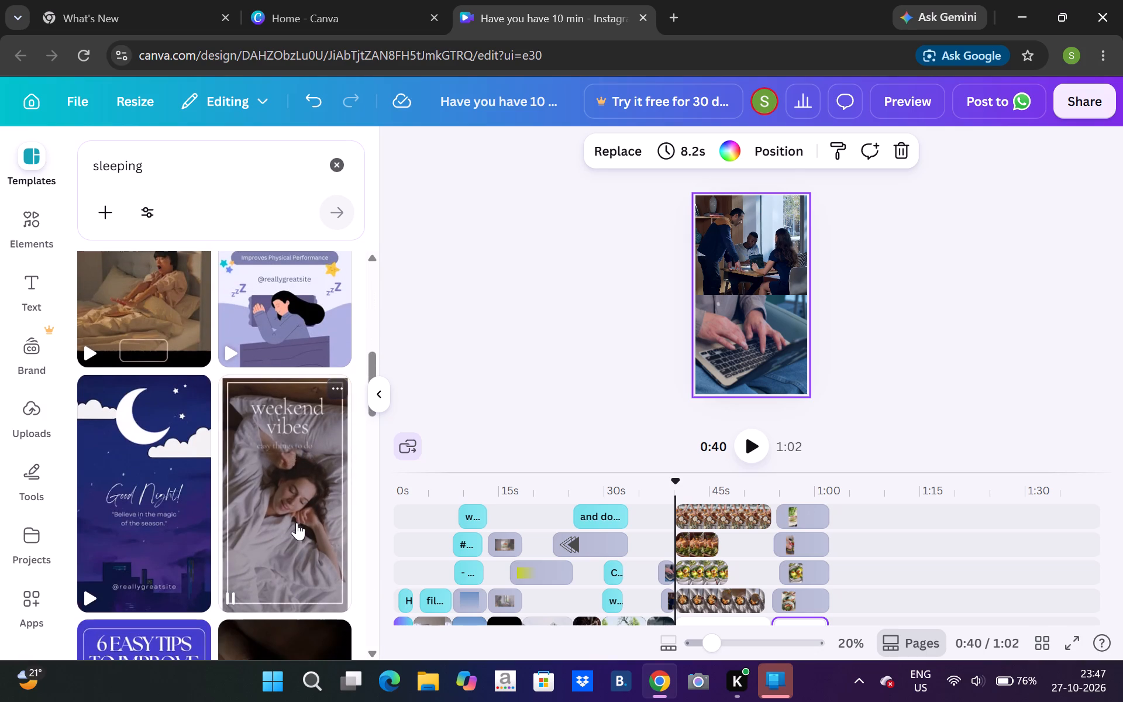
pyautogui.tripleClick(377, 650)
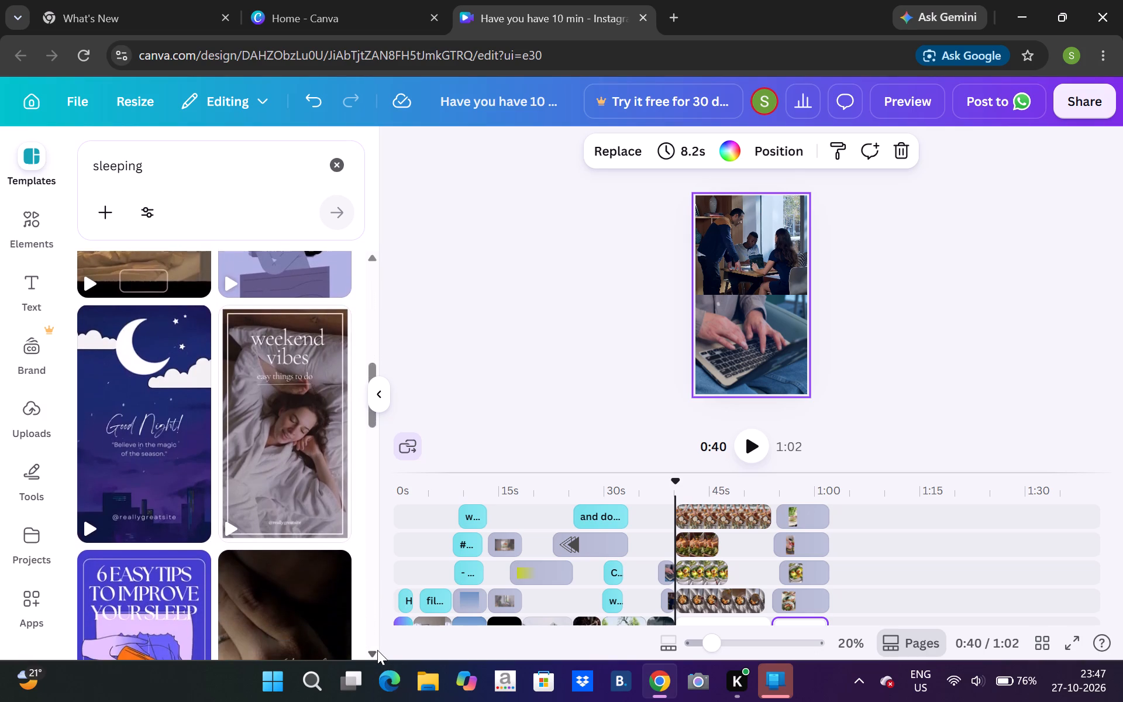
pyautogui.tripleClick(377, 650)
pyautogui.click(377, 650)
pyautogui.tripleClick(377, 650)
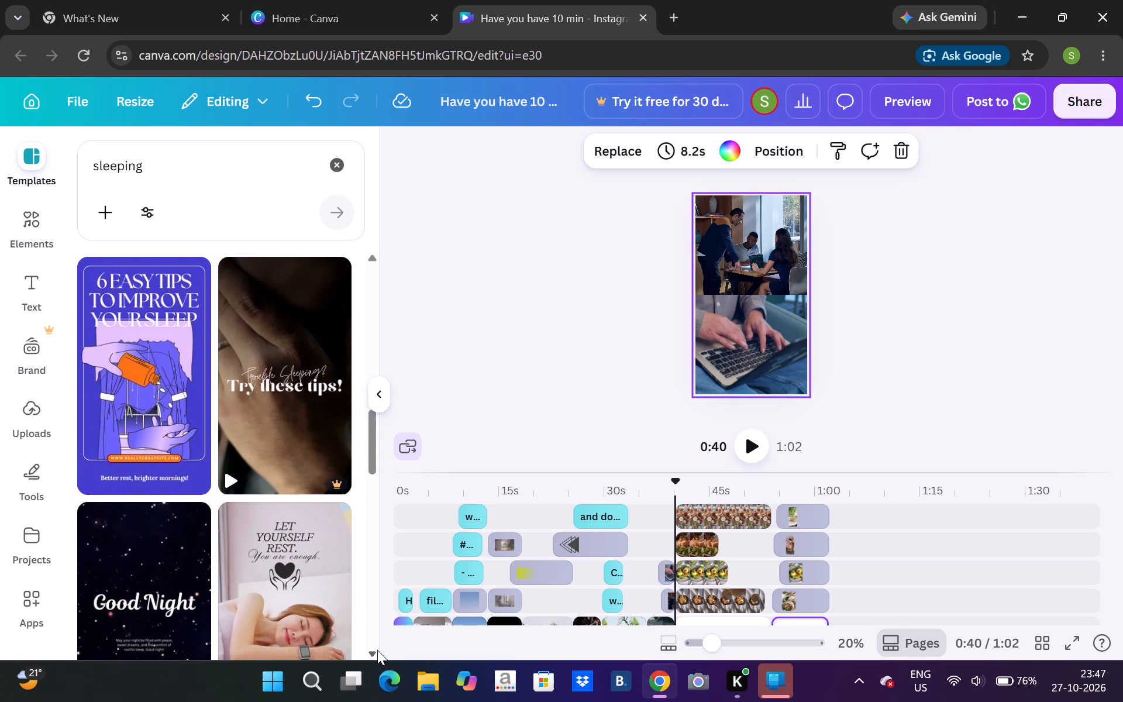
pyautogui.tripleClick(377, 650)
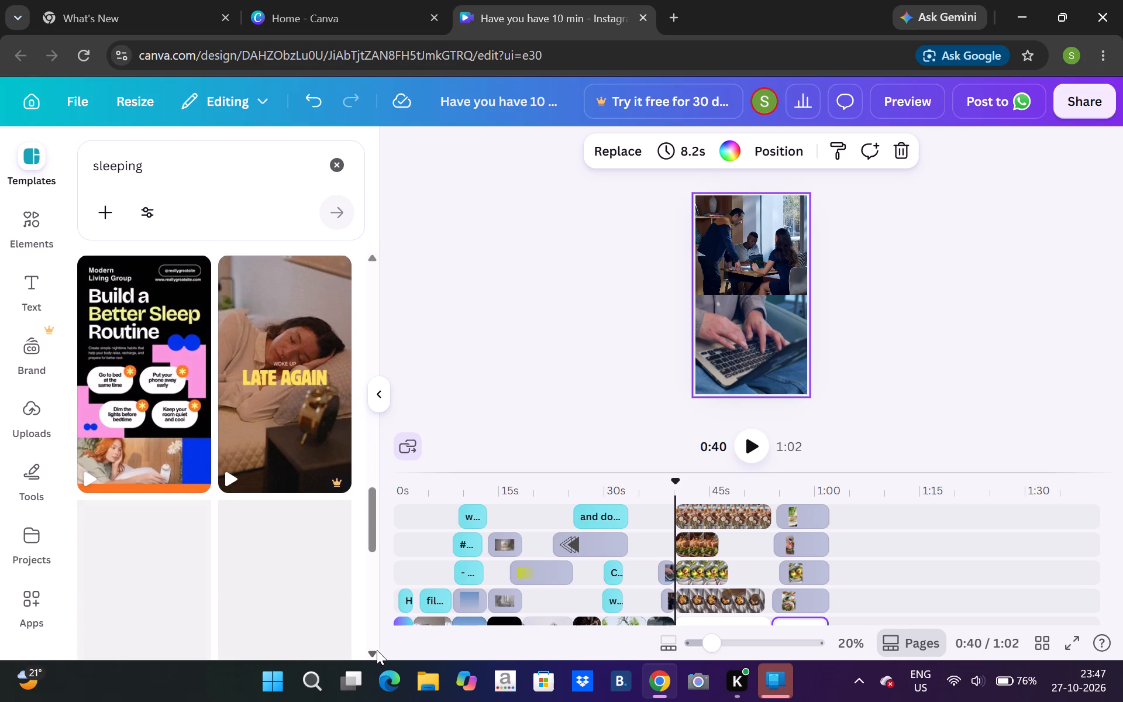
pyautogui.doubleClick(377, 650)
pyautogui.tripleClick(377, 650)
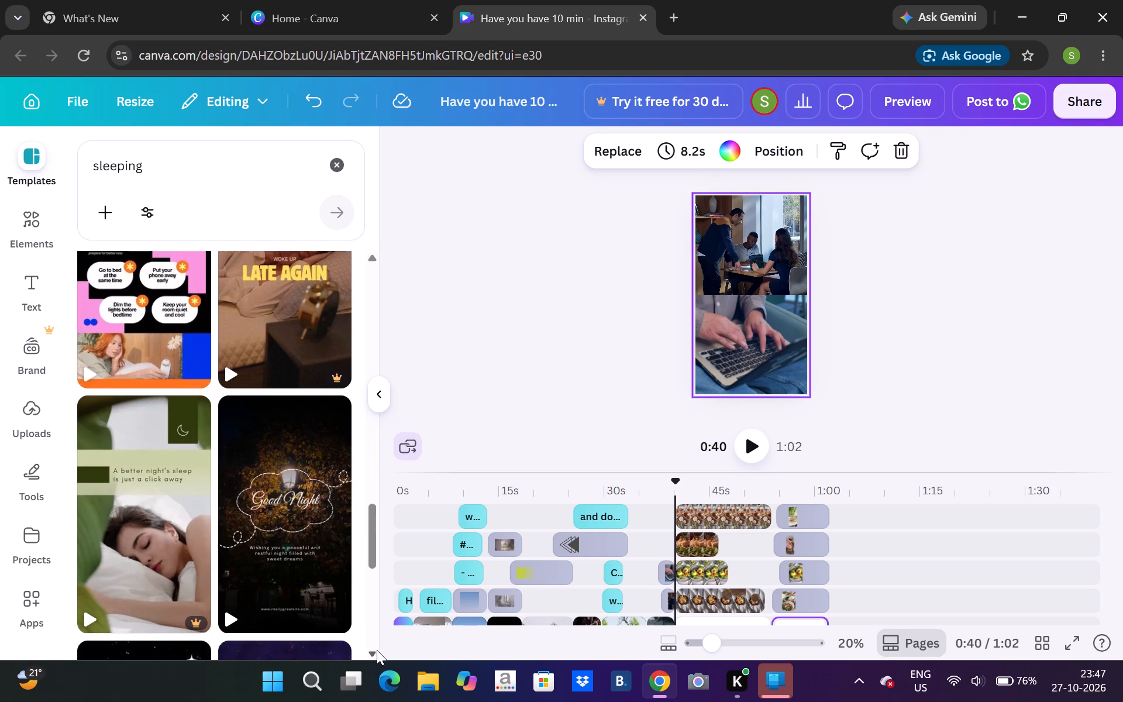
pyautogui.click(377, 650)
pyautogui.tripleClick(377, 650)
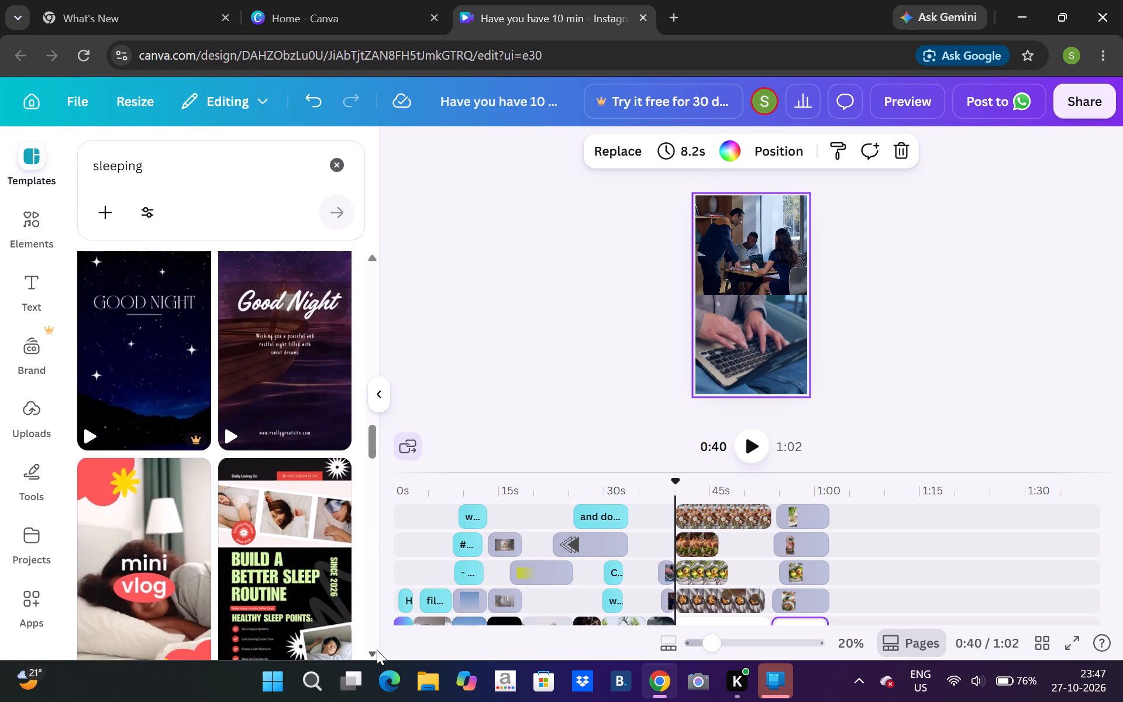
pyautogui.tripleClick(377, 650)
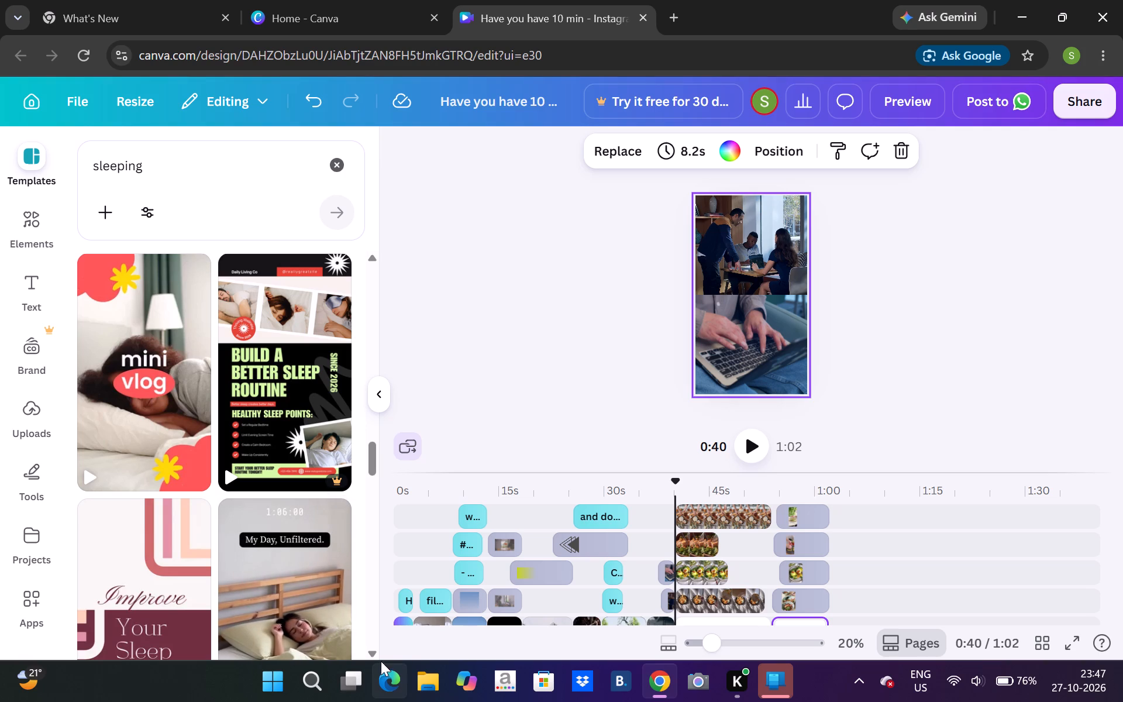
pyautogui.tripleClick(373, 646)
pyautogui.click(373, 646)
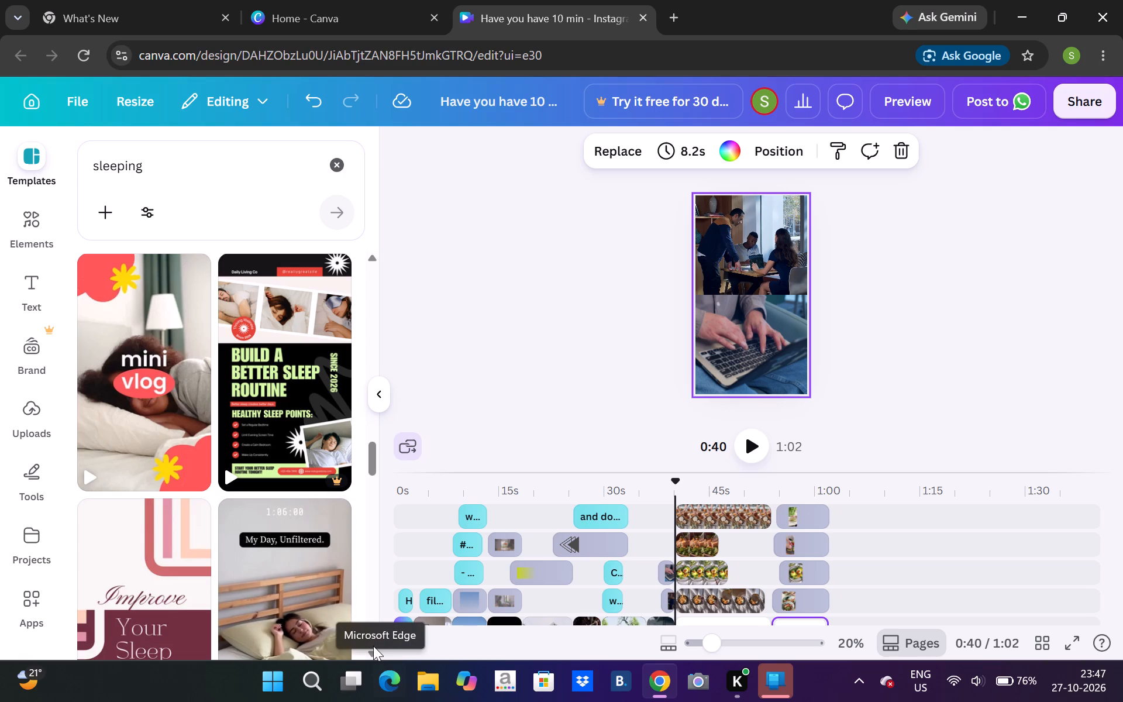
pyautogui.tripleClick(371, 650)
pyautogui.click(371, 650)
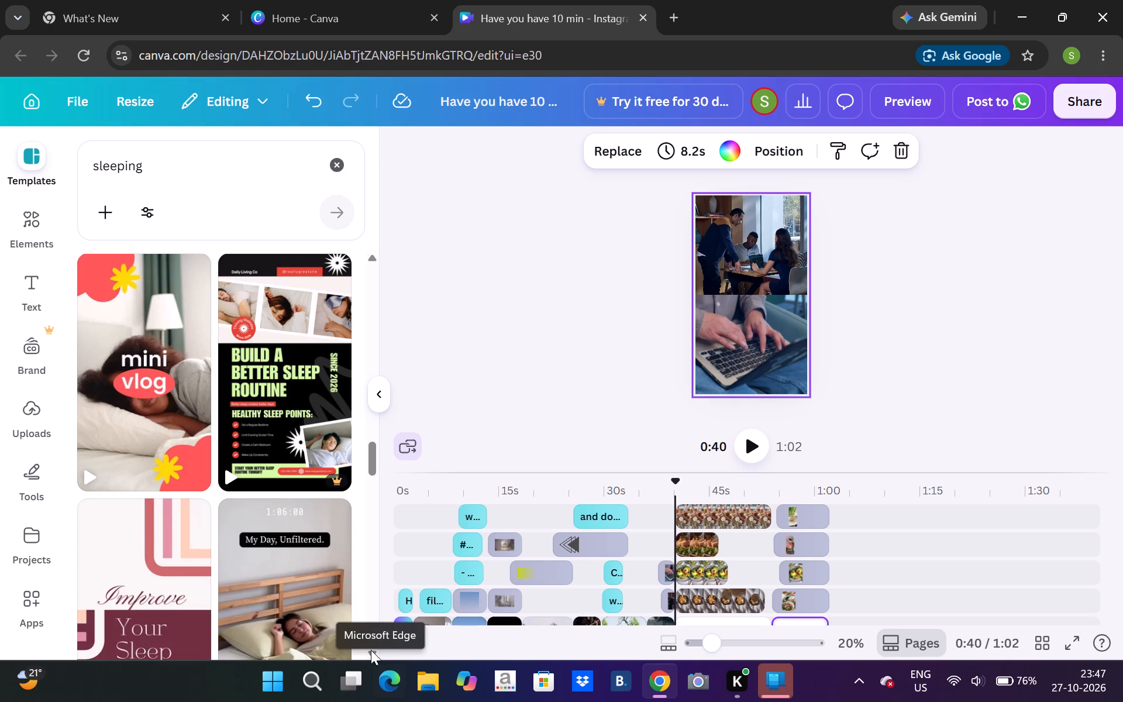
pyautogui.tripleClick(370, 654)
pyautogui.doubleClick(370, 654)
pyautogui.moveTo(370, 654); pyautogui.dragTo(371, 580)
pyautogui.click(371, 580)
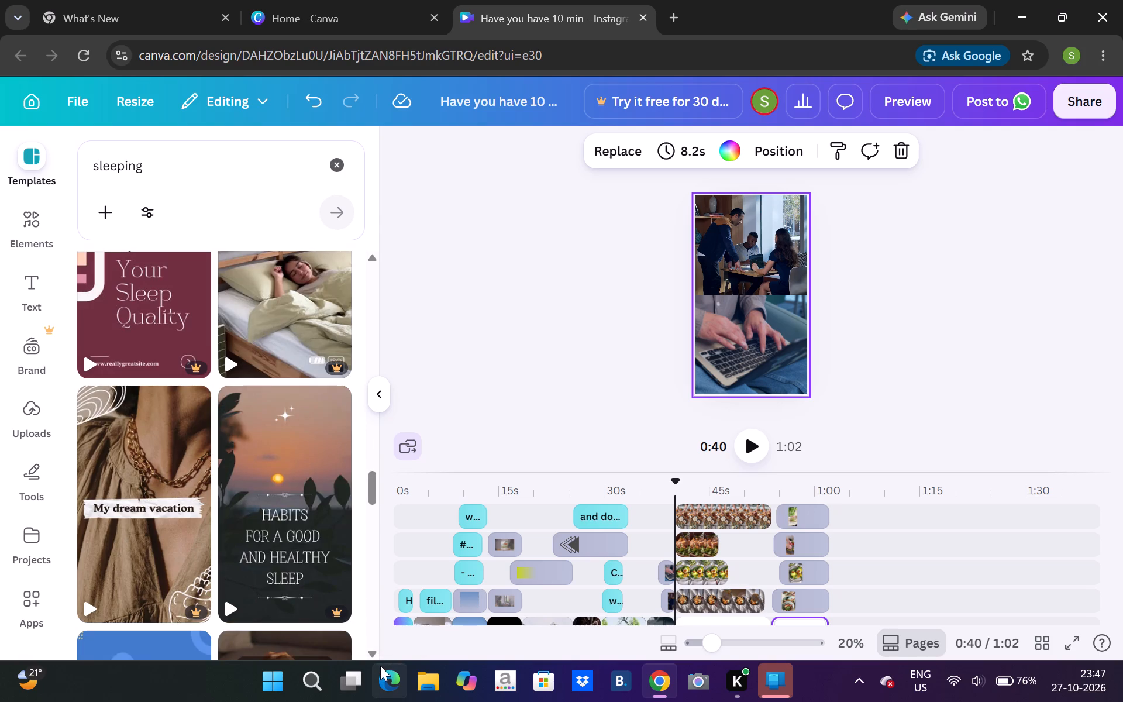
pyautogui.tripleClick(376, 648)
pyautogui.tripleClick(376, 648)
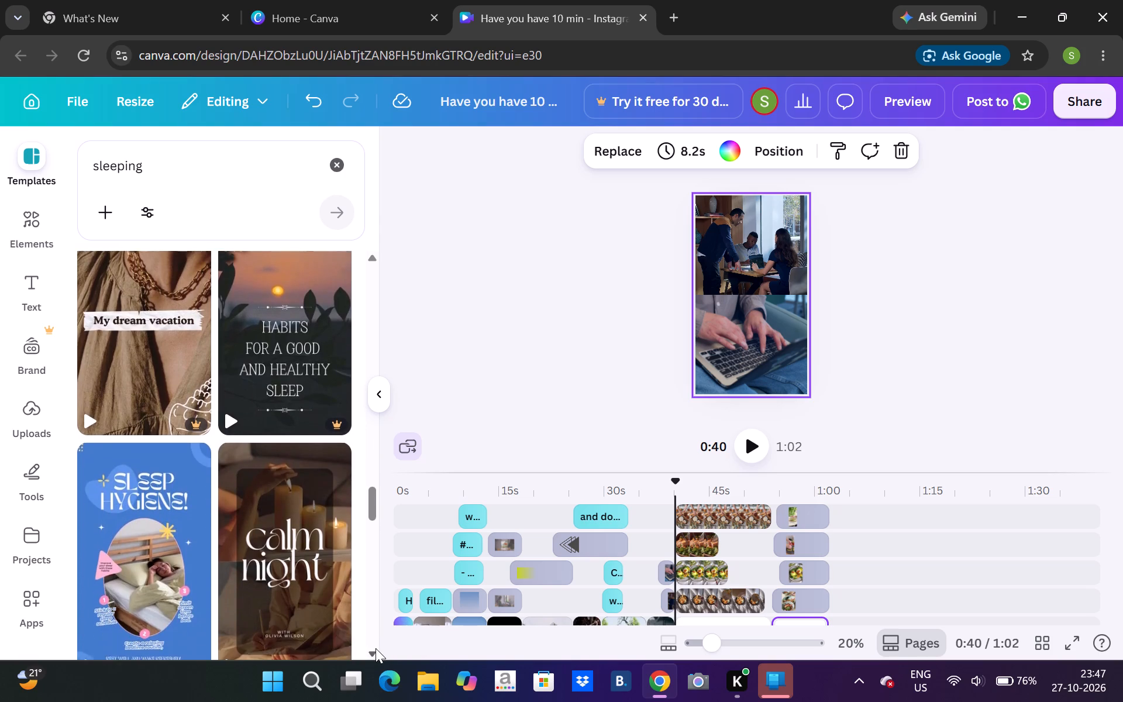
pyautogui.doubleClick(376, 648)
pyautogui.tripleClick(374, 649)
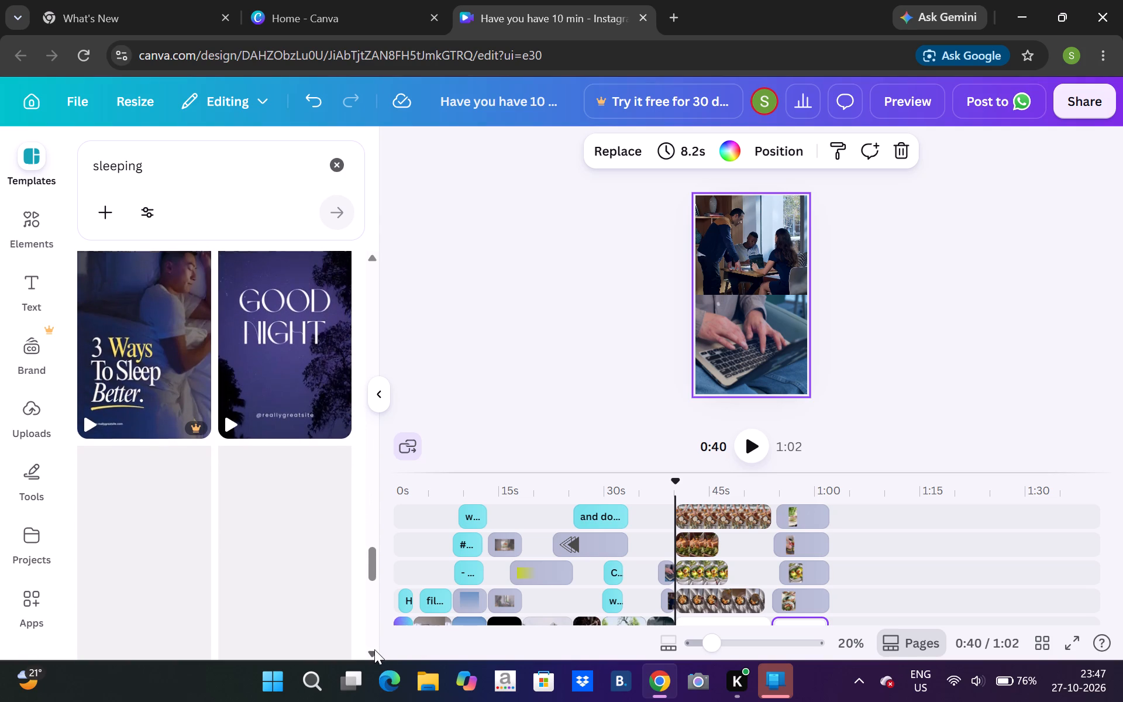
pyautogui.click(374, 649)
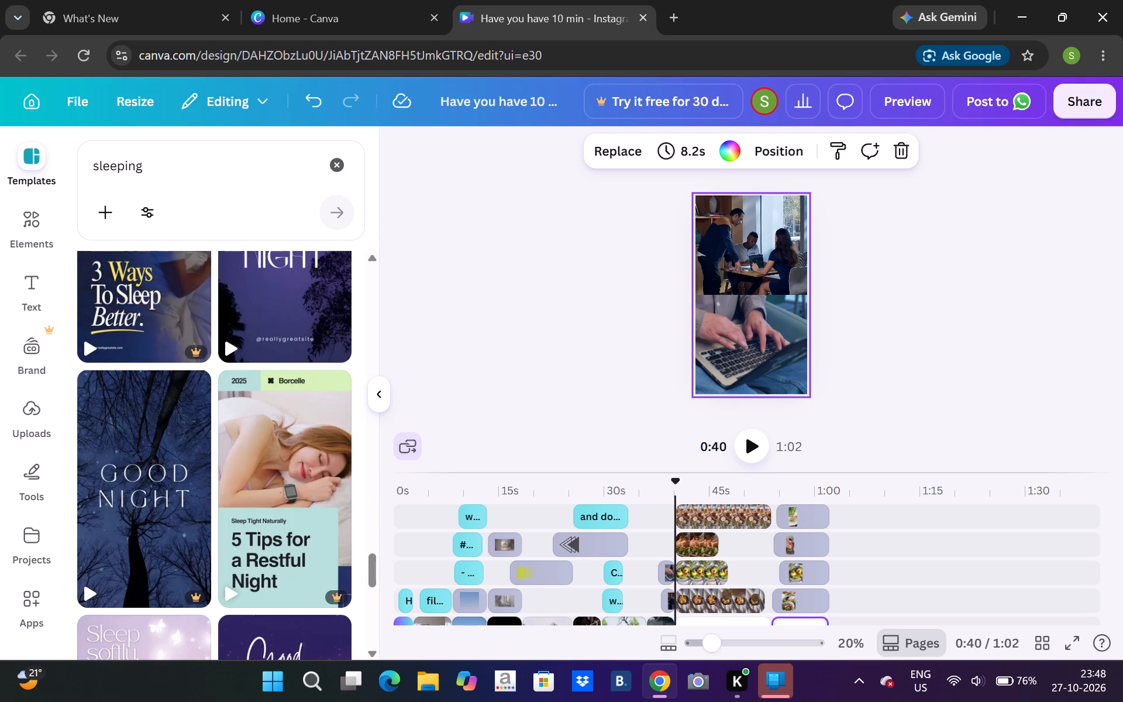
# Extend the template search to "sleeping in night" and run it.
pyautogui.click(181, 184)
pyautogui.click(181, 184)
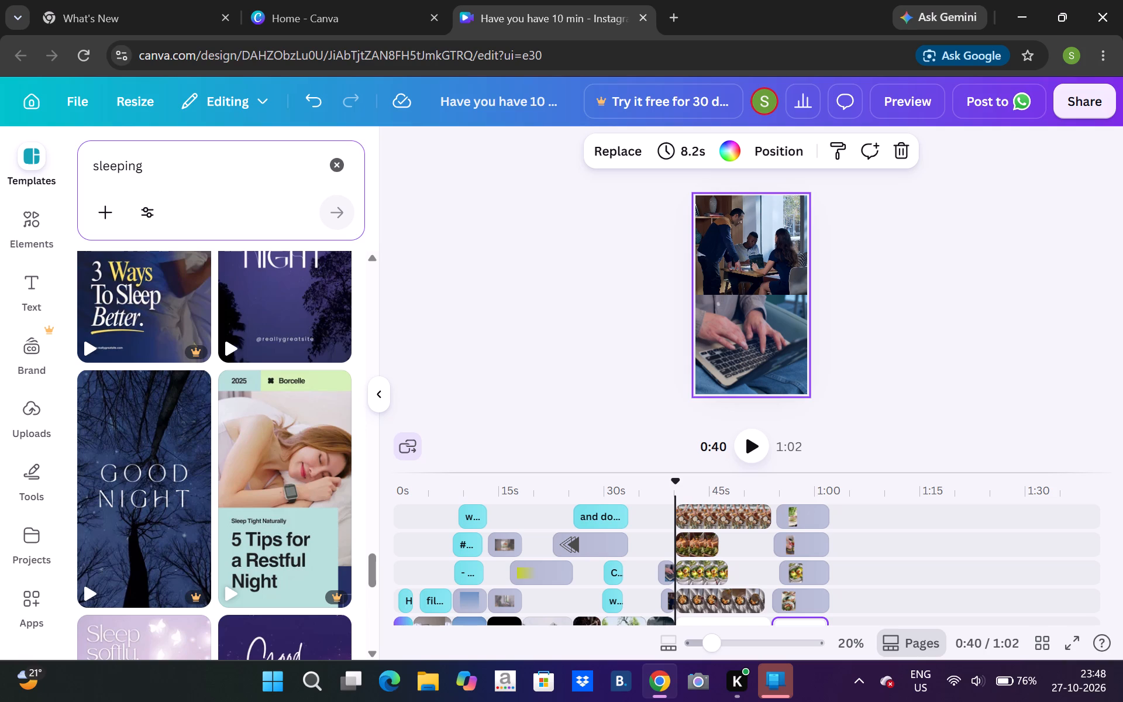
pyautogui.press('space')
pyautogui.press('space')
pyautogui.click(168, 168)
pyautogui.press('space')
pyautogui.write('in night')
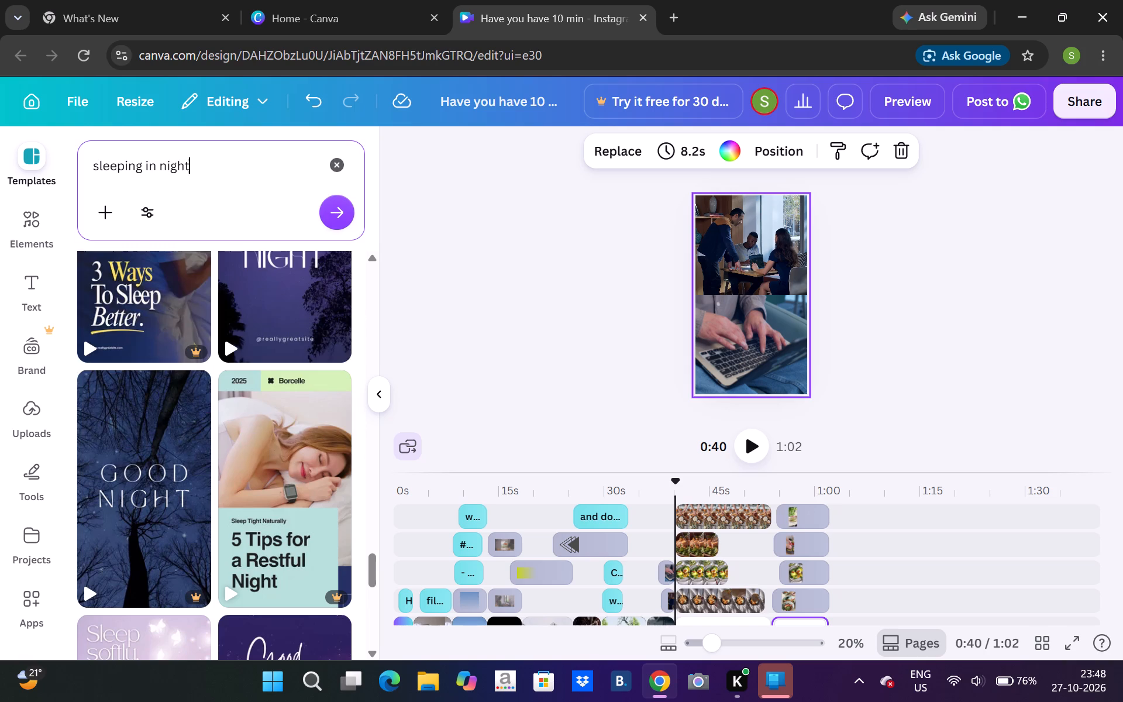
pyautogui.press('Return')
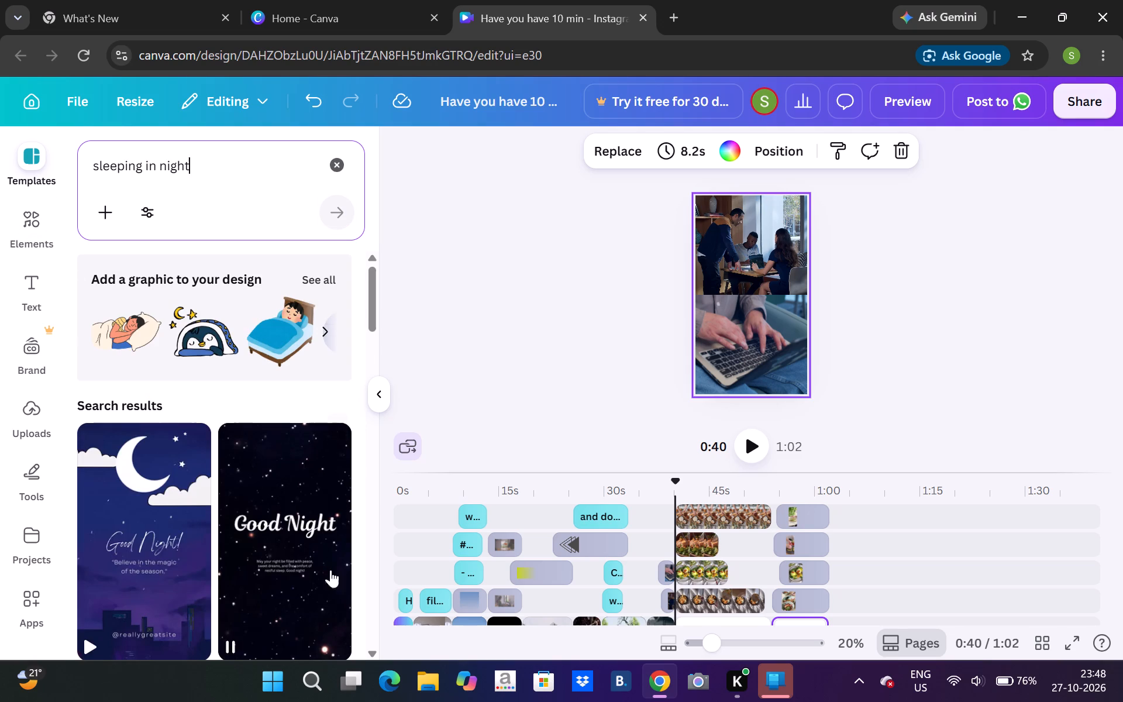
# Look through the "sleeping in night" template results for a page showing someone sleeping.
pyautogui.tripleClick(368, 653)
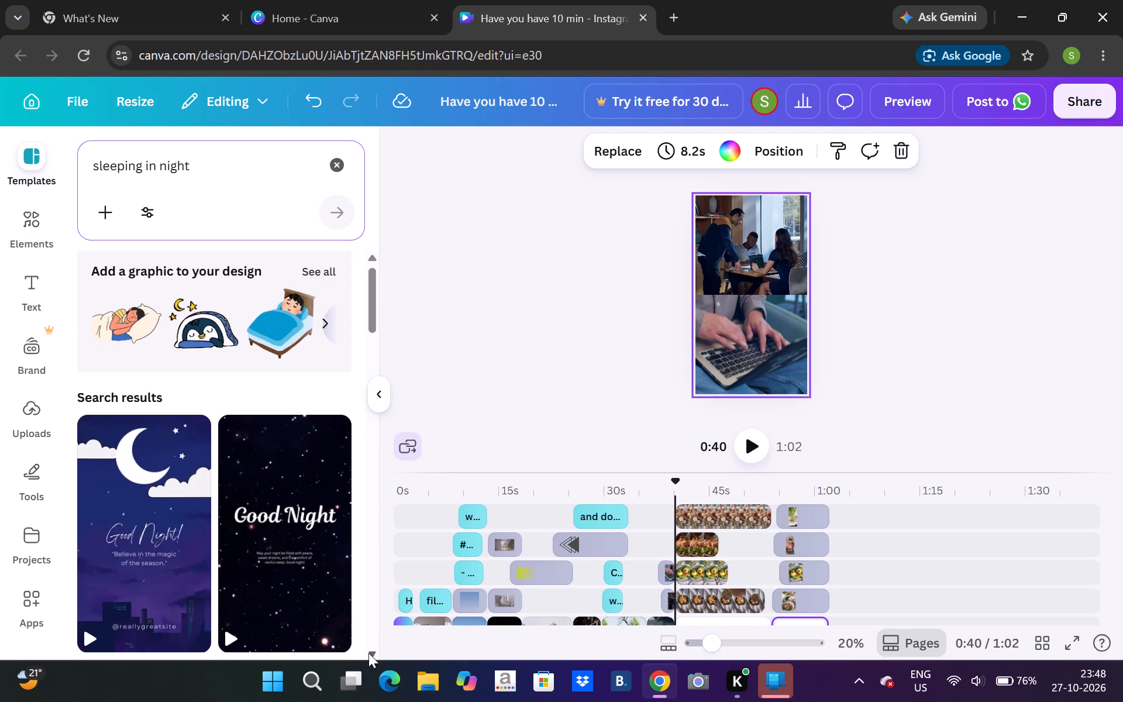
pyautogui.doubleClick(368, 653)
pyautogui.tripleClick(367, 653)
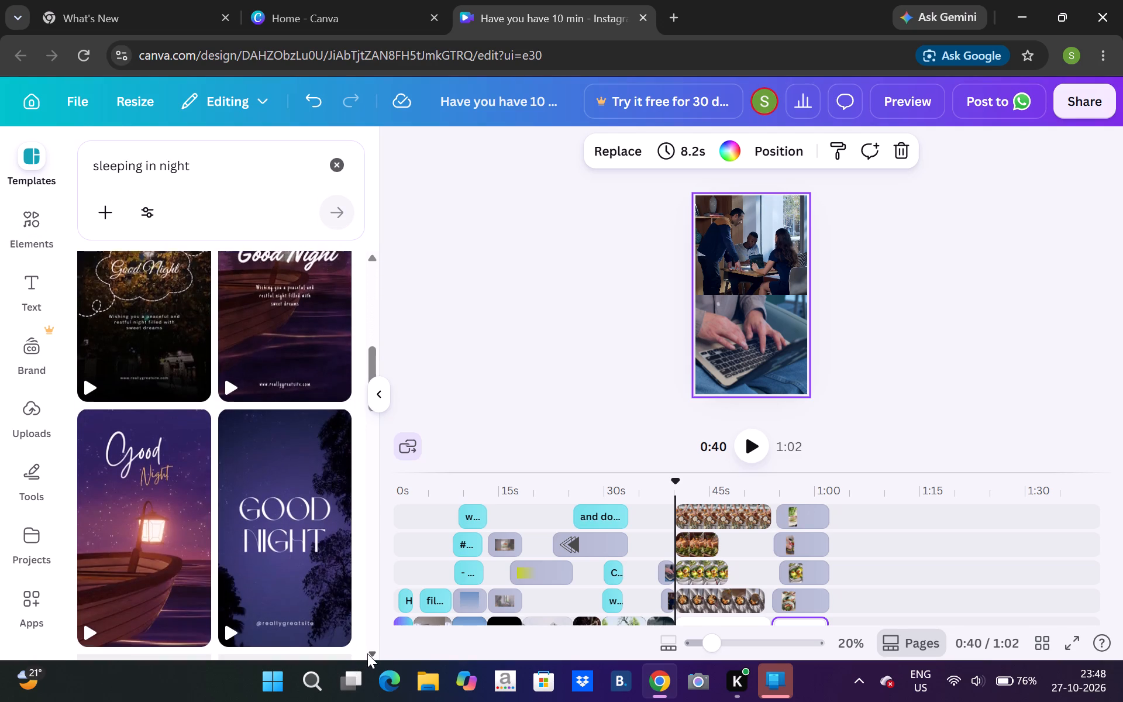
pyautogui.tripleClick(367, 653)
pyautogui.tripleClick(367, 653)
pyautogui.doubleClick(367, 653)
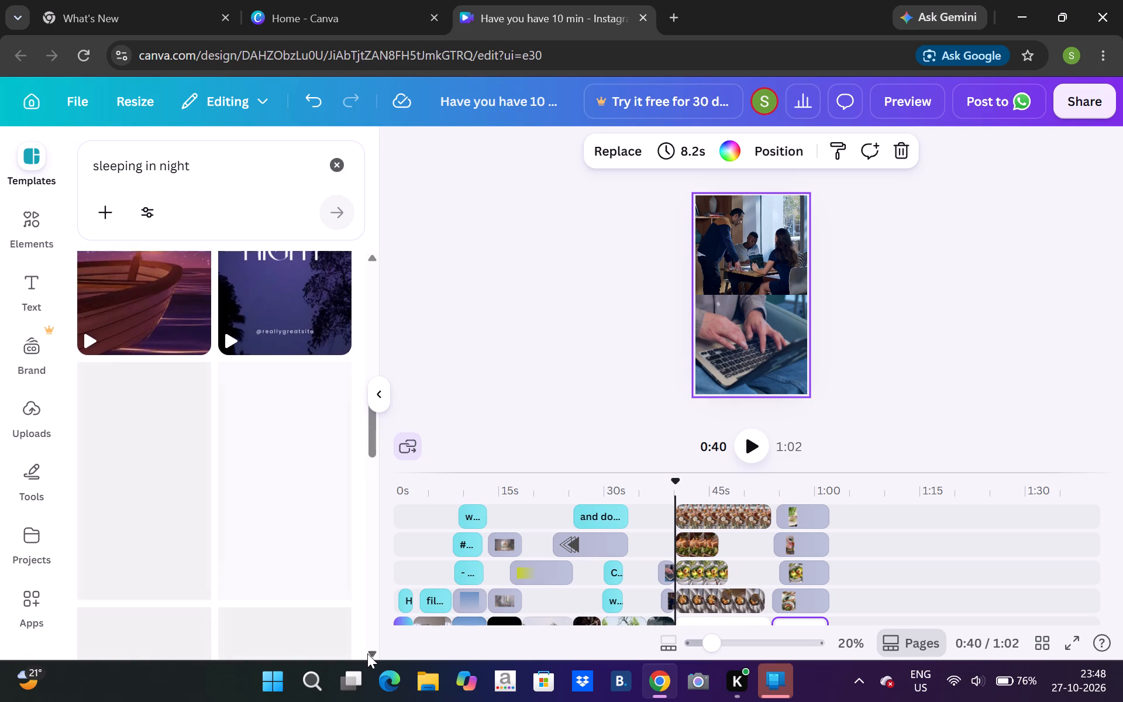
pyautogui.doubleClick(367, 653)
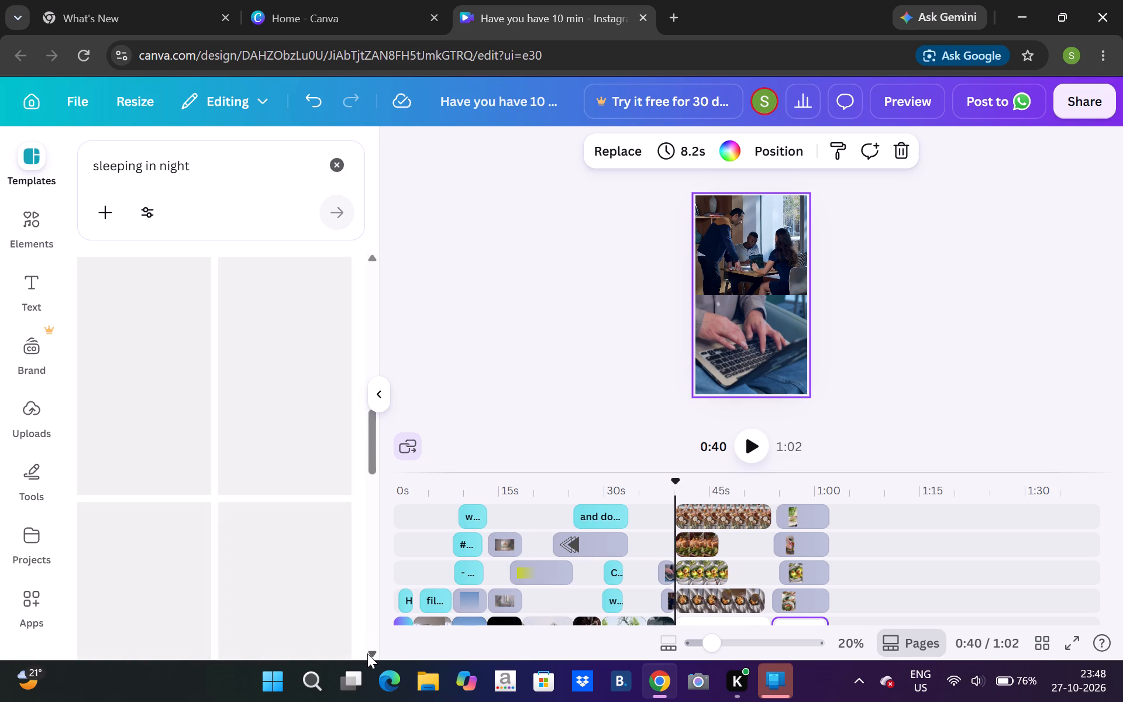
pyautogui.tripleClick(367, 653)
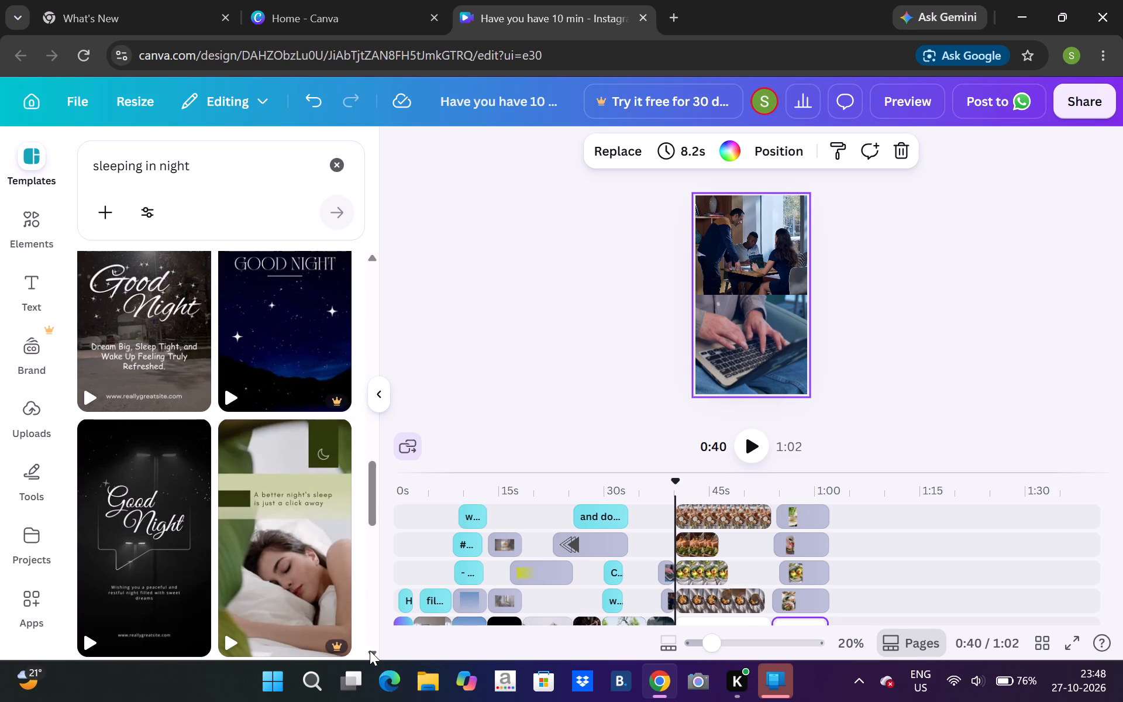
pyautogui.tripleClick(370, 651)
pyautogui.tripleClick(370, 651)
pyautogui.click(370, 651)
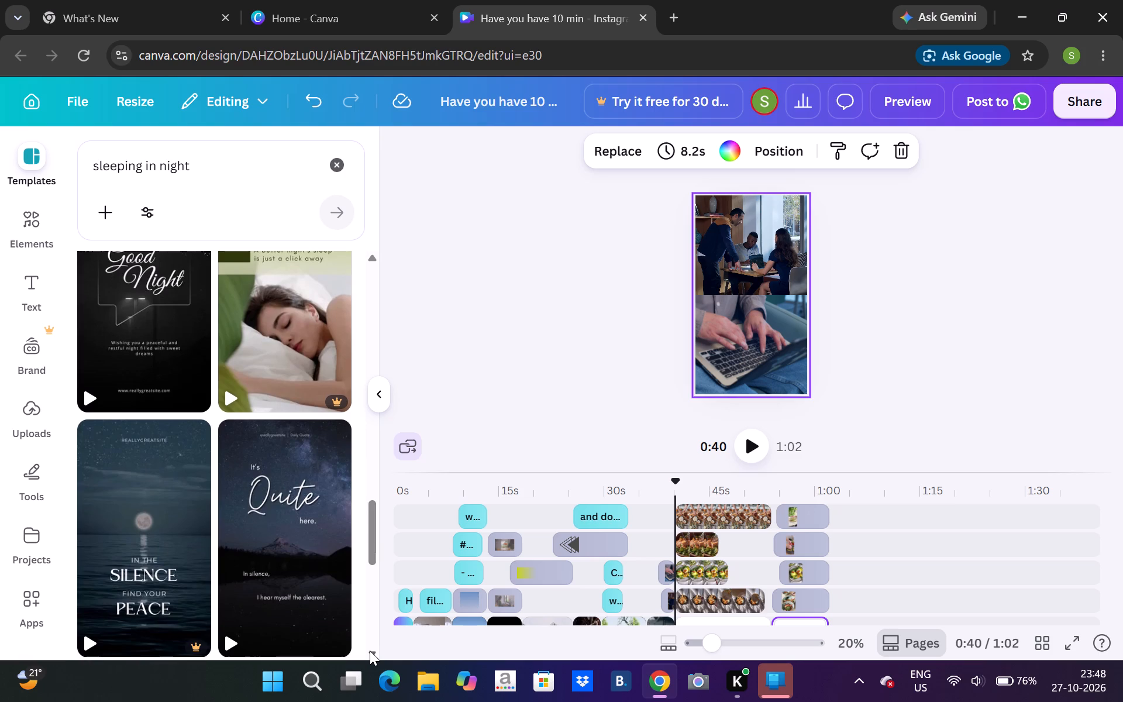
pyautogui.tripleClick(370, 651)
pyautogui.doubleClick(370, 651)
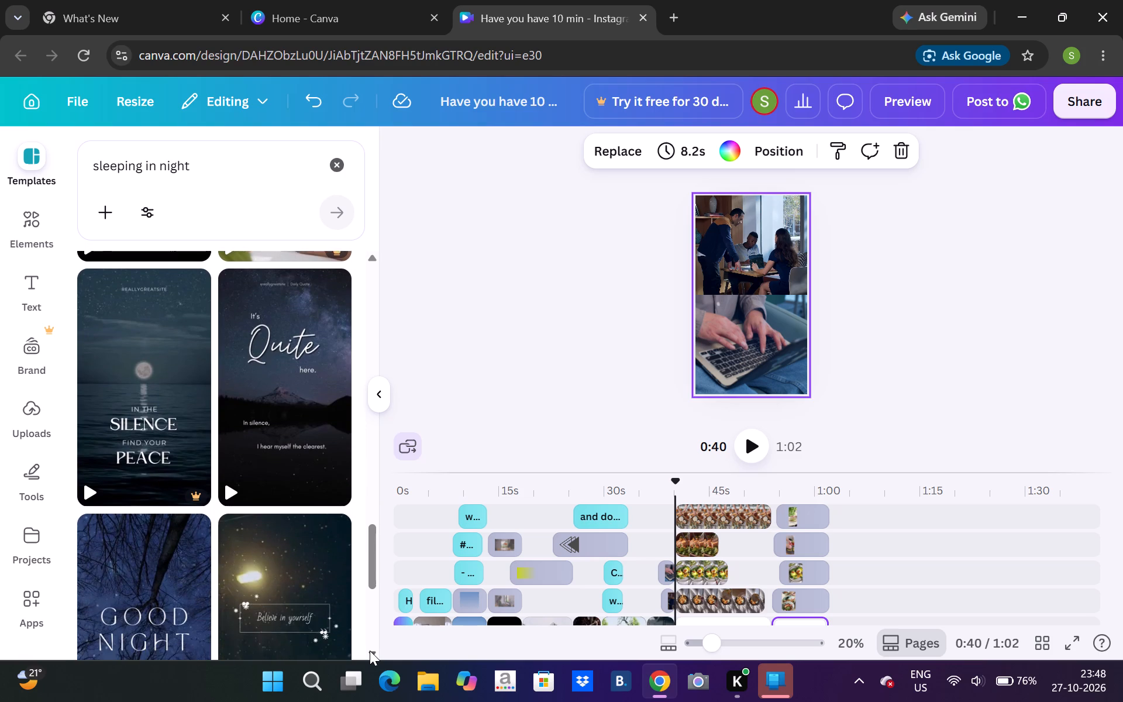
pyautogui.tripleClick(371, 652)
pyautogui.tripleClick(371, 652)
pyautogui.click(371, 652)
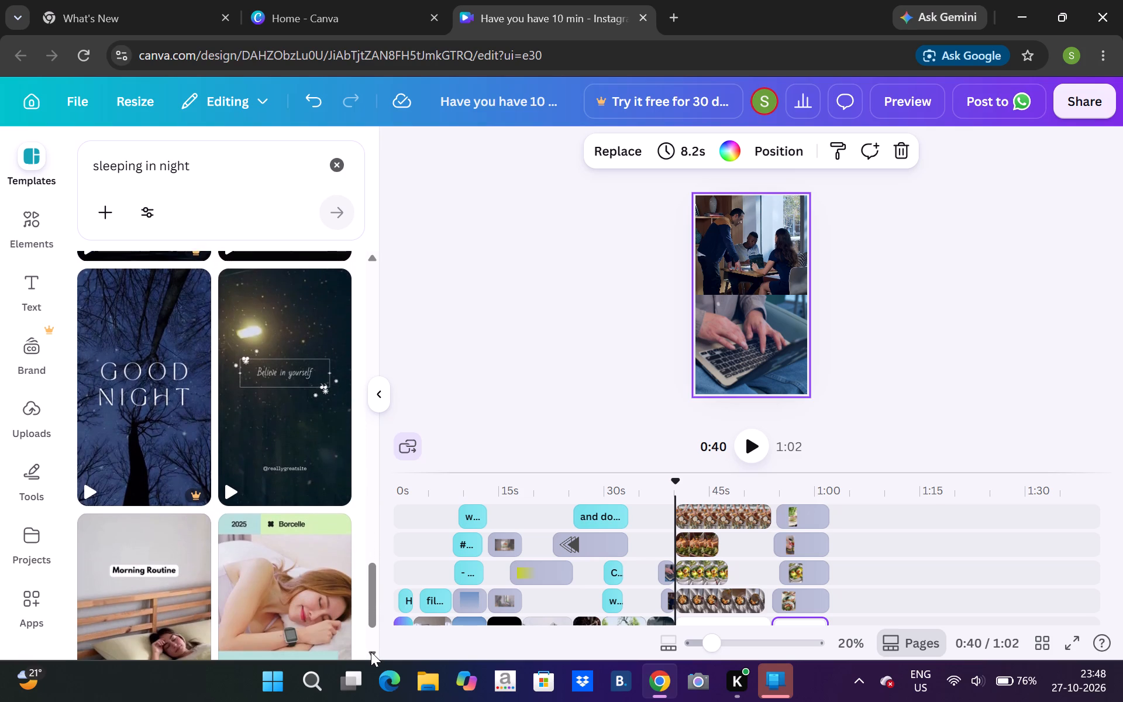
pyautogui.tripleClick(371, 652)
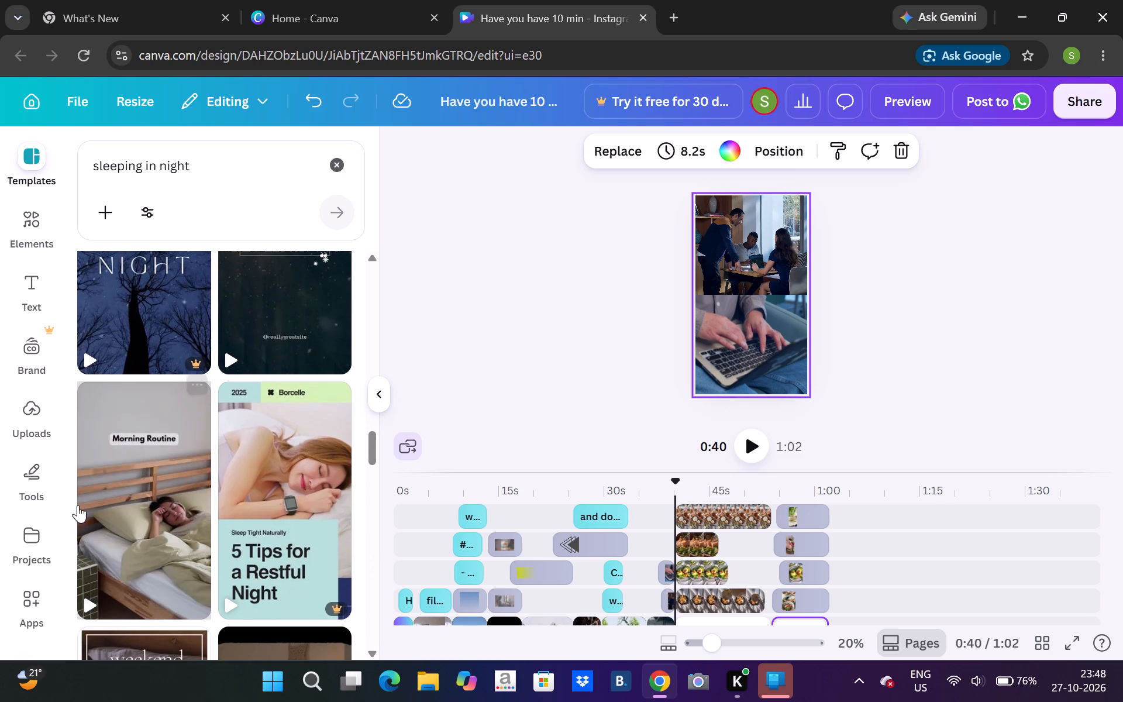
# Add the "Morning Routine" page from the Beige Simple Morning Routine Lifestyle template to the reel and return to the search results.
pyautogui.click(129, 514)
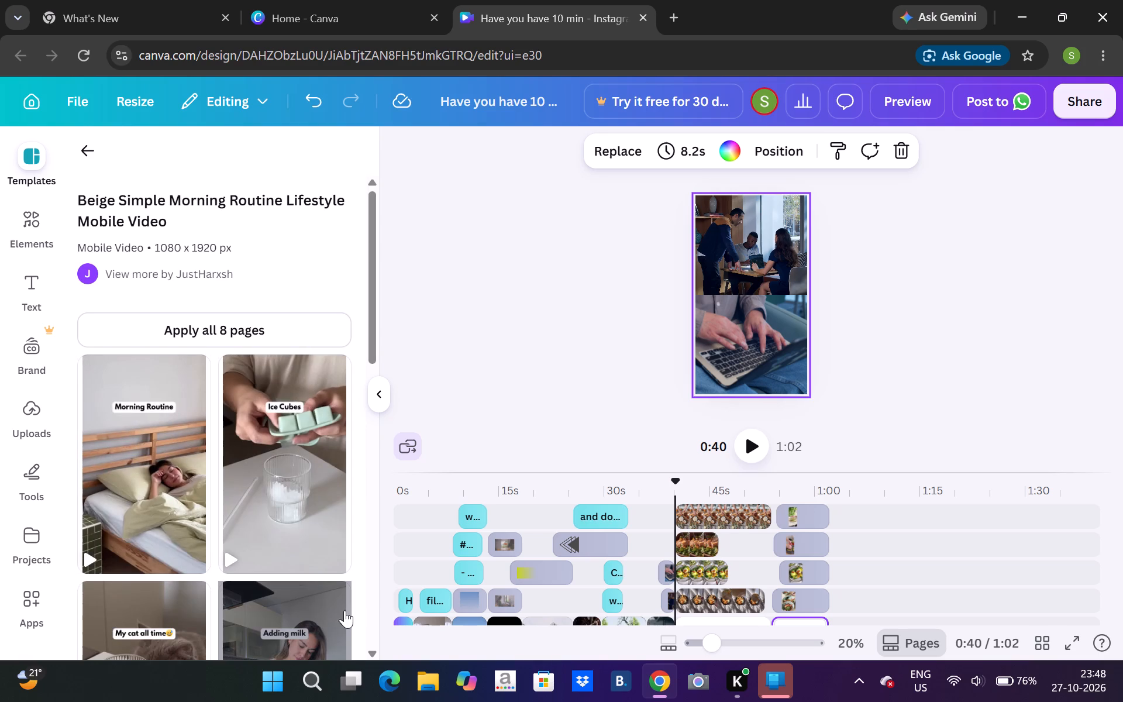
pyautogui.moveTo(363, 641); pyautogui.dragTo(363, 644)
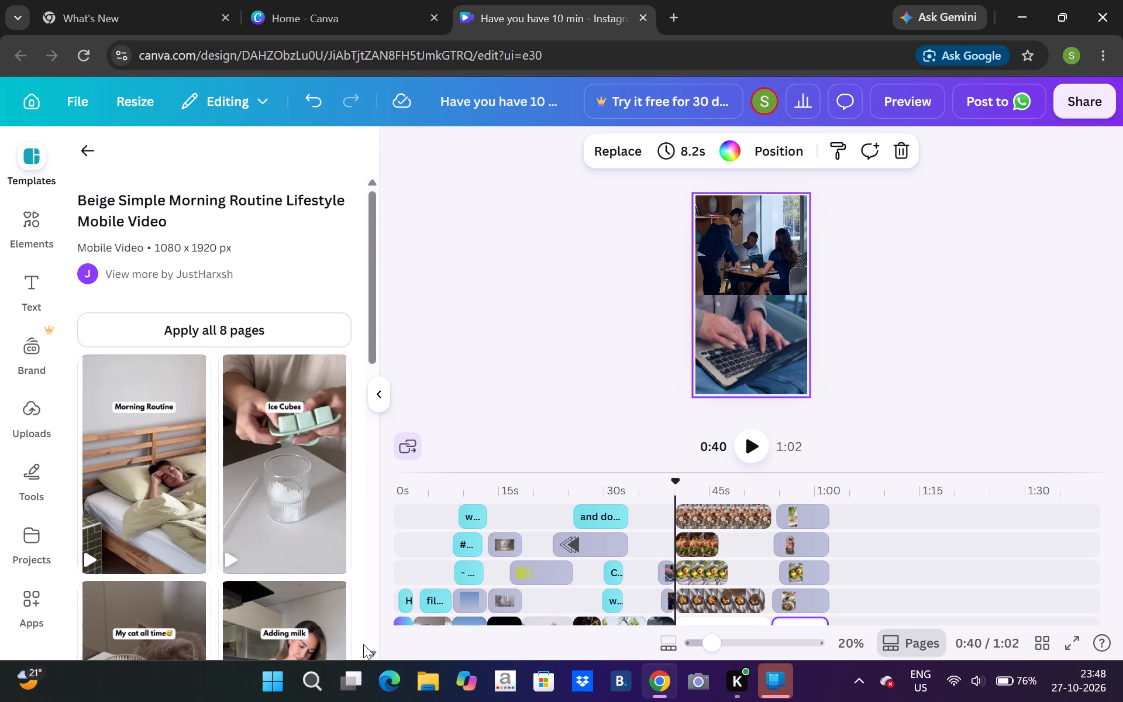
pyautogui.moveTo(363, 644); pyautogui.dragTo(368, 649)
pyautogui.tripleClick(368, 649)
pyautogui.doubleClick(368, 649)
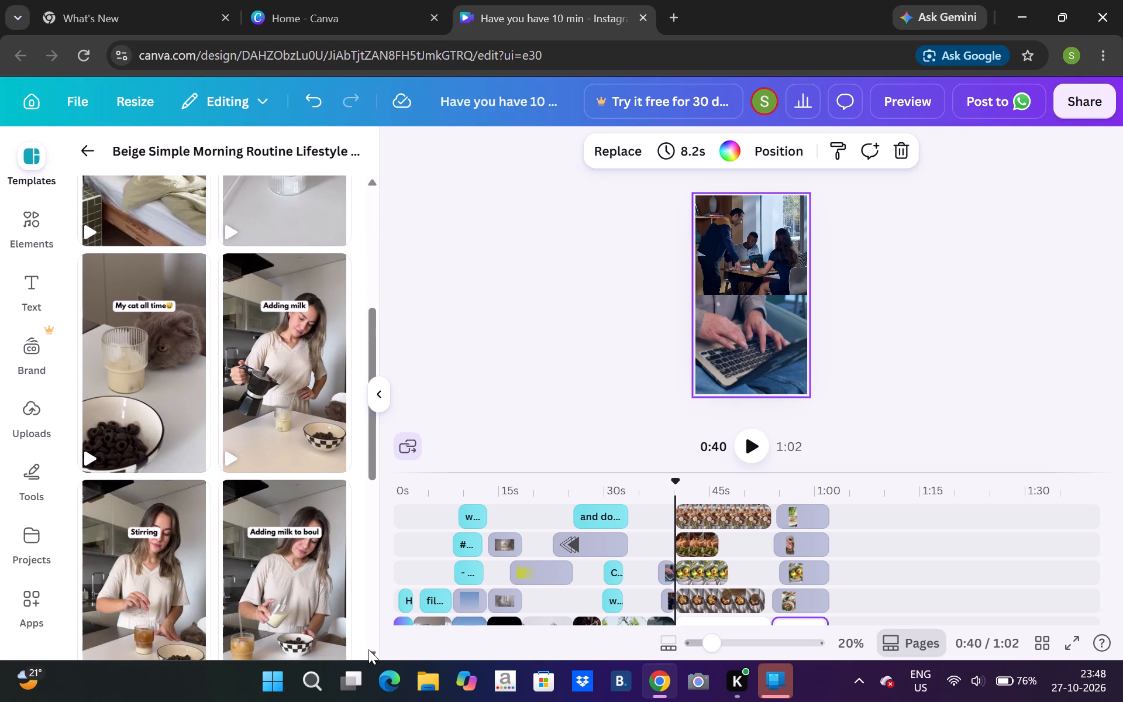
pyautogui.tripleClick(368, 649)
pyautogui.click(368, 649)
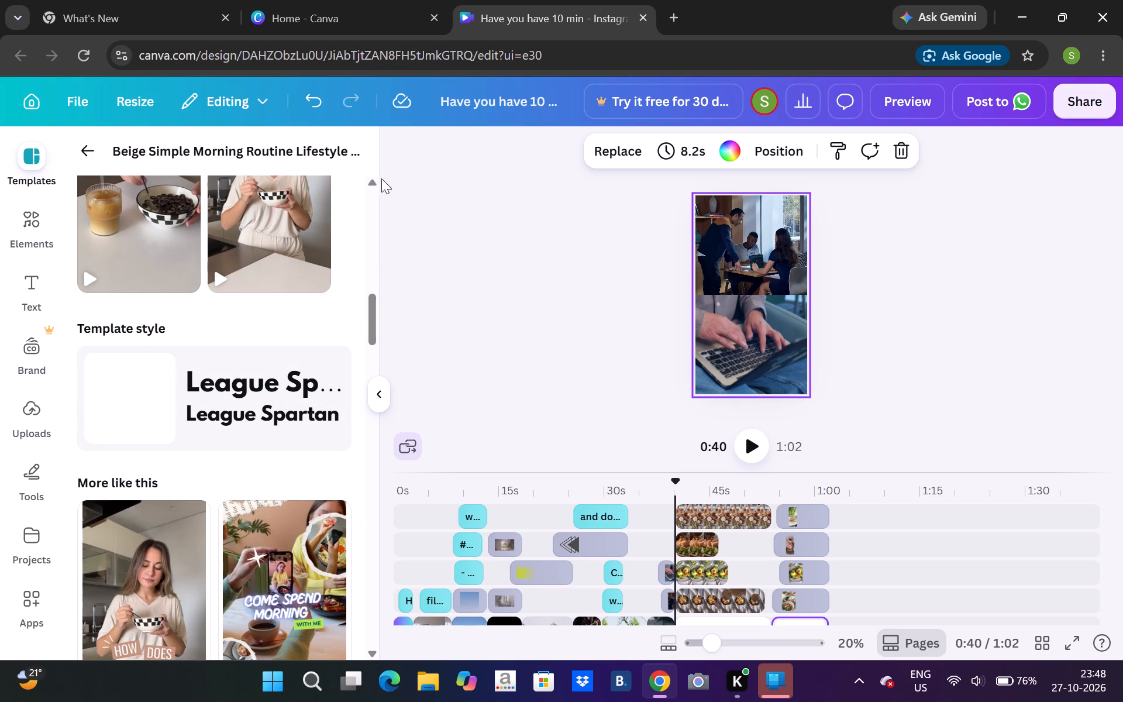
pyautogui.moveTo(375, 181); pyautogui.dragTo(368, 185)
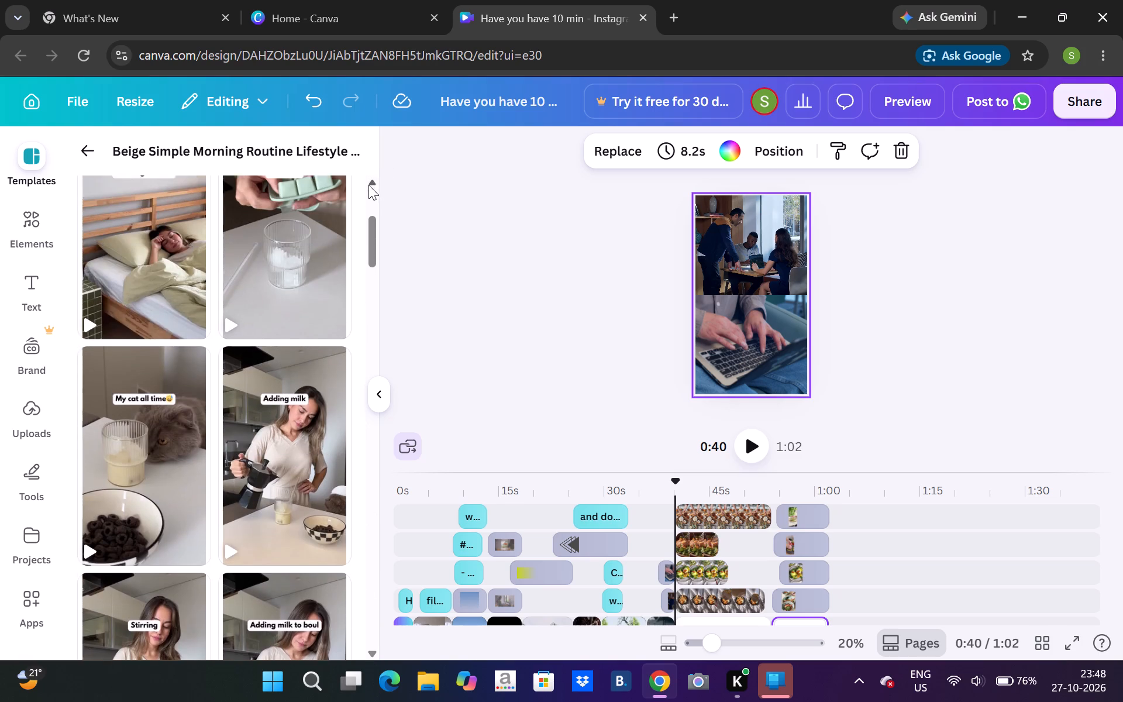
pyautogui.moveTo(368, 185); pyautogui.dragTo(56, 408)
pyautogui.click(116, 414)
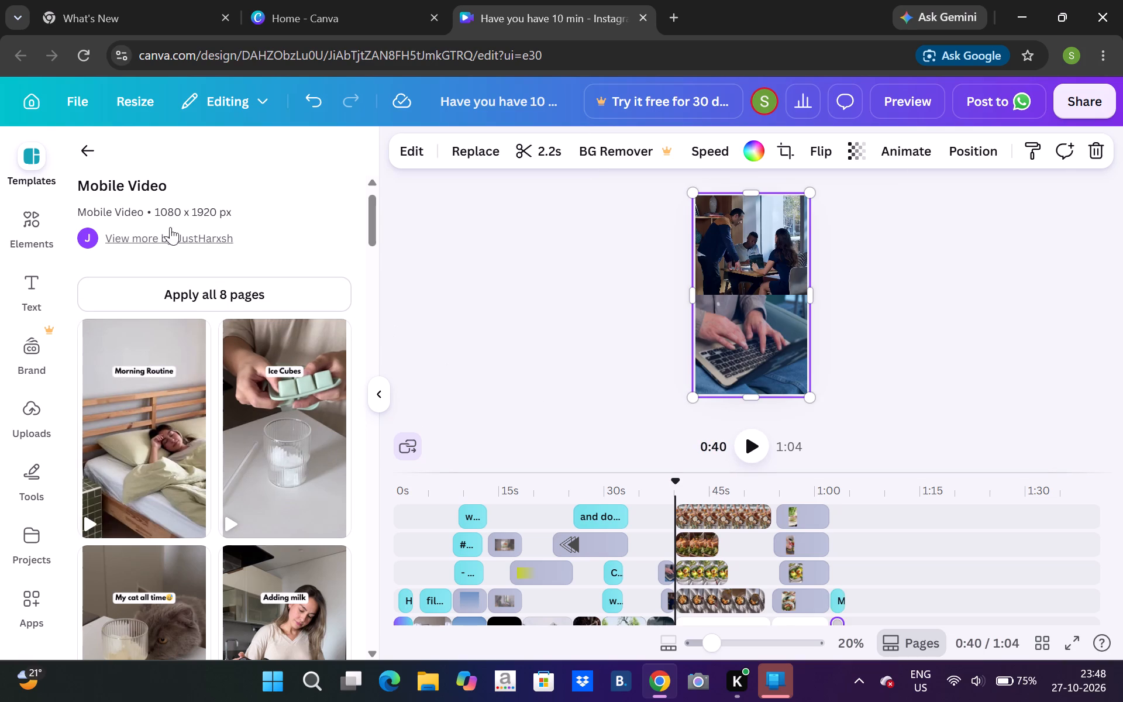
pyautogui.click(89, 150)
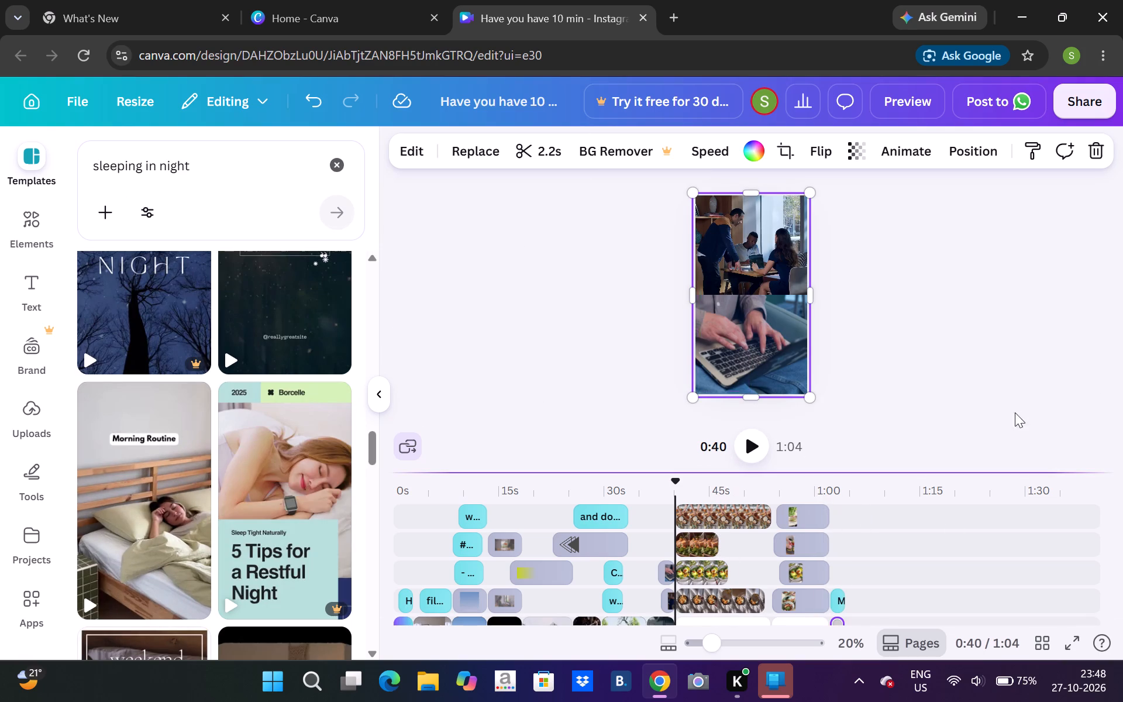
# Preview the "What I Eat in a Day" page and trim its lower-left food video to 6.2 s.
pyautogui.click(750, 453)
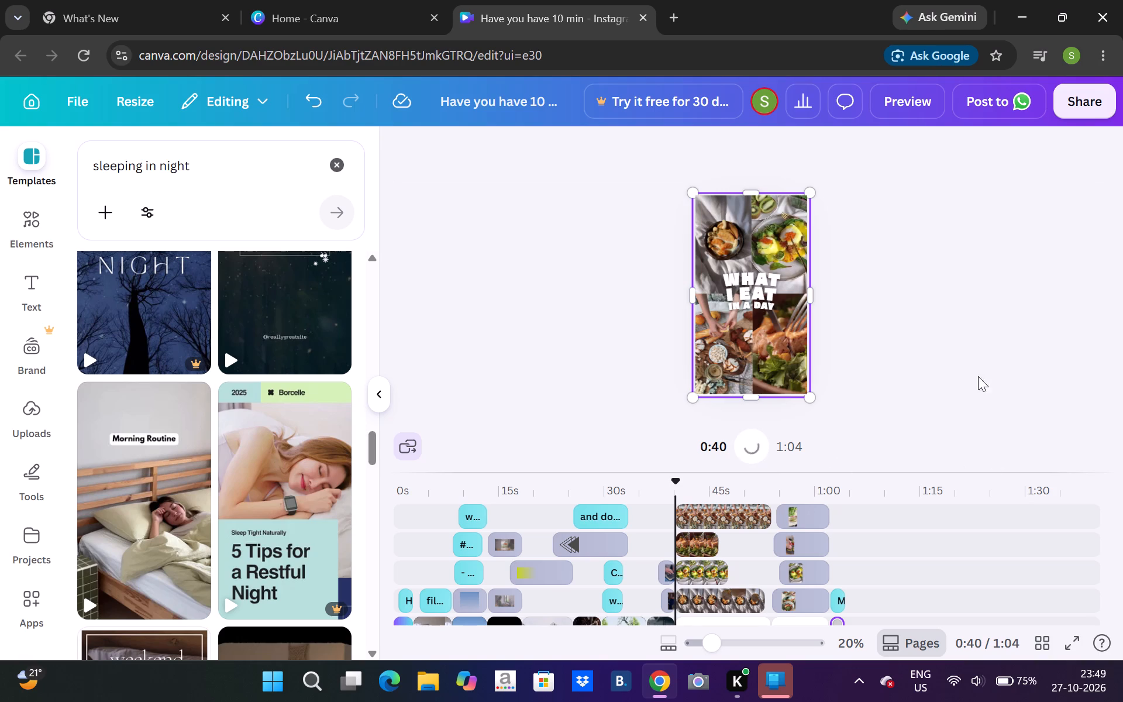
pyautogui.click(755, 446)
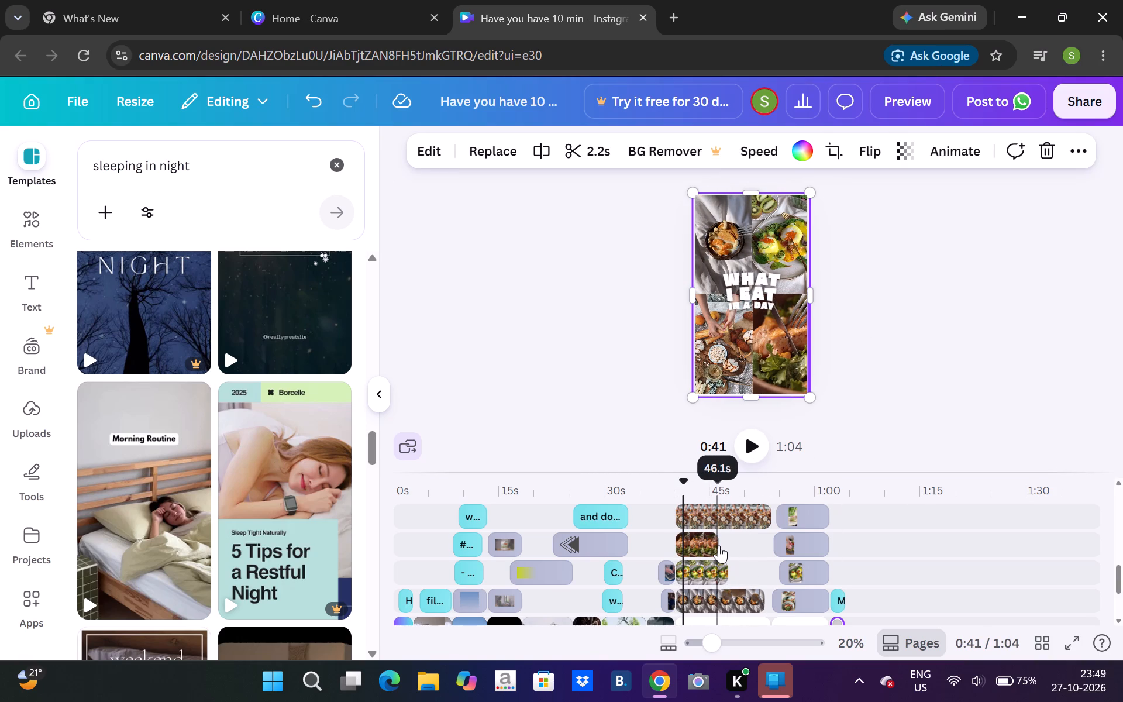
pyautogui.click(717, 517)
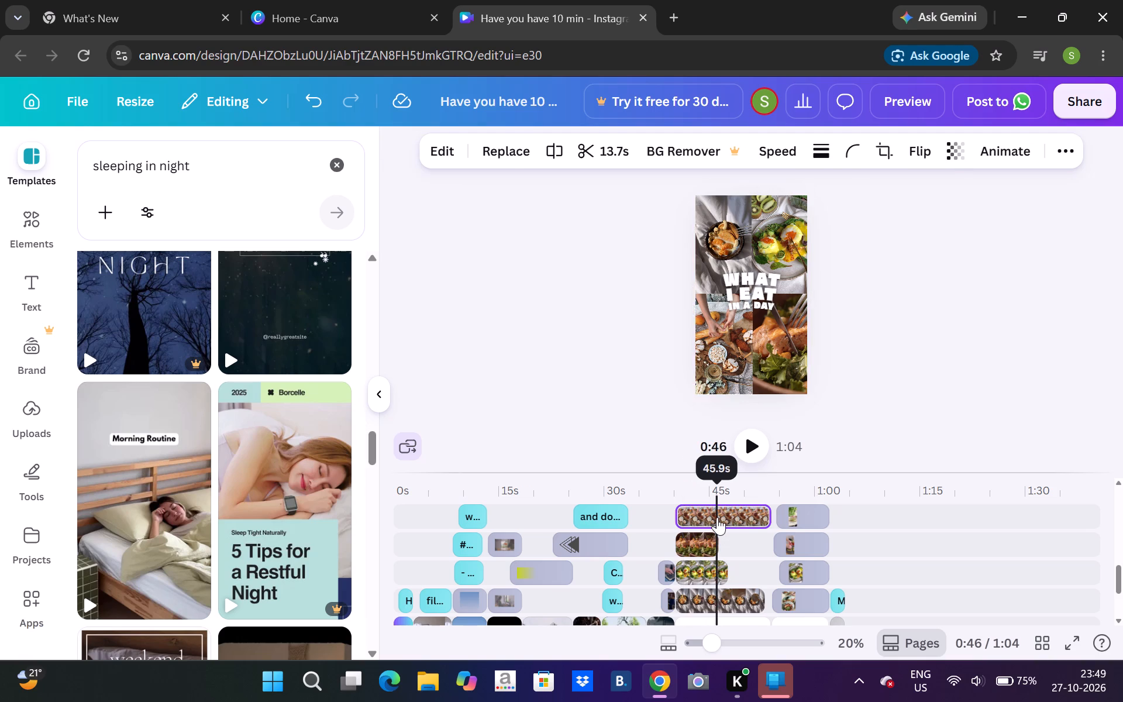
pyautogui.click(718, 517)
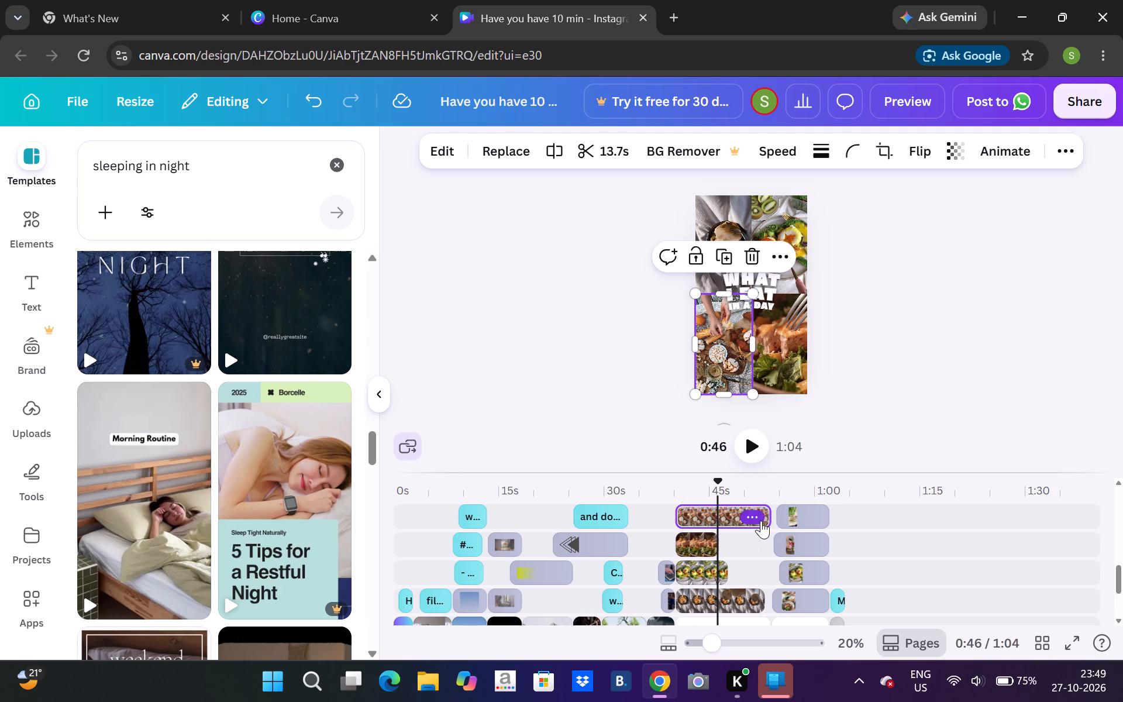
pyautogui.click(762, 519)
pyautogui.click(762, 519)
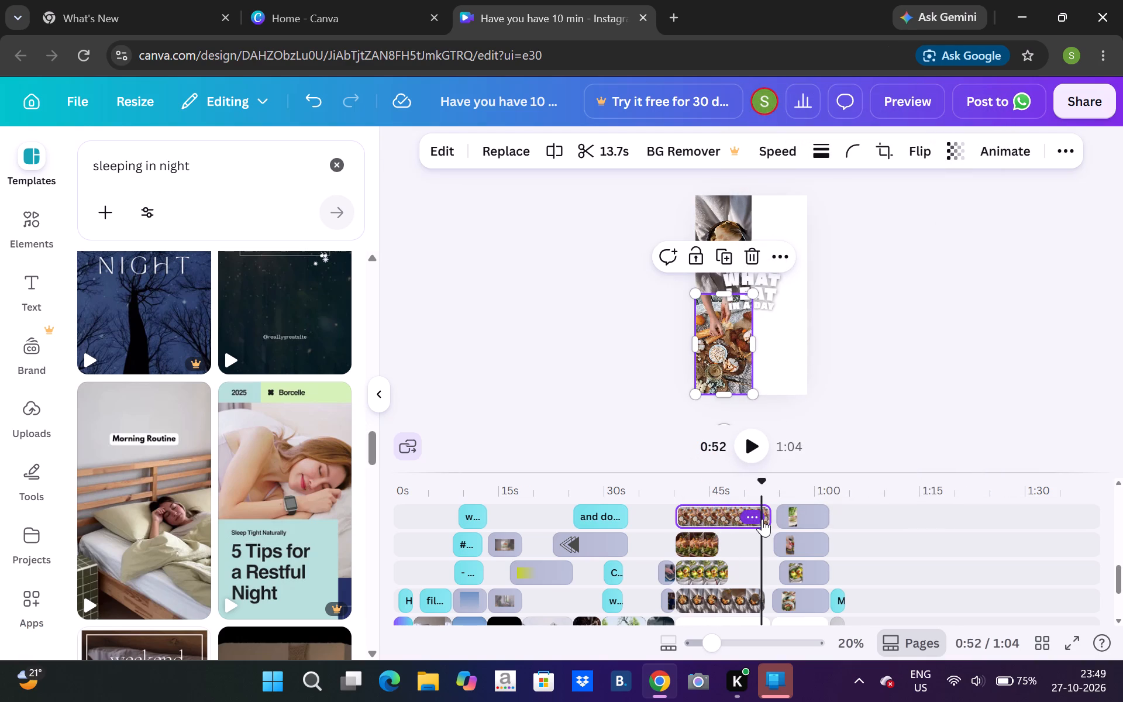
pyautogui.click(764, 519)
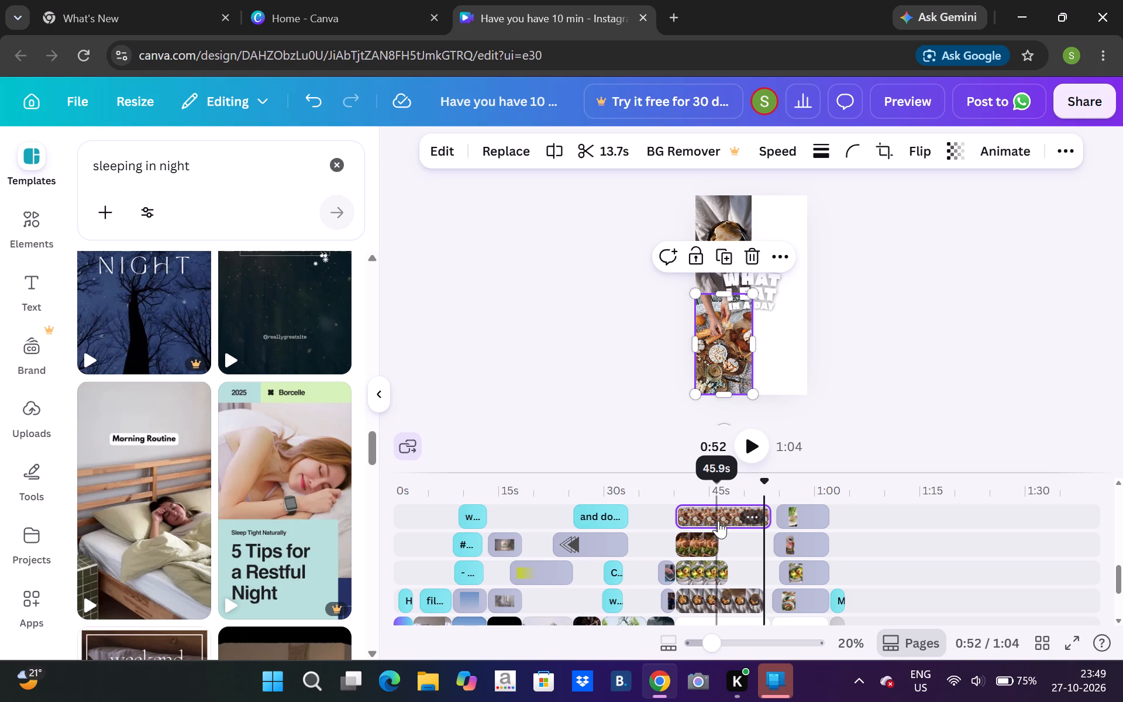
pyautogui.click(718, 521)
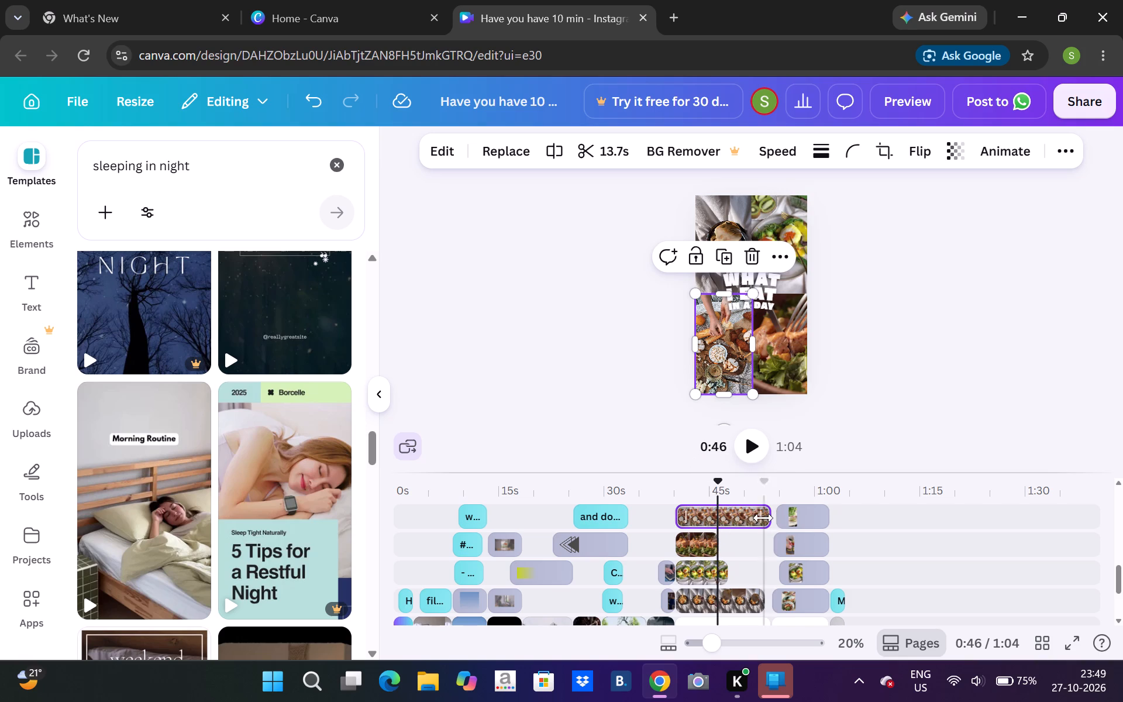
pyautogui.moveTo(755, 520); pyautogui.dragTo(730, 522)
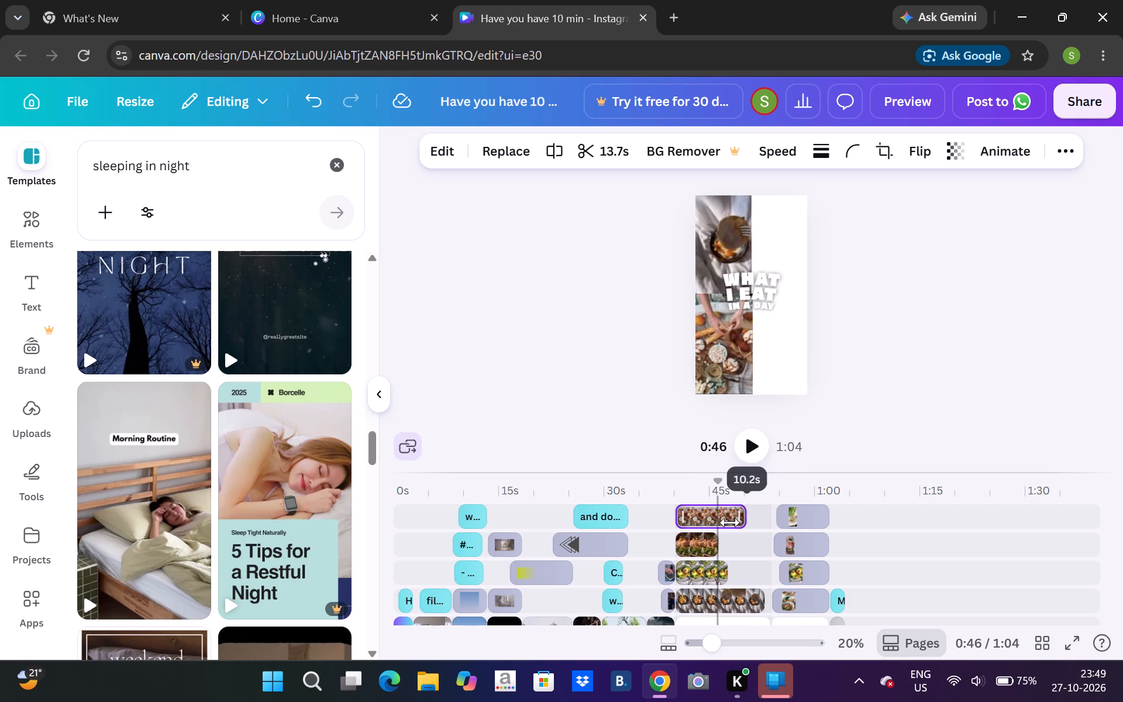
pyautogui.moveTo(730, 522); pyautogui.dragTo(712, 531)
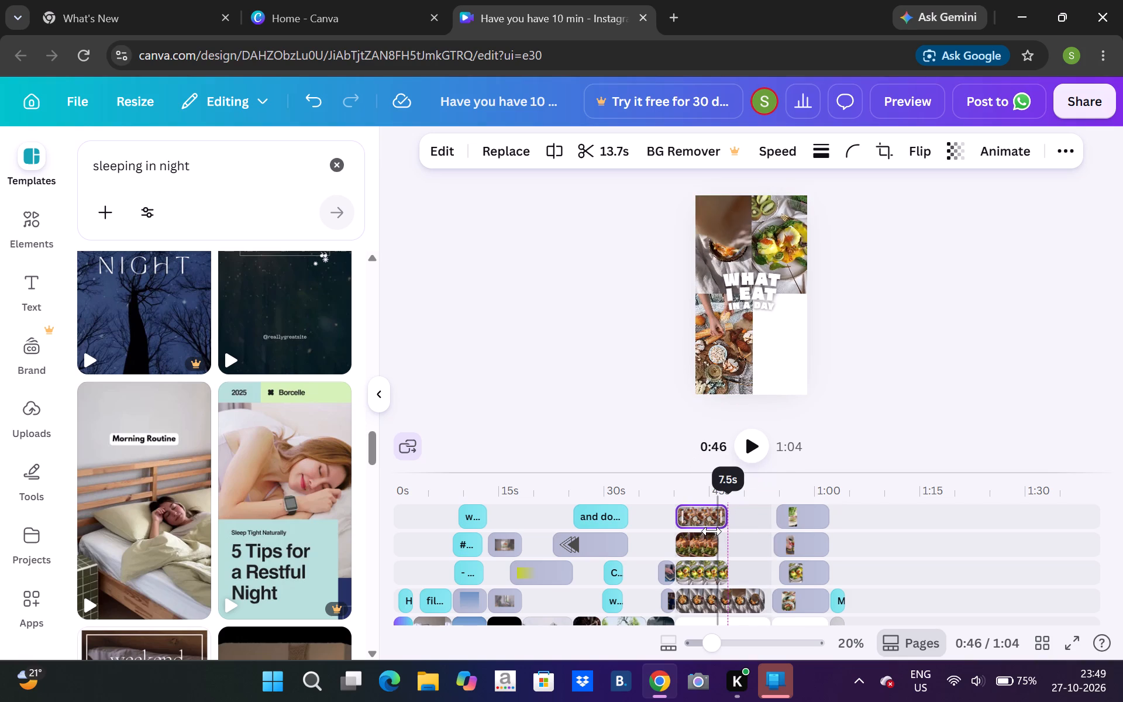
pyautogui.moveTo(712, 531); pyautogui.dragTo(709, 529)
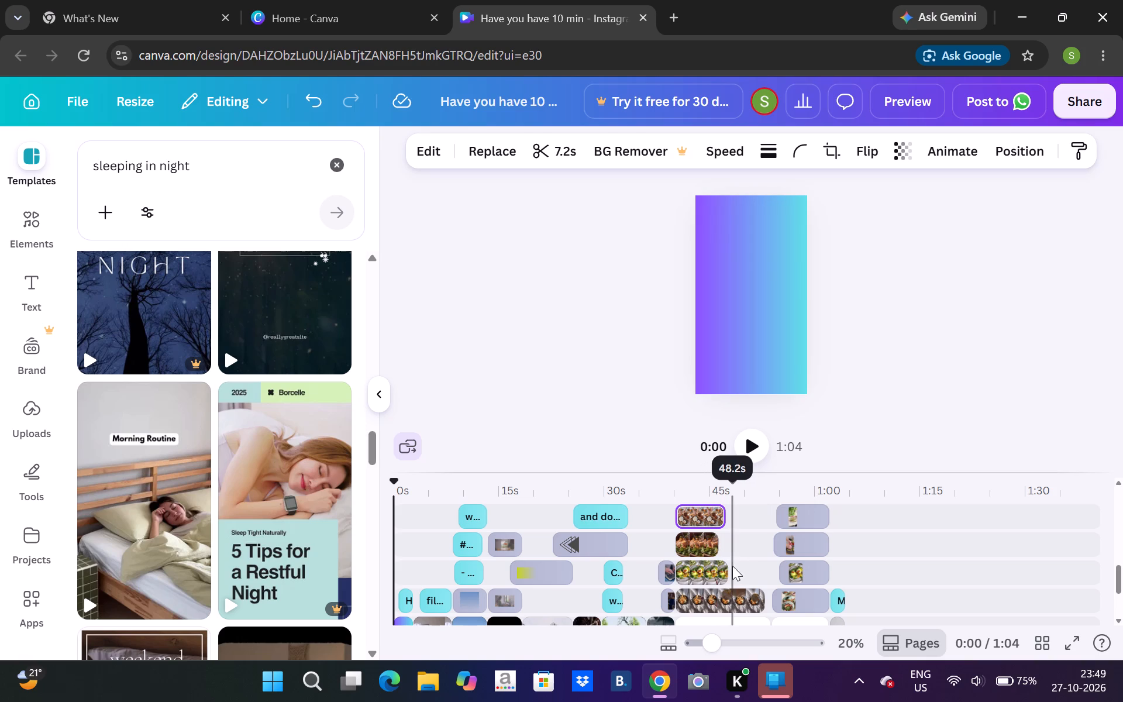
pyautogui.click(717, 522)
pyautogui.moveTo(717, 522); pyautogui.dragTo(712, 530)
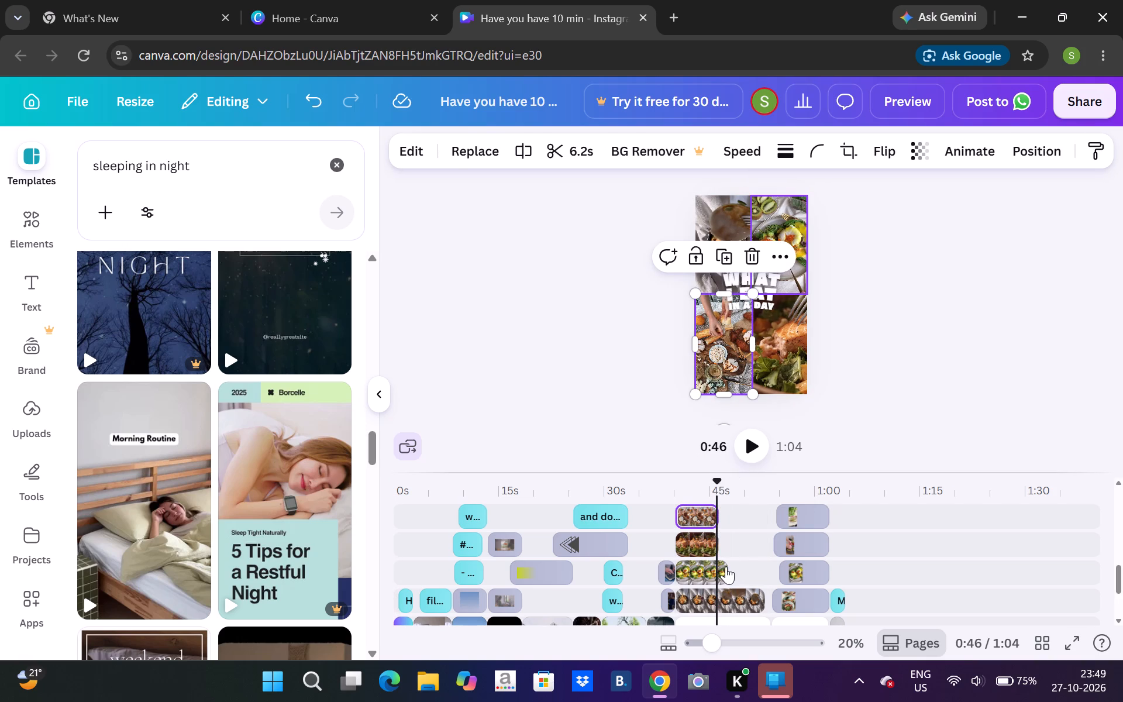
# Trim the upper-right egg dish video on the "What I Eat in a Day" page to 6.9 s.
pyautogui.click(724, 566)
pyautogui.click(724, 566)
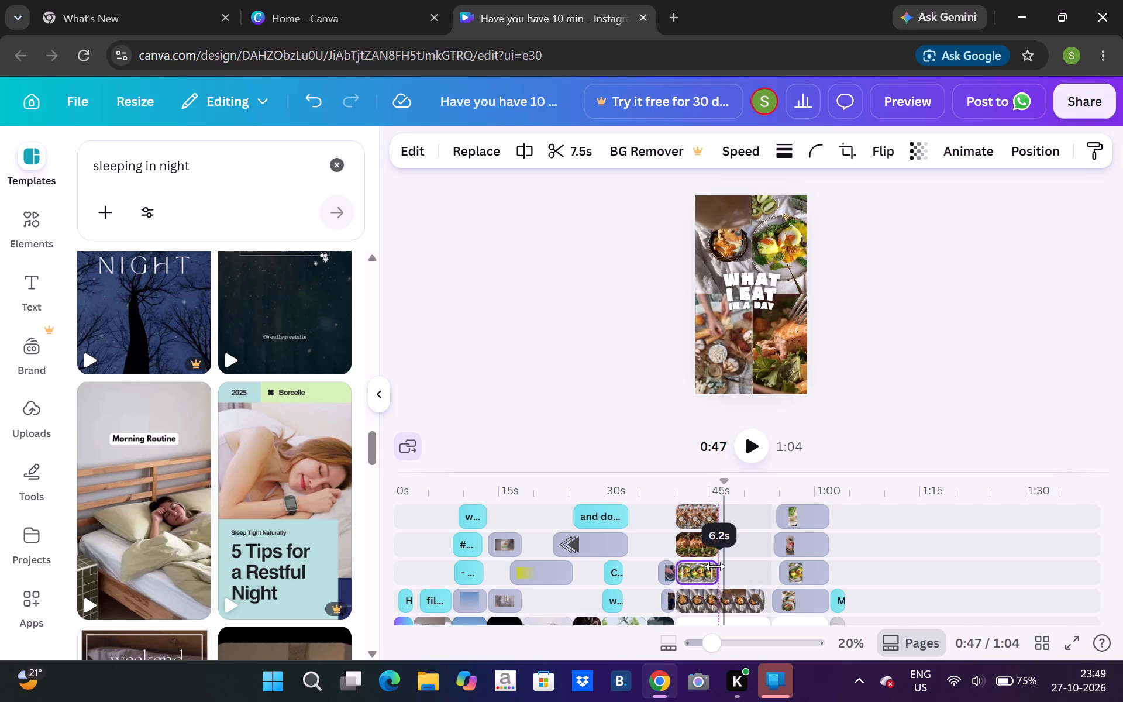
# Trim the upper-left pan dish video on the "What I Eat in a Day" page to 8.3 s.
pyautogui.click(737, 601)
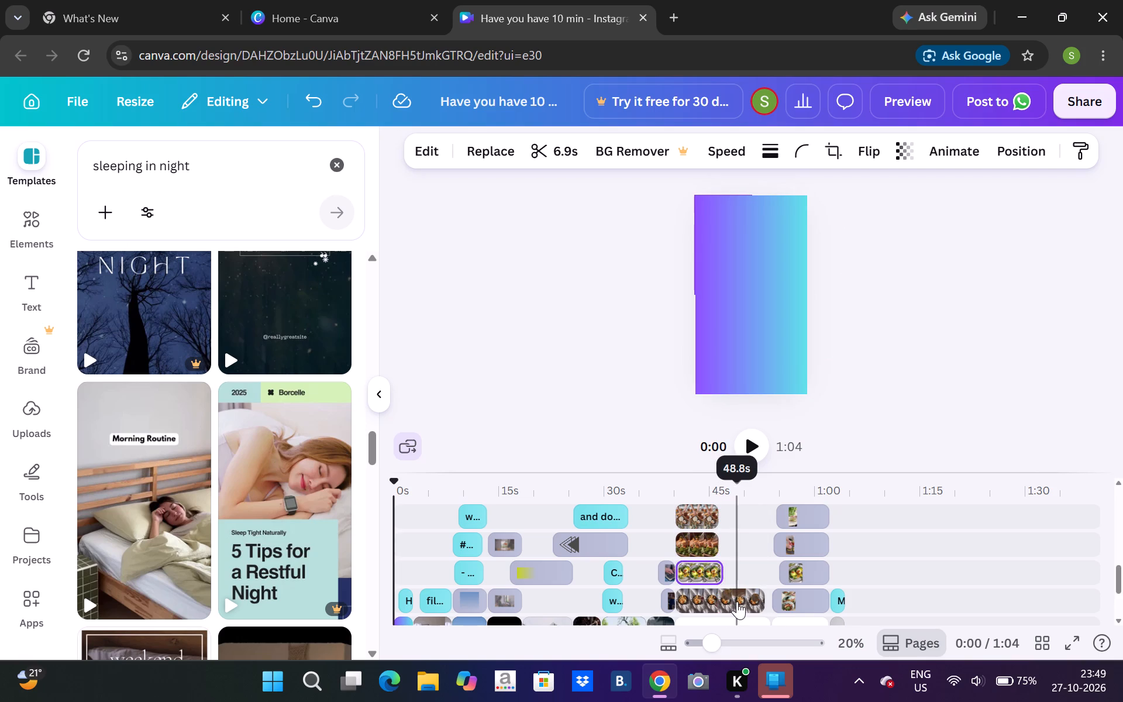
pyautogui.moveTo(737, 601); pyautogui.dragTo(692, 593)
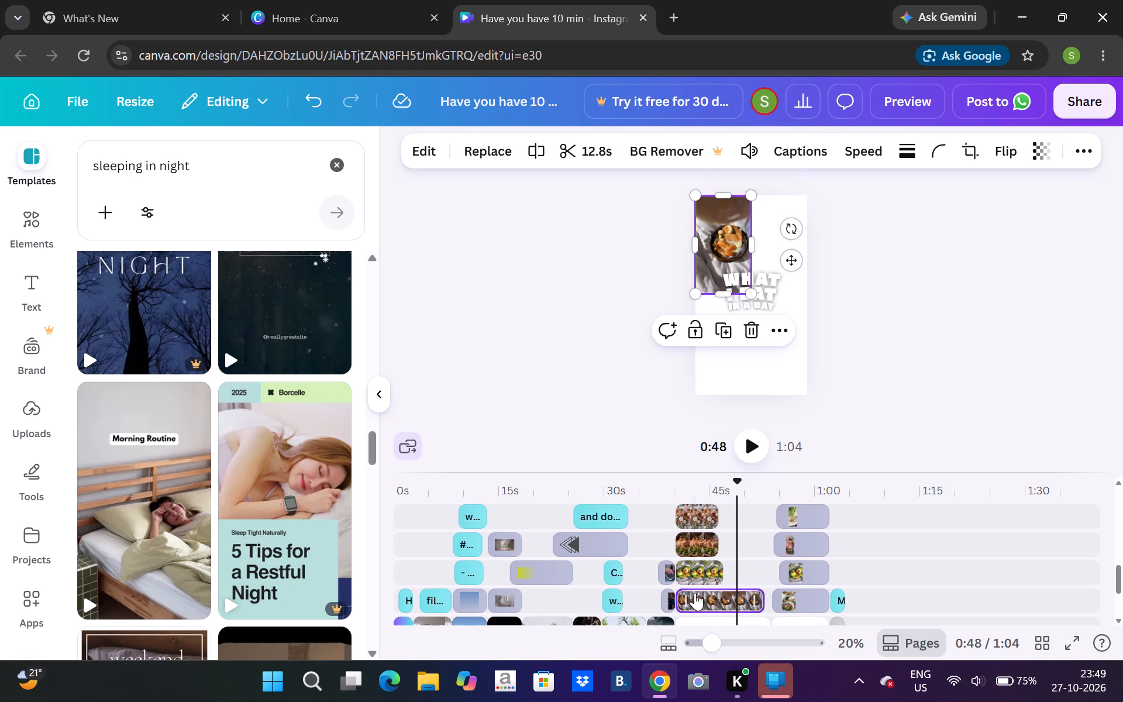
pyautogui.click(751, 599)
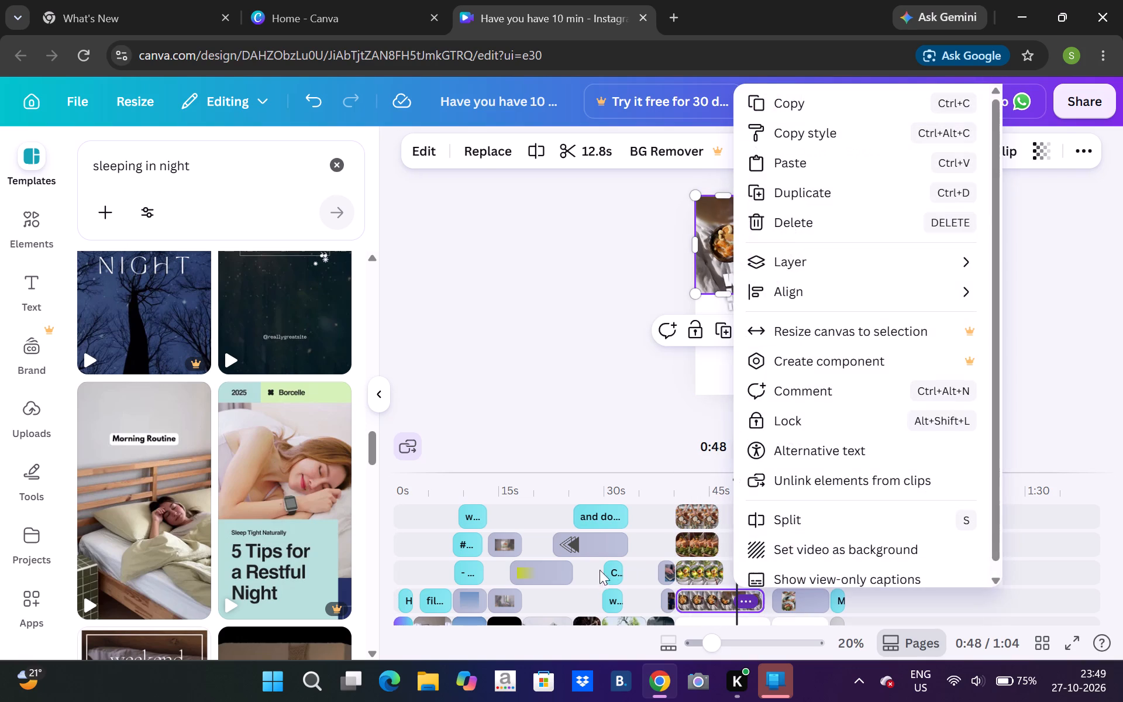
pyautogui.click(712, 611)
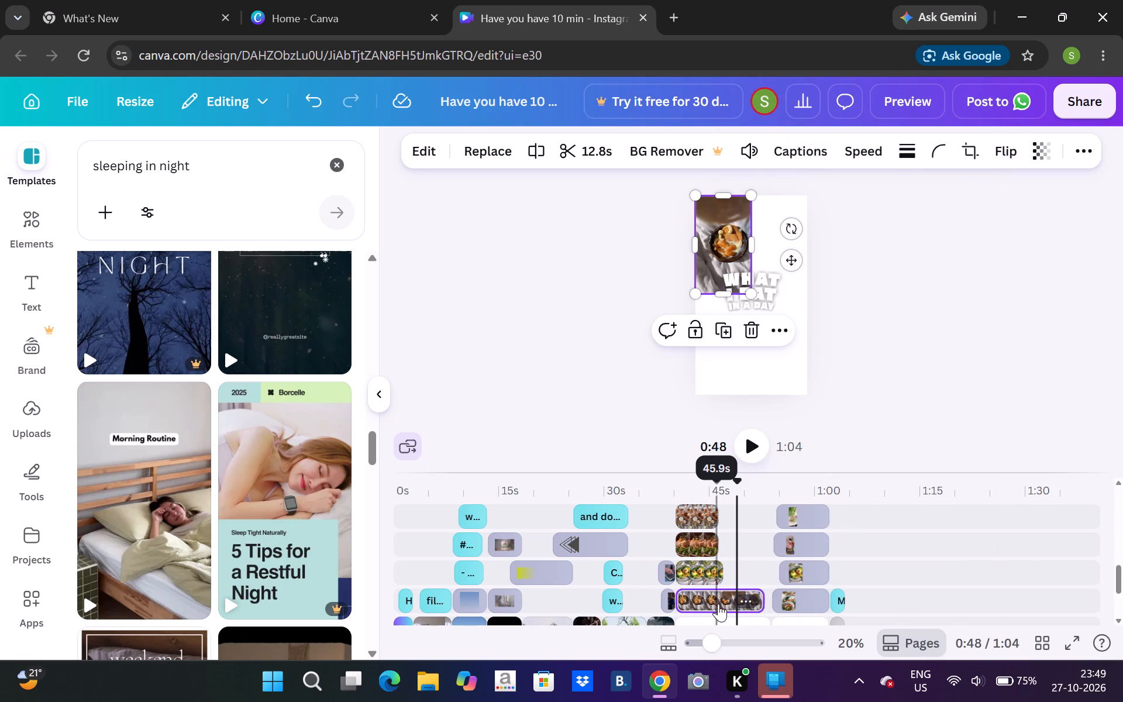
pyautogui.click(719, 603)
pyautogui.click(725, 599)
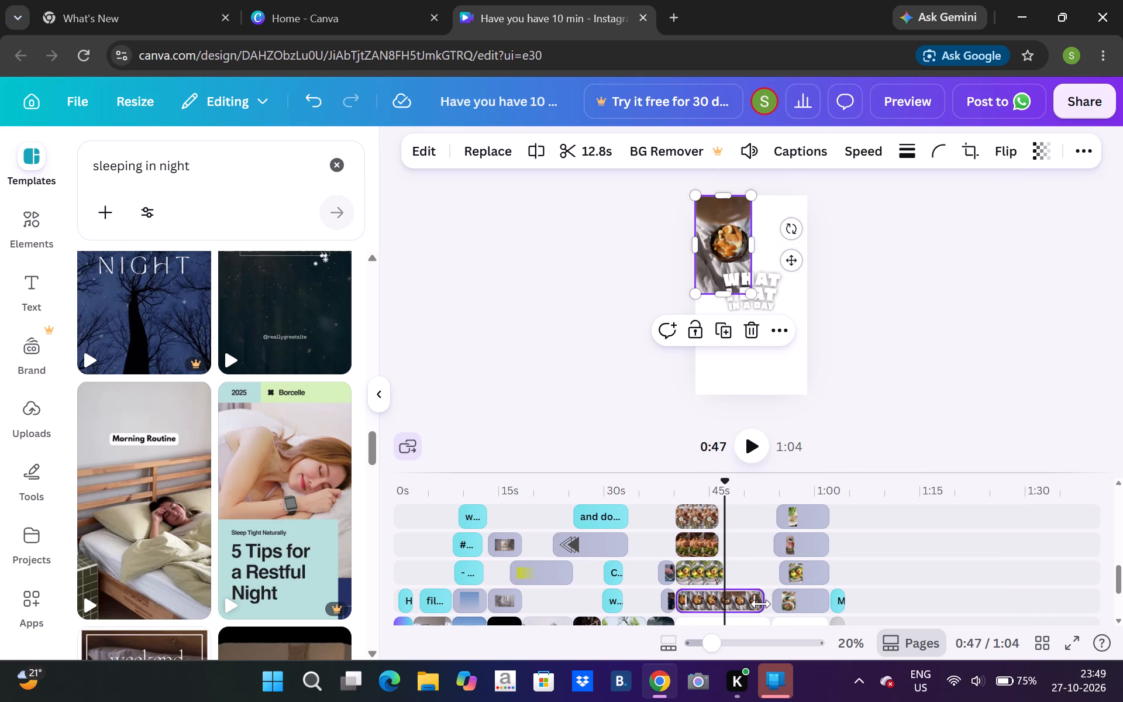
pyautogui.moveTo(761, 604); pyautogui.dragTo(731, 607)
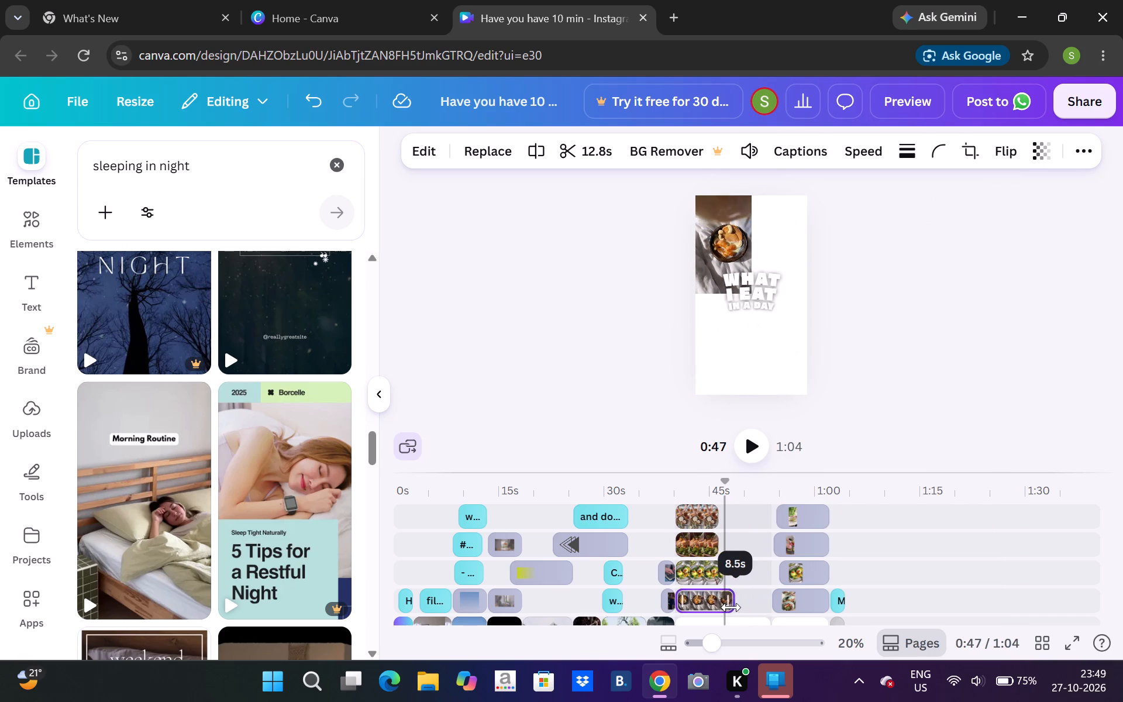
pyautogui.moveTo(731, 607); pyautogui.dragTo(729, 609)
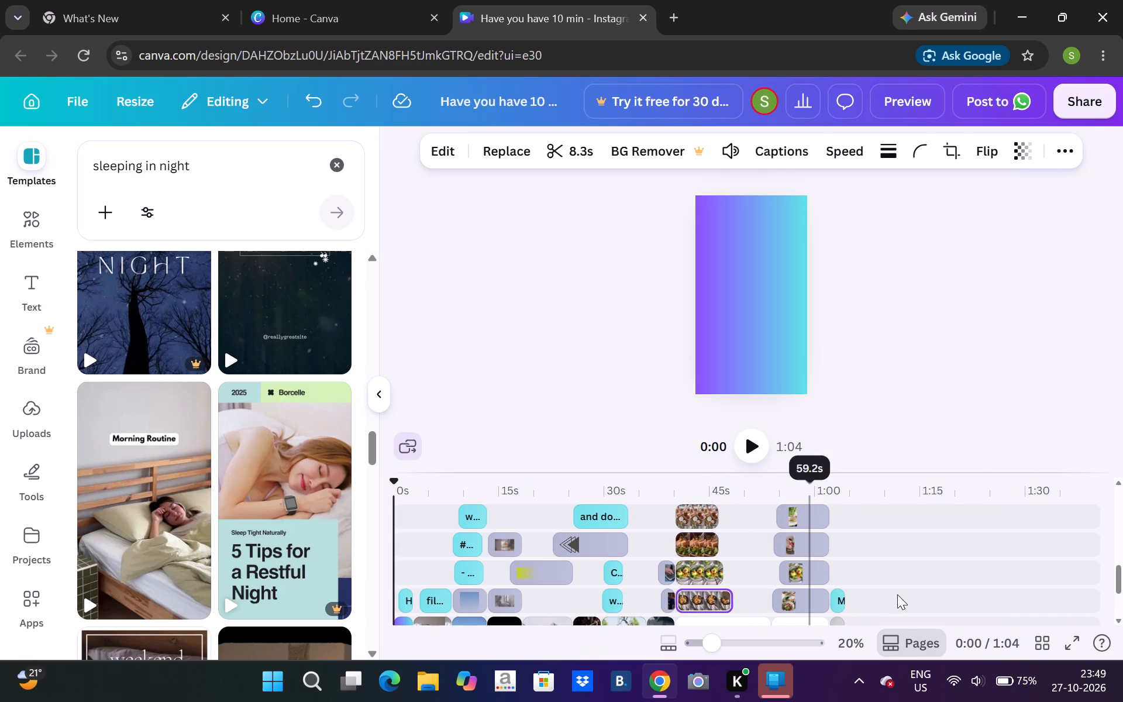
# Delete the lower-left salad video and its frame from the "Healthy Foods" page.
pyautogui.click(803, 506)
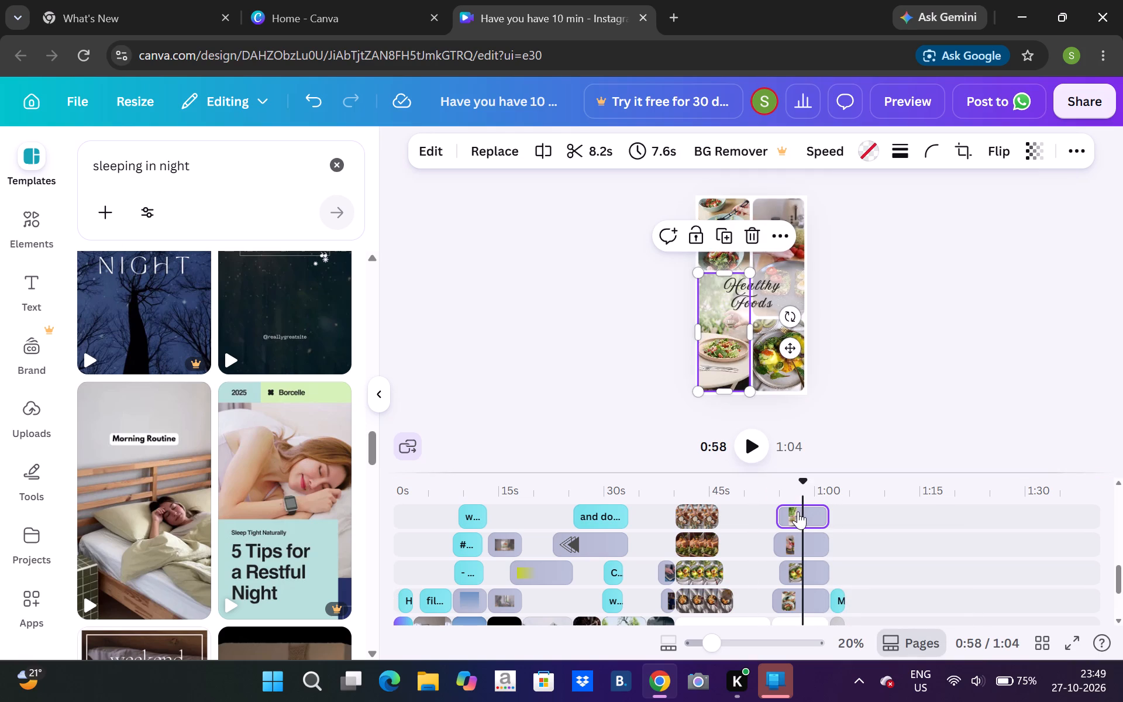
pyautogui.click(791, 514)
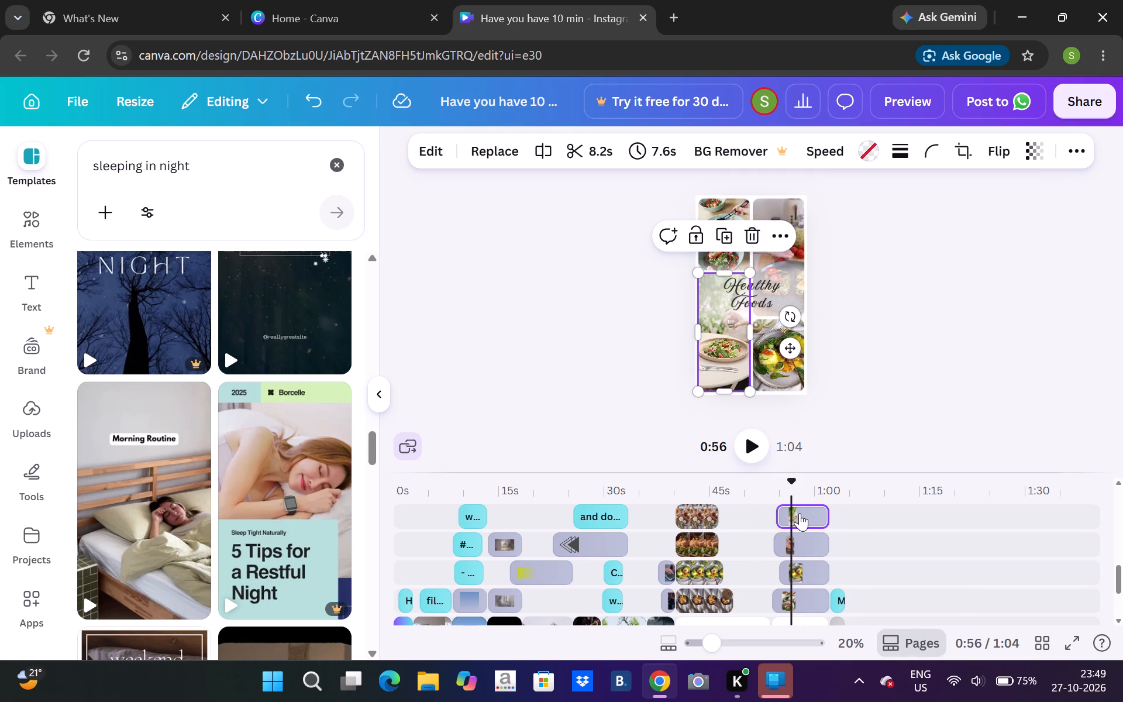
pyautogui.hotkey('shift', 'Down')
pyautogui.hotkey('shift', 'Down')
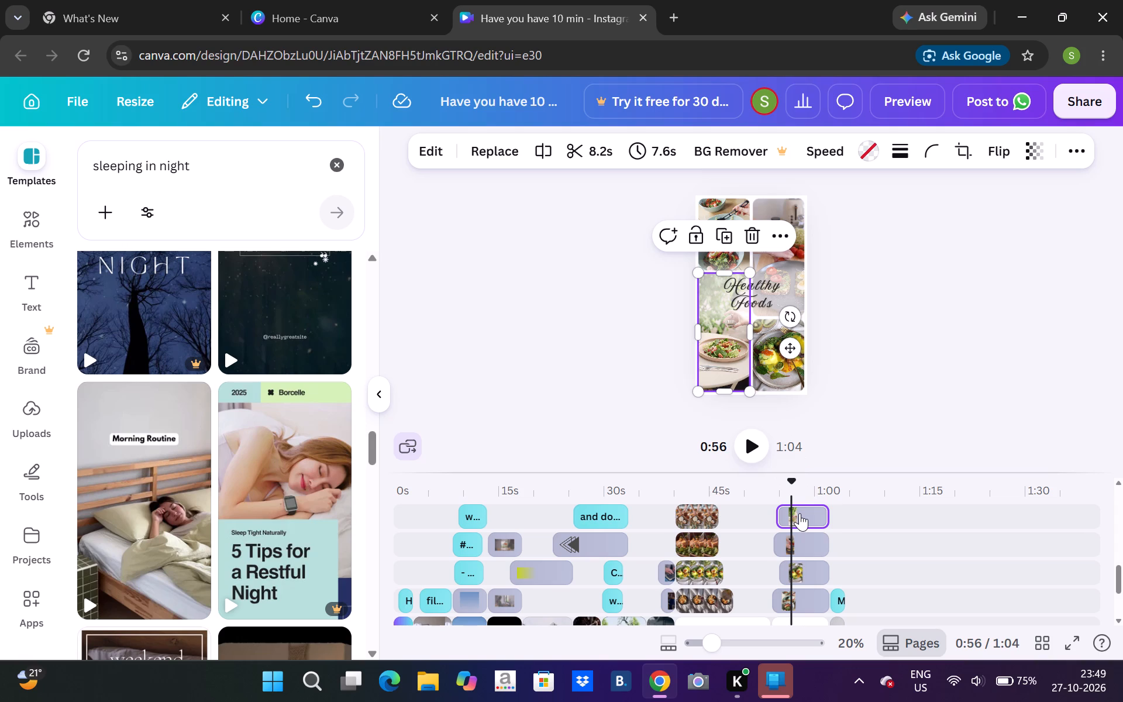
pyautogui.click(800, 513)
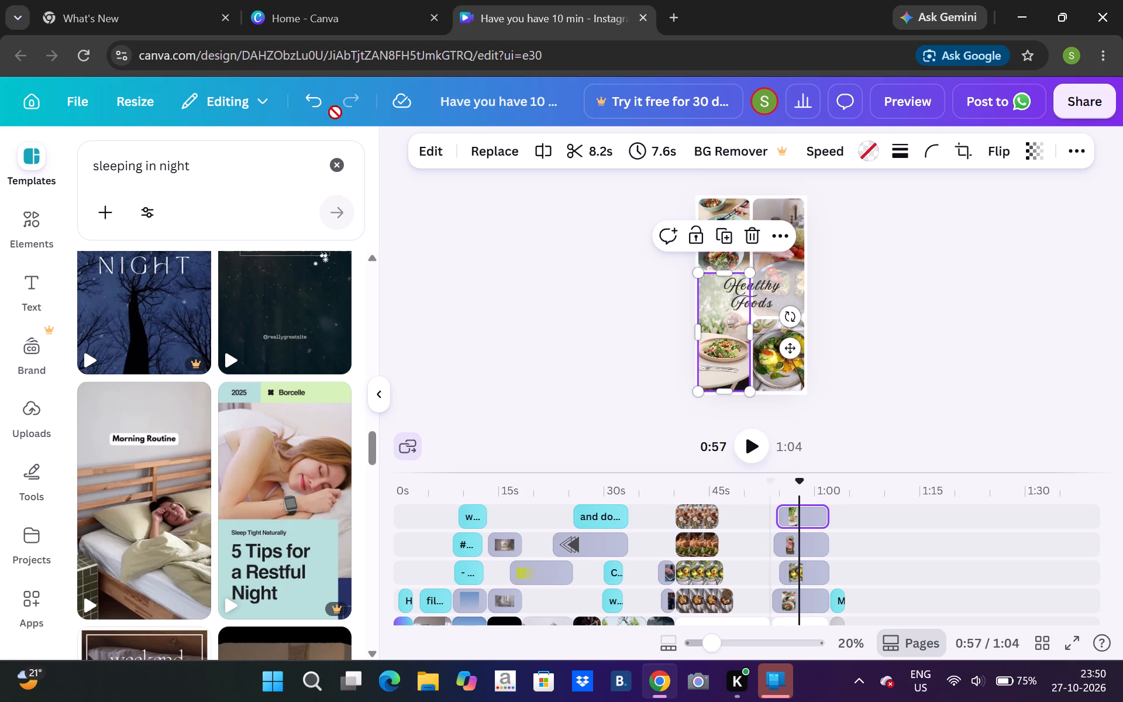
pyautogui.press('BackSpace')
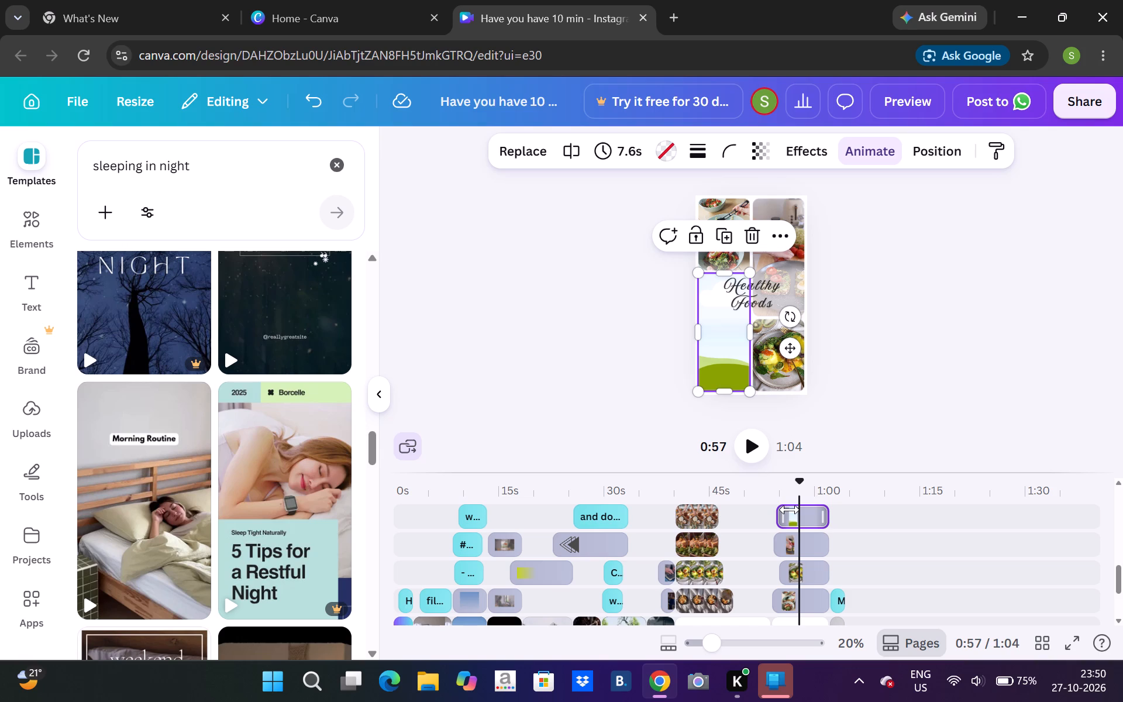
pyautogui.click(752, 233)
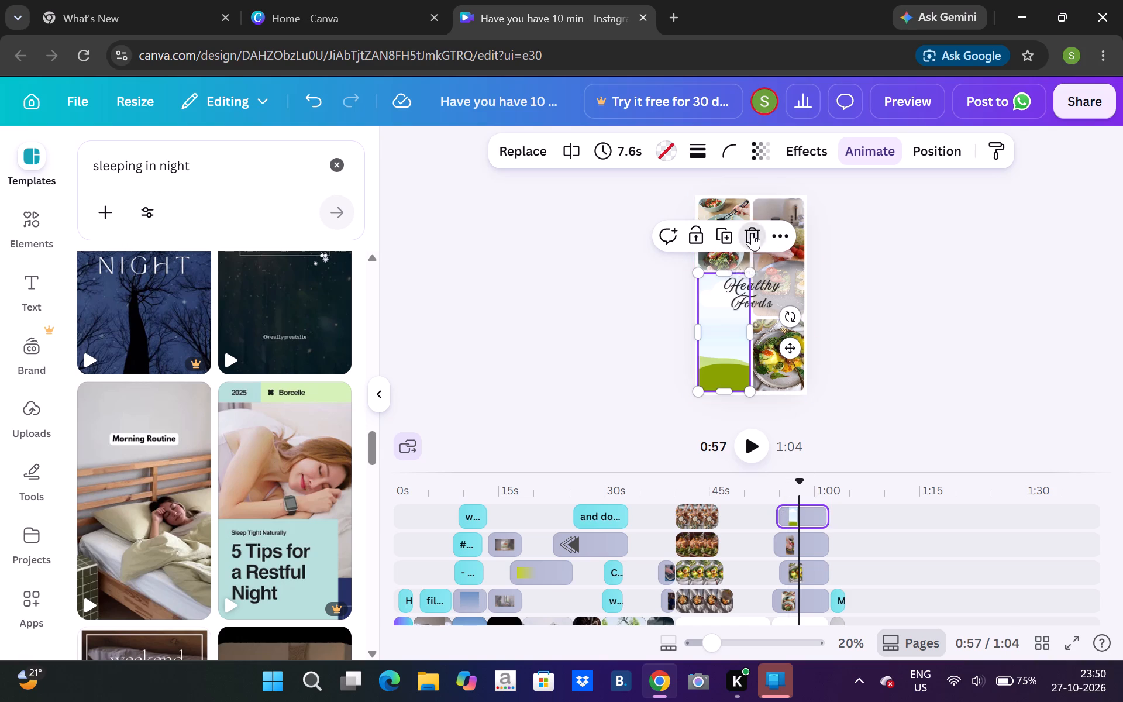
# Delete the upper-right cooking video and its frame from the "Healthy Foods" page.
pyautogui.click(814, 532)
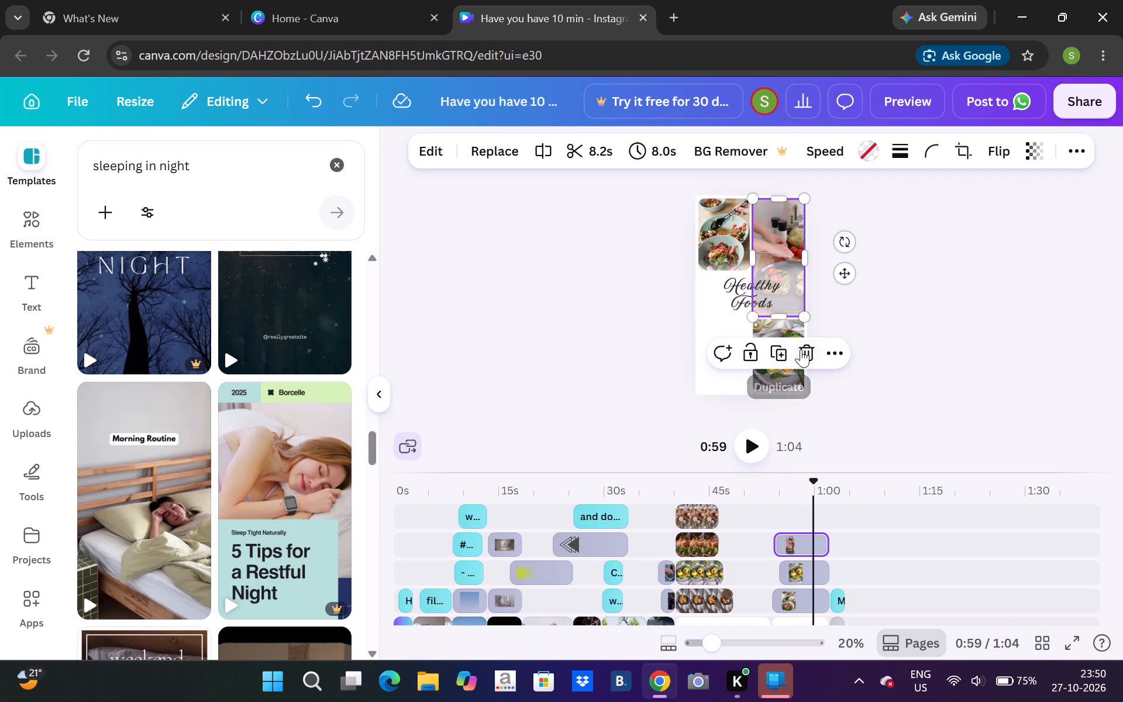
pyautogui.click(801, 349)
pyautogui.click(801, 349)
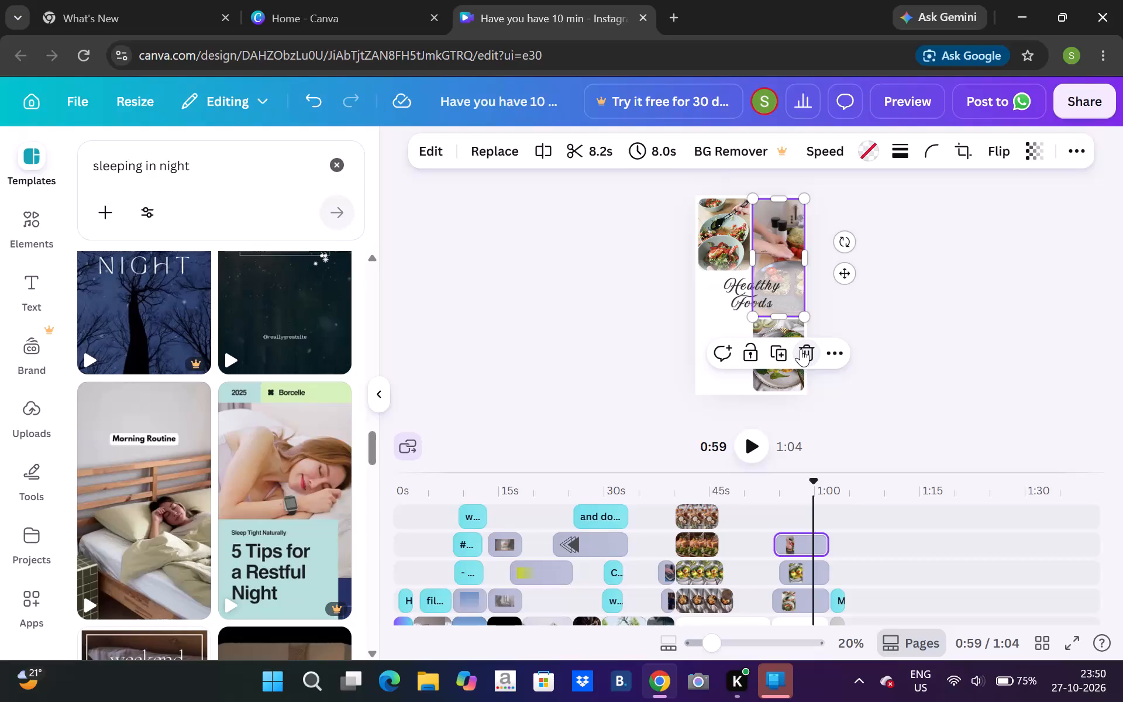
pyautogui.click(801, 349)
pyautogui.click(801, 349)
pyautogui.tripleClick(801, 349)
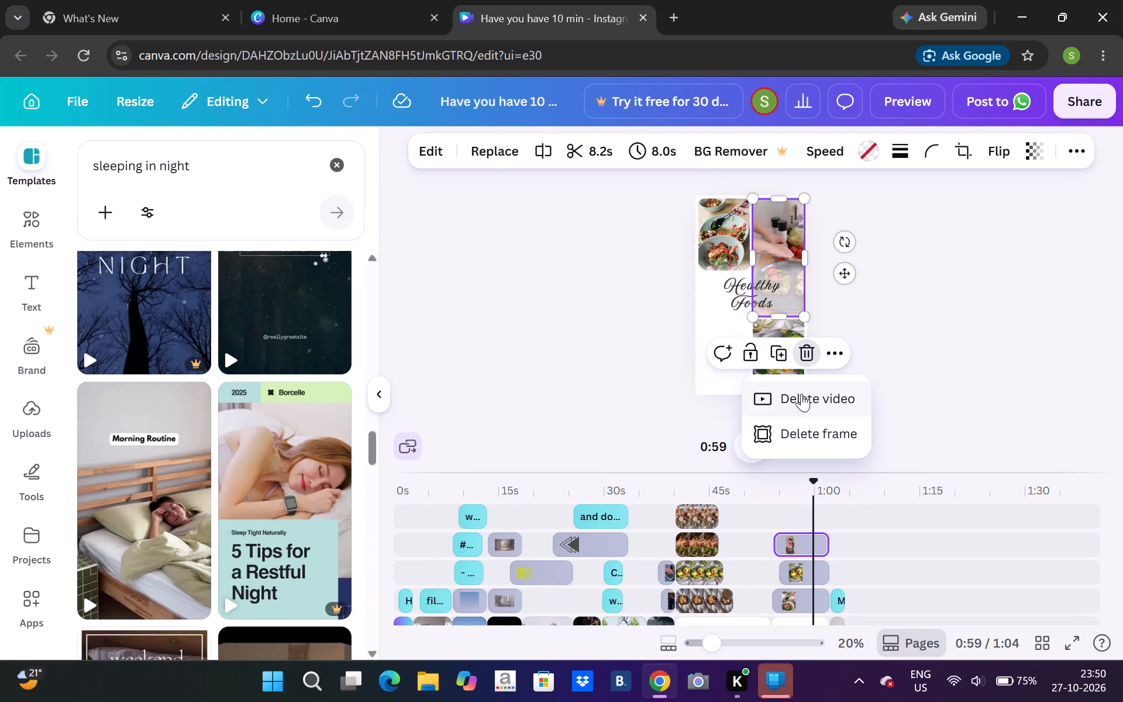
pyautogui.click(801, 394)
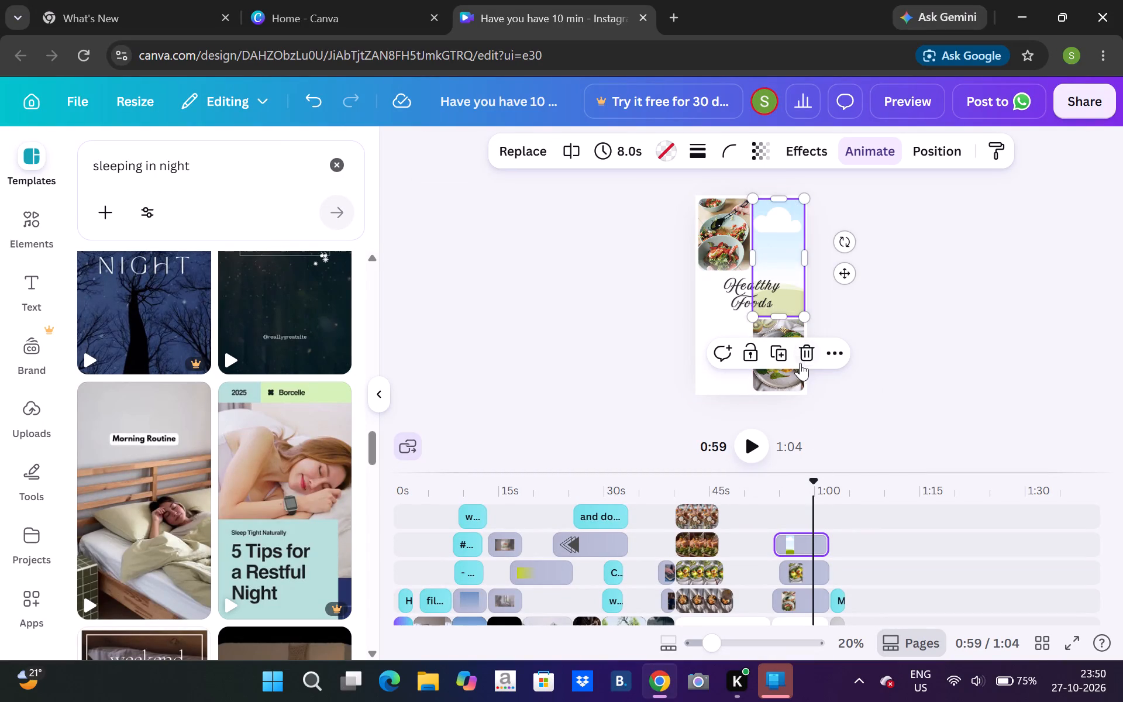
pyautogui.click(800, 363)
# Delete the lower-right egg dish and upper-left salad bowl videos with their frames from the "Healthy Foods" page.
pyautogui.click(817, 567)
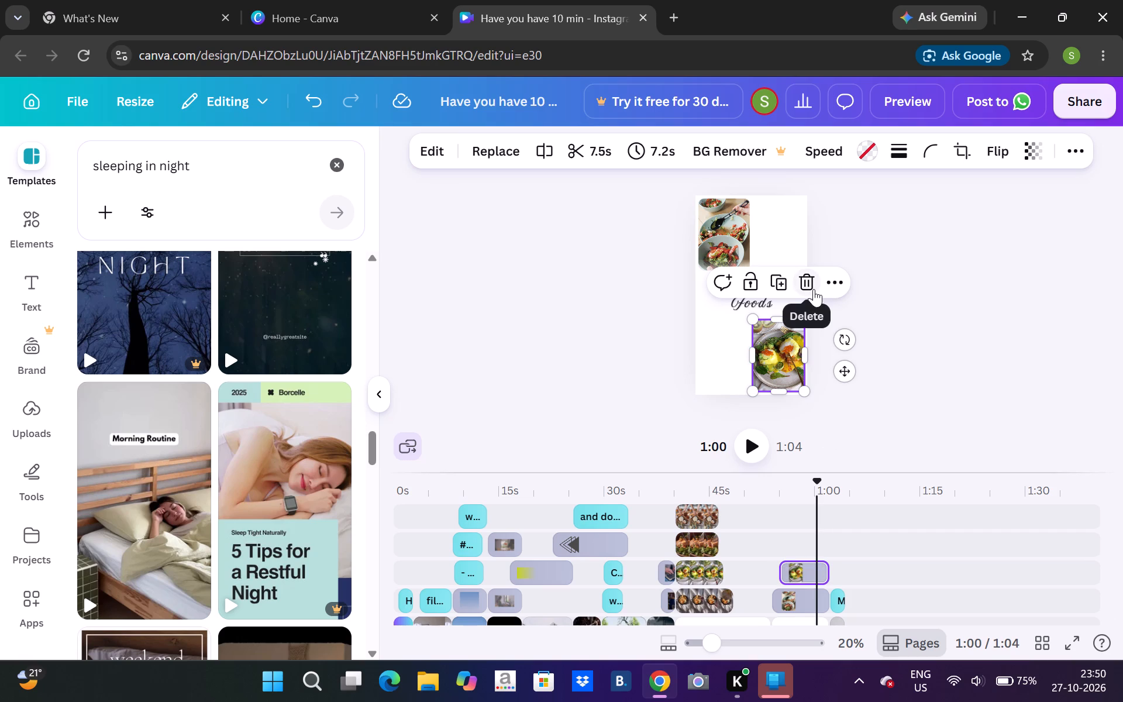
pyautogui.click(814, 289)
pyautogui.click(815, 348)
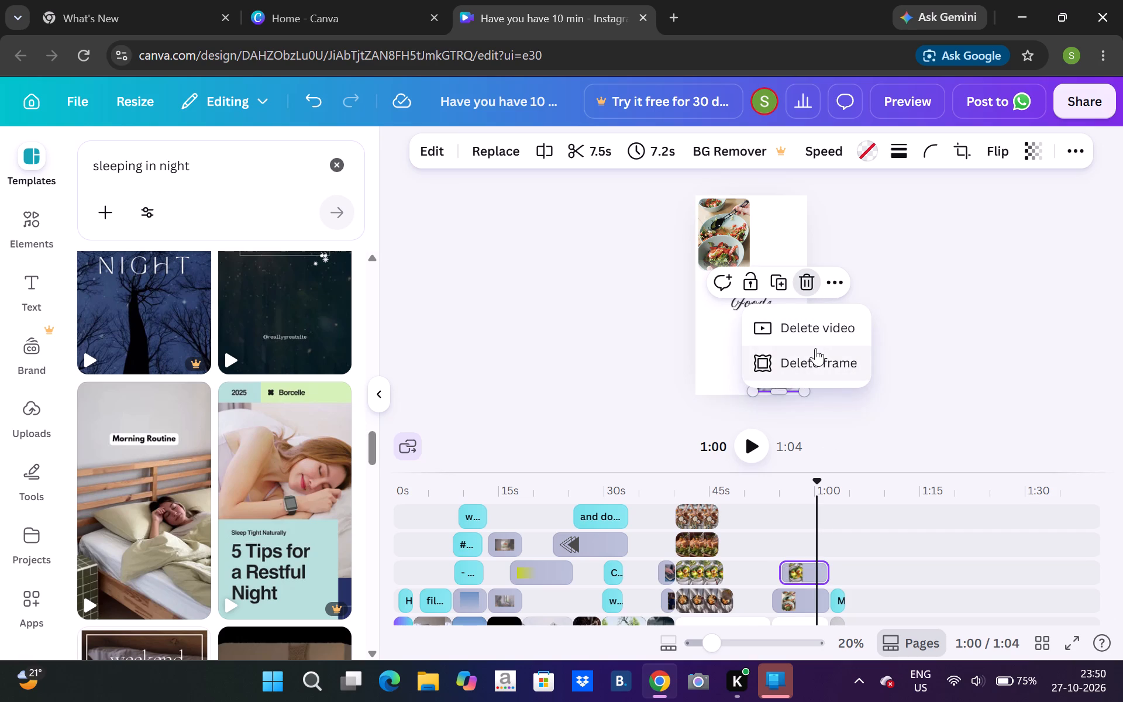
pyautogui.click(808, 591)
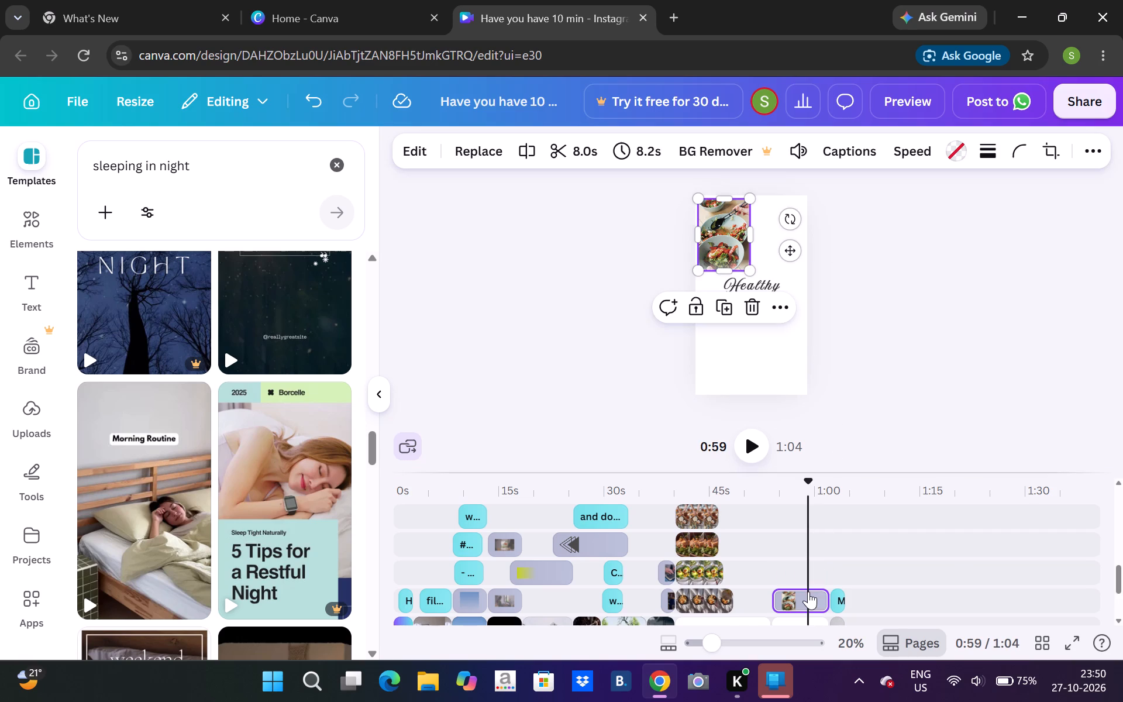
pyautogui.click(760, 312)
pyautogui.click(759, 312)
pyautogui.click(742, 307)
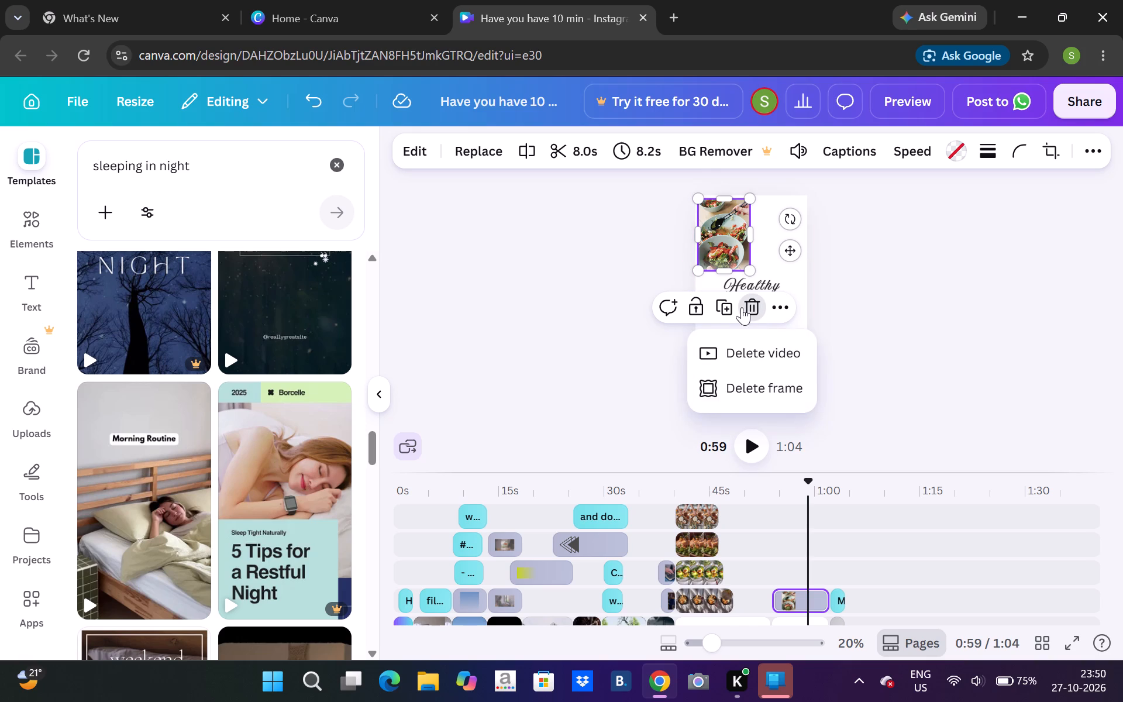
pyautogui.click(761, 383)
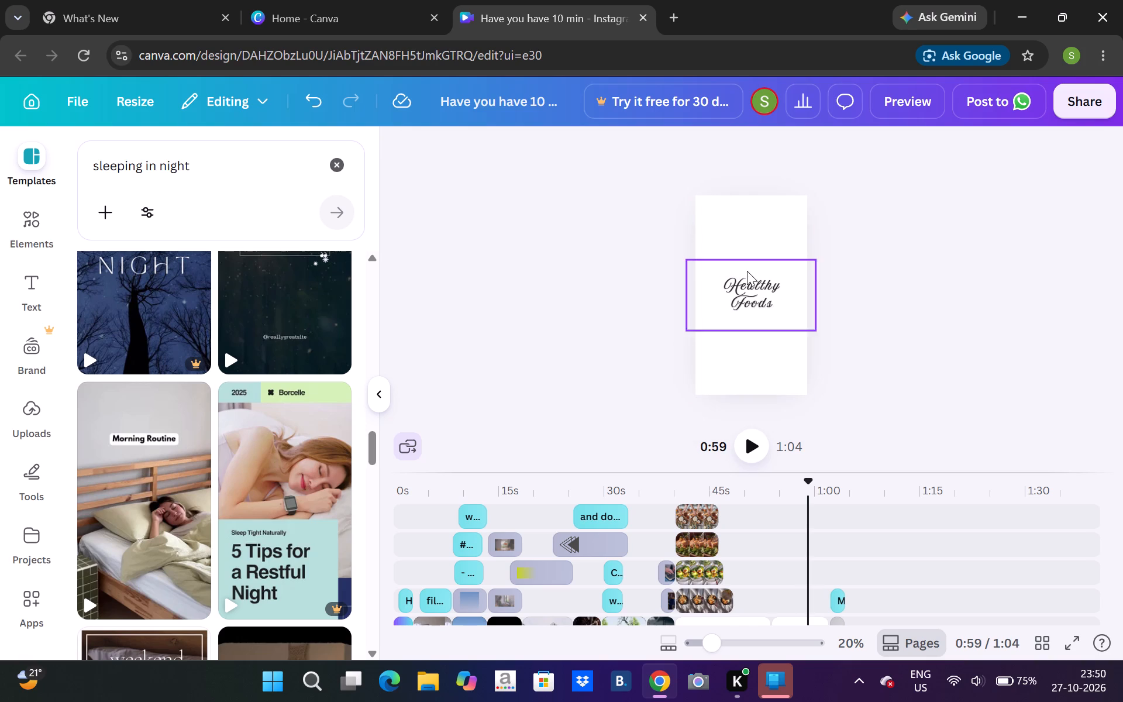
# Delete the short audio clips under the eighth and last pages and the 2.8 s Upbeat Funk Guidelines clip at the start.
pyautogui.press('Down')
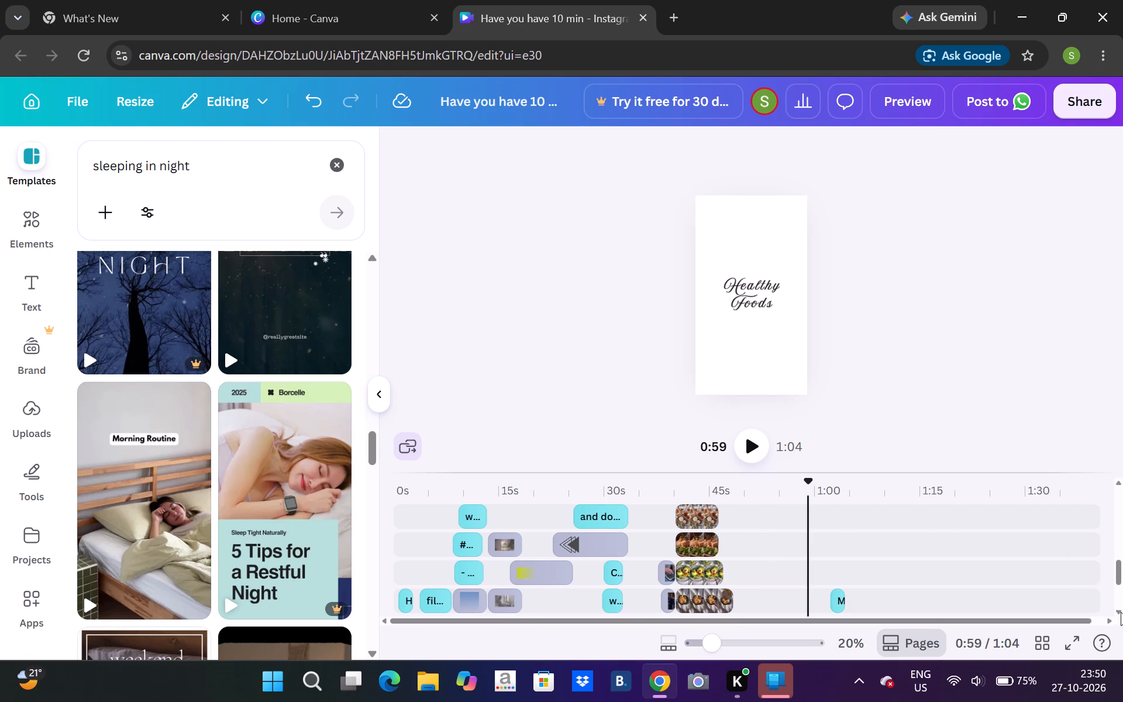
pyautogui.click(1122, 606)
pyautogui.click(1122, 606)
pyautogui.click(1122, 606)
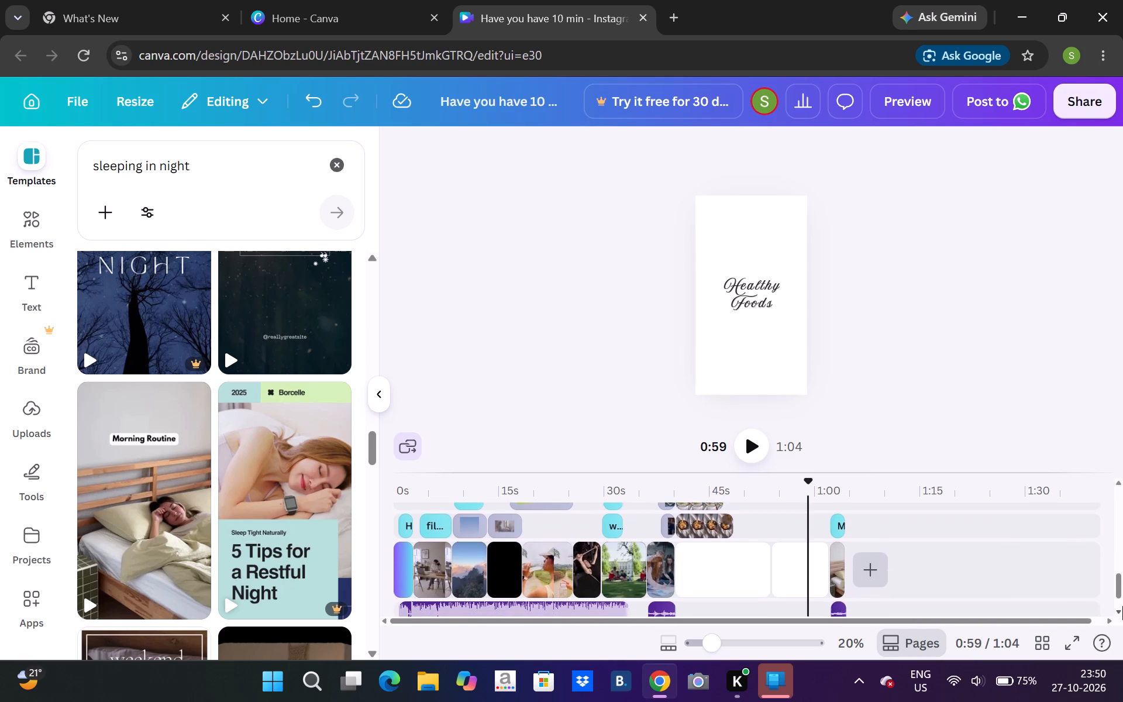
pyautogui.moveTo(1122, 606); pyautogui.dragTo(651, 565)
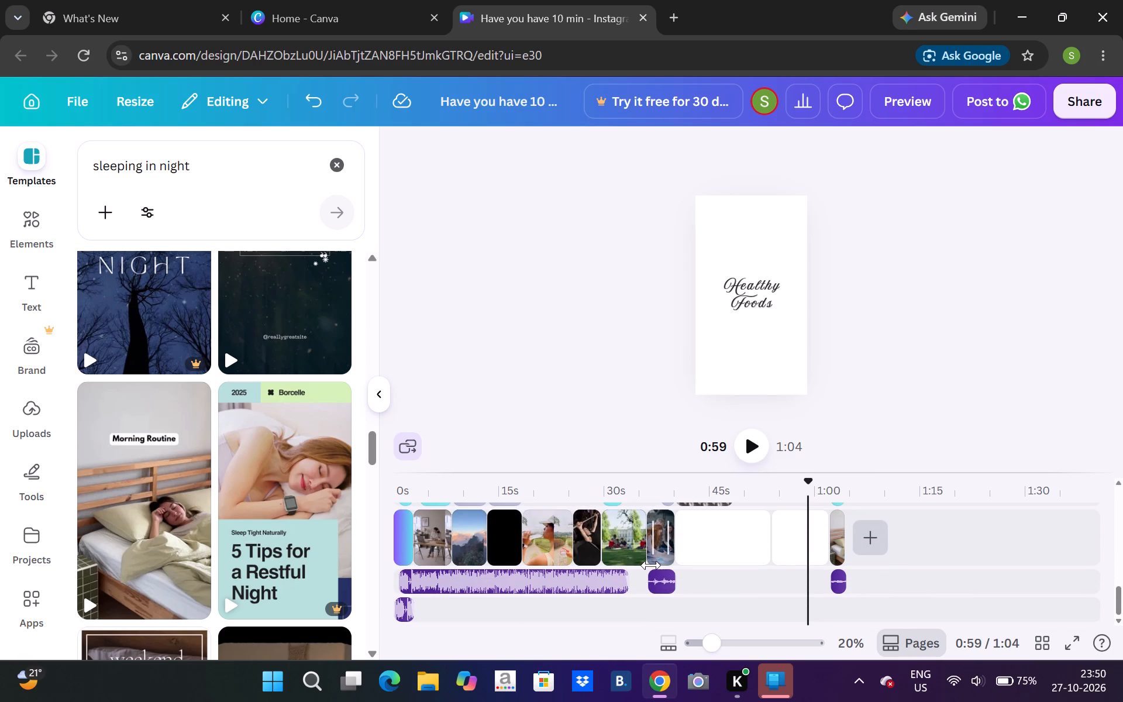
pyautogui.click(663, 574)
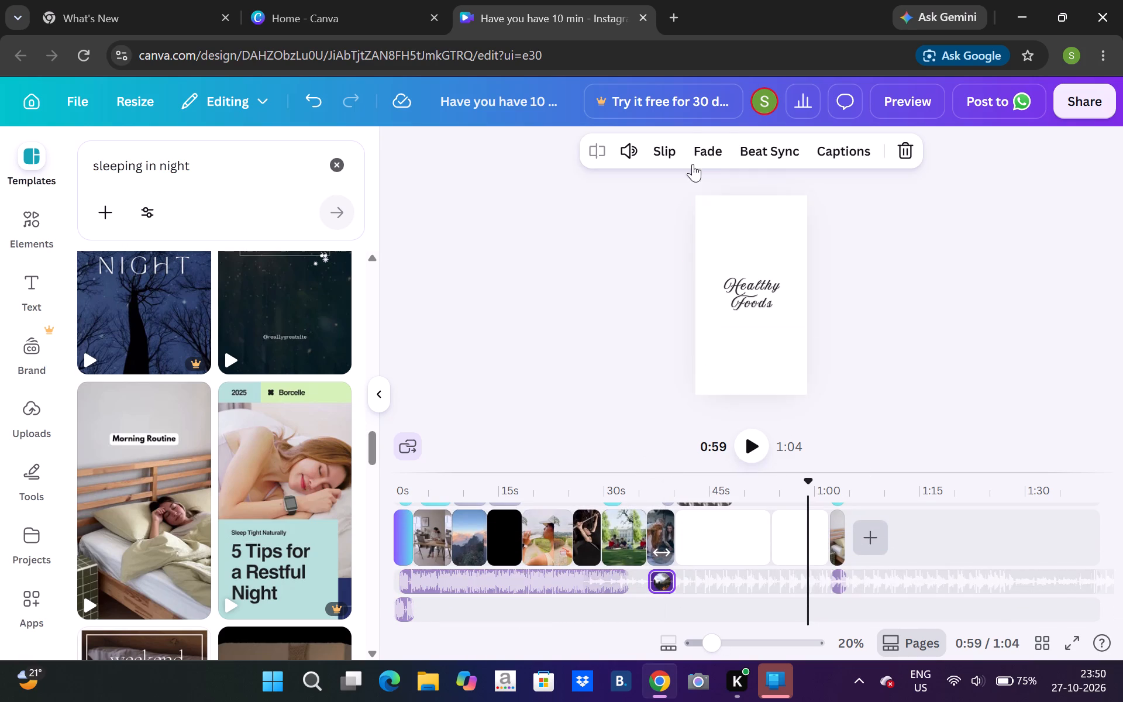
pyautogui.click(912, 149)
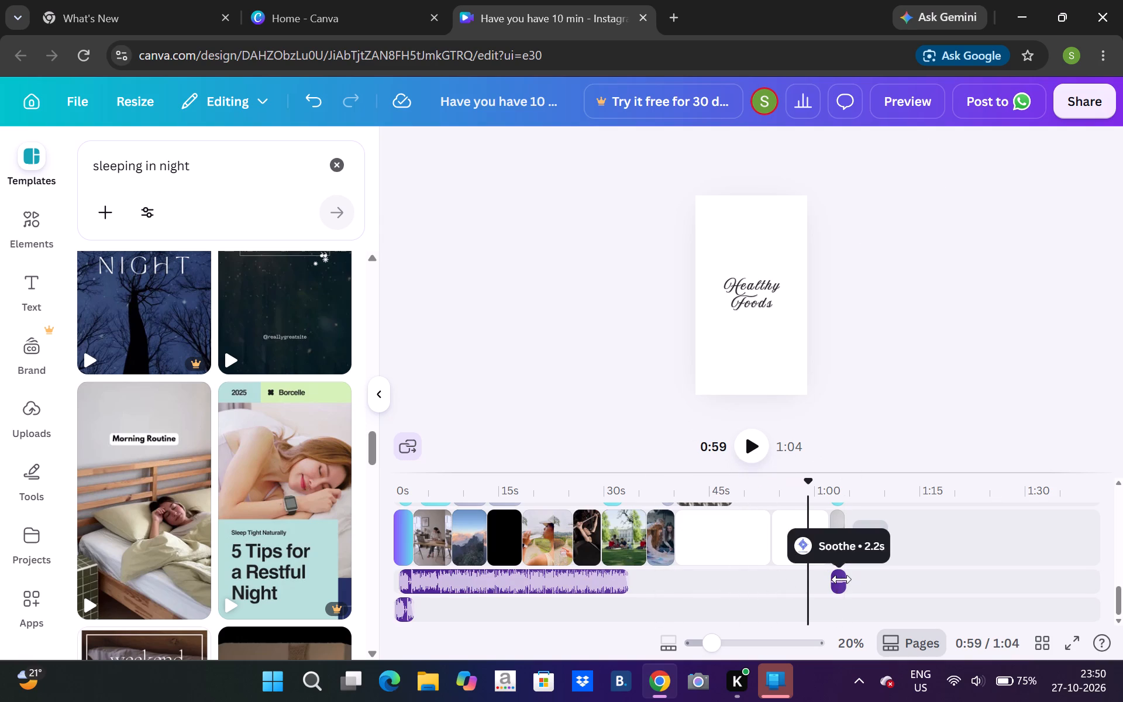
pyautogui.click(842, 579)
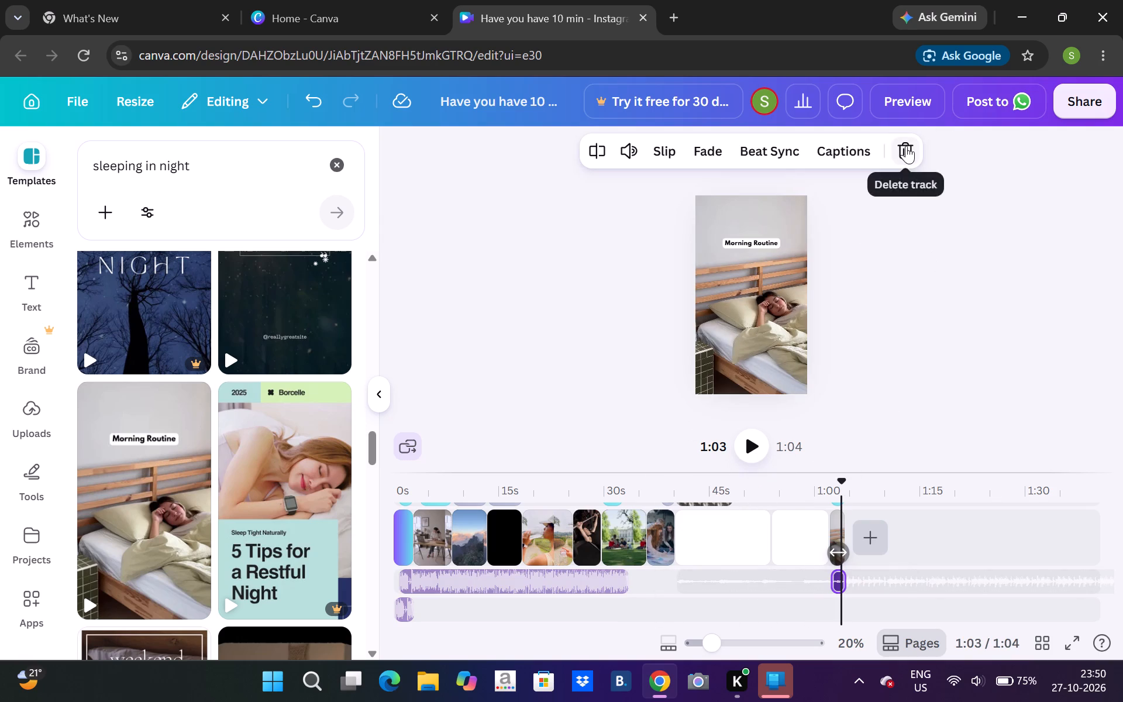
pyautogui.click(906, 146)
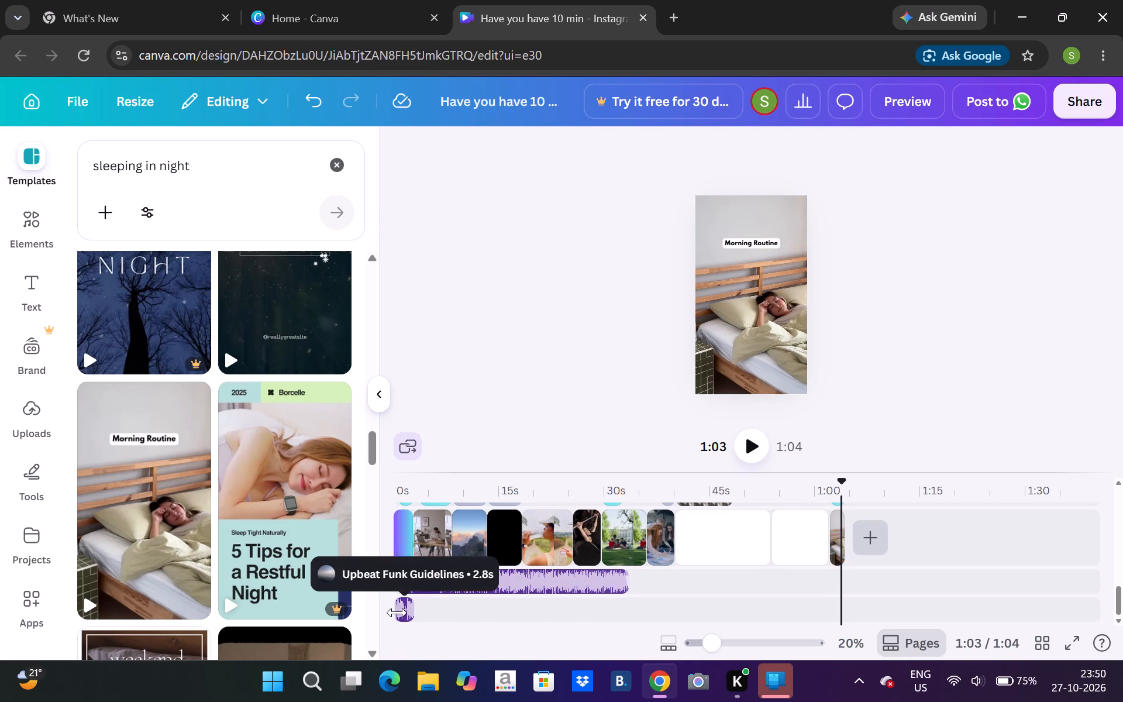
pyautogui.click(397, 612)
pyautogui.click(400, 599)
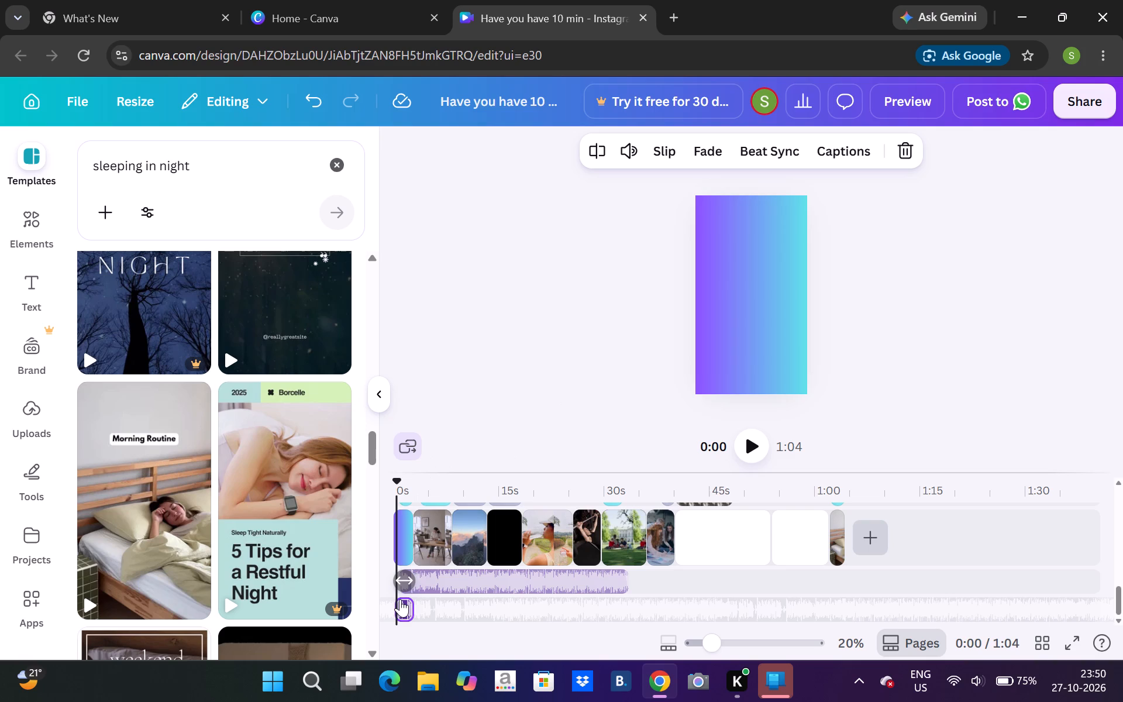
pyautogui.click(906, 150)
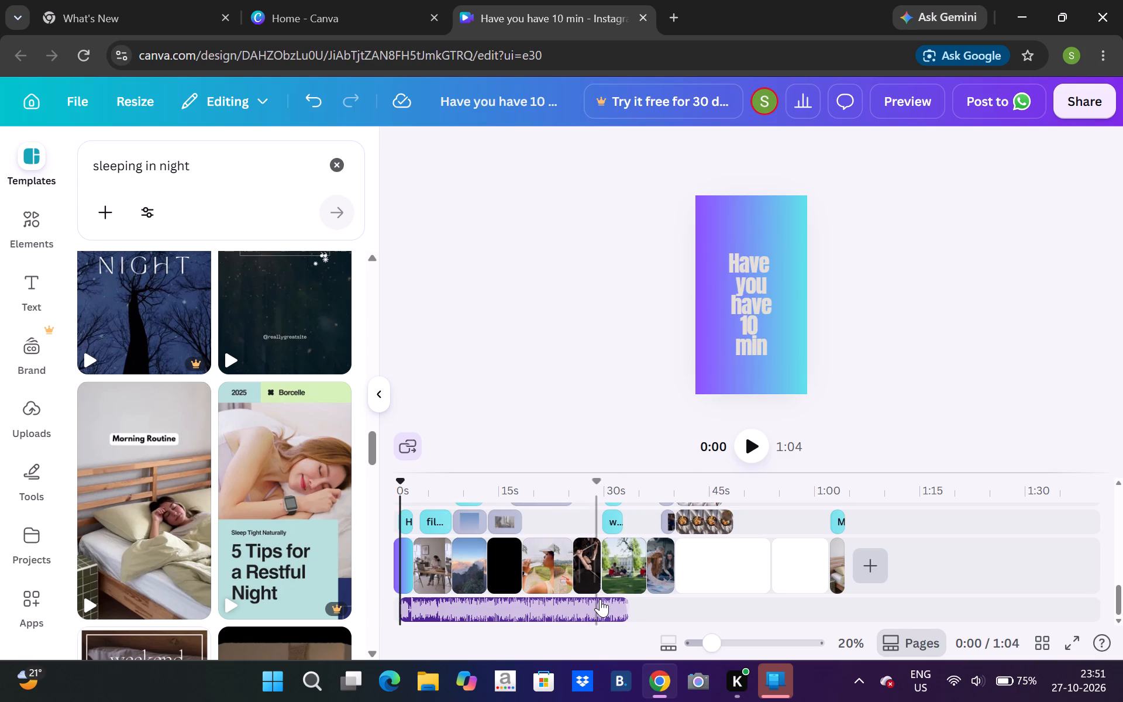
# Extend both ends of the remaining Upbeat Funk Guidelines audio track so it spans the whole 1:04 reel.
pyautogui.click(600, 599)
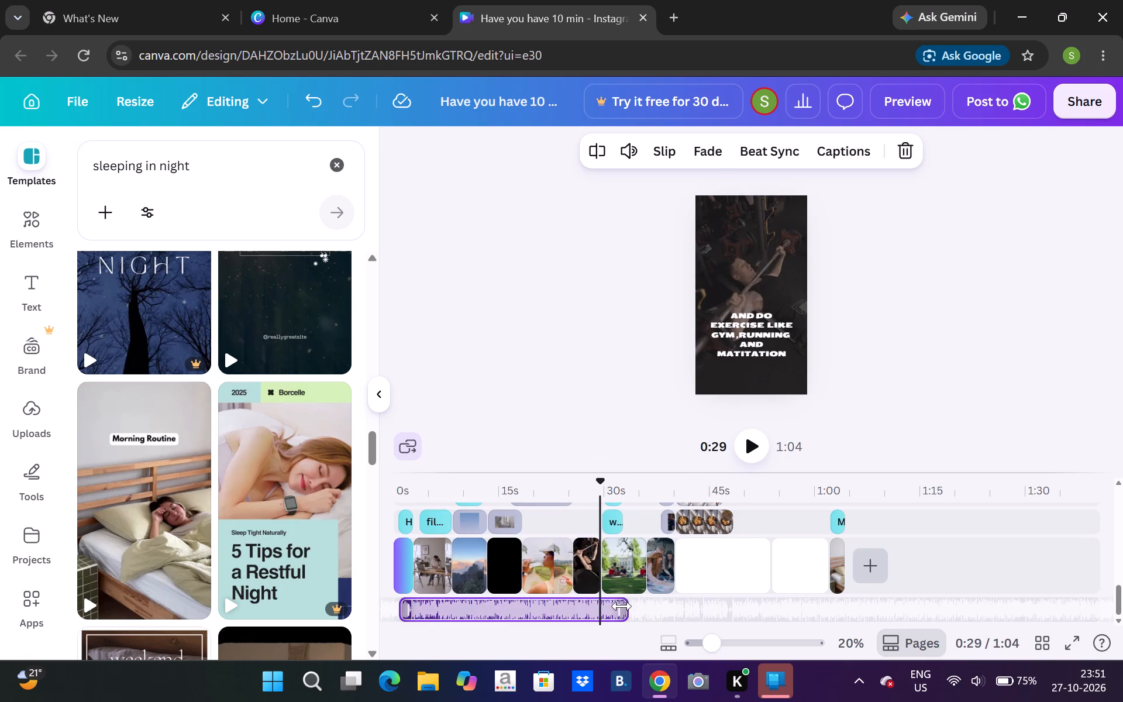
pyautogui.moveTo(622, 606); pyautogui.dragTo(818, 611, button='right')
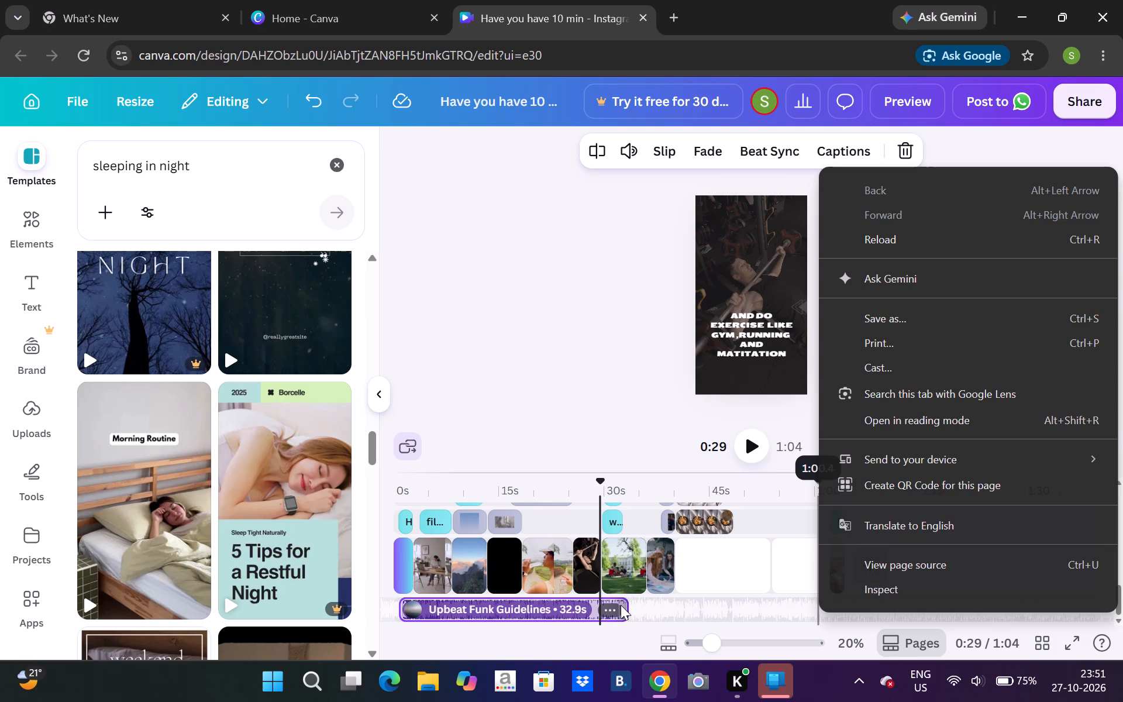
pyautogui.click(620, 605)
pyautogui.click(624, 611)
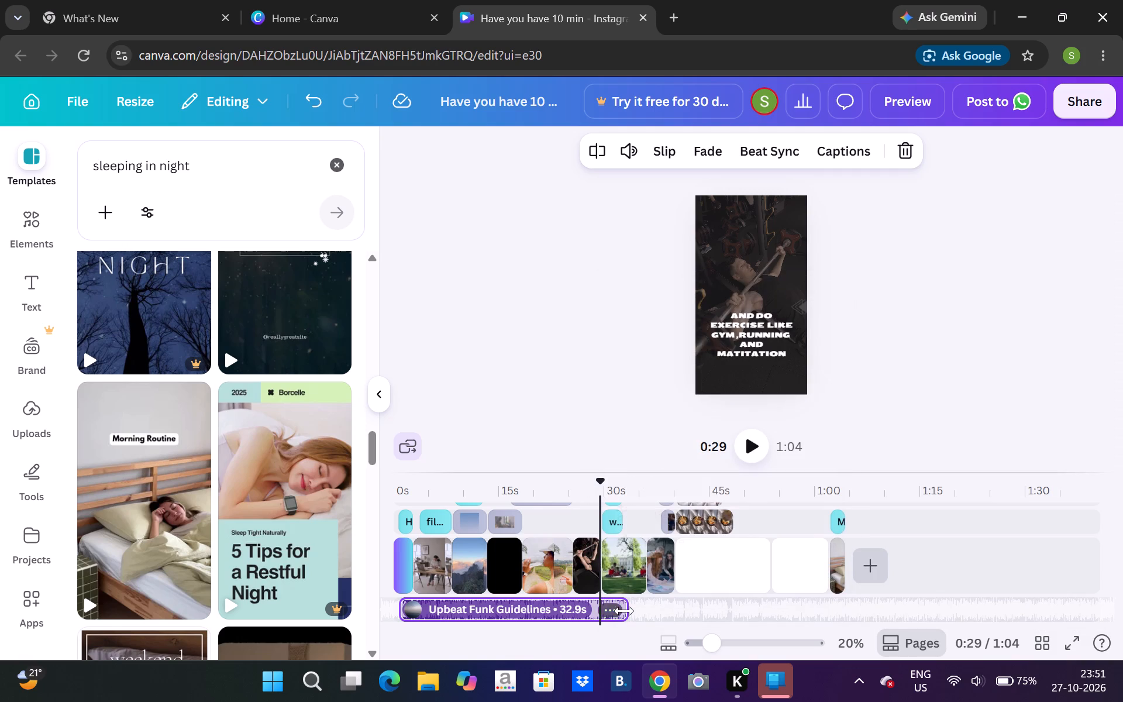
pyautogui.moveTo(624, 611); pyautogui.dragTo(822, 614)
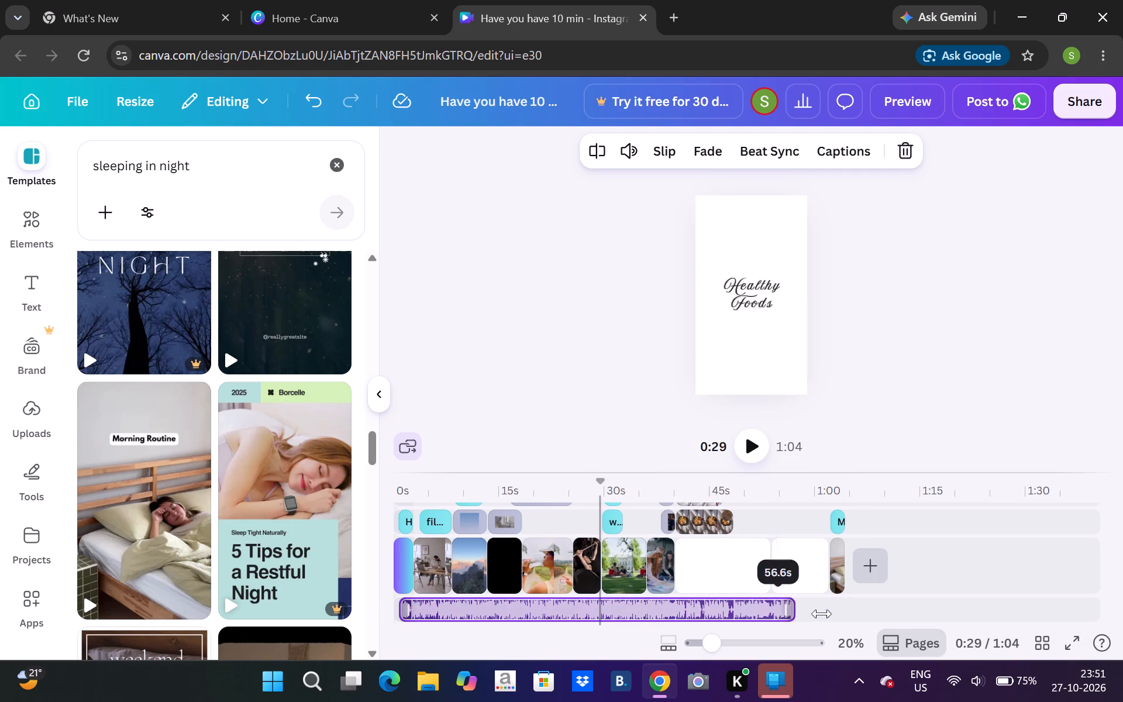
pyautogui.moveTo(822, 614); pyautogui.dragTo(844, 621)
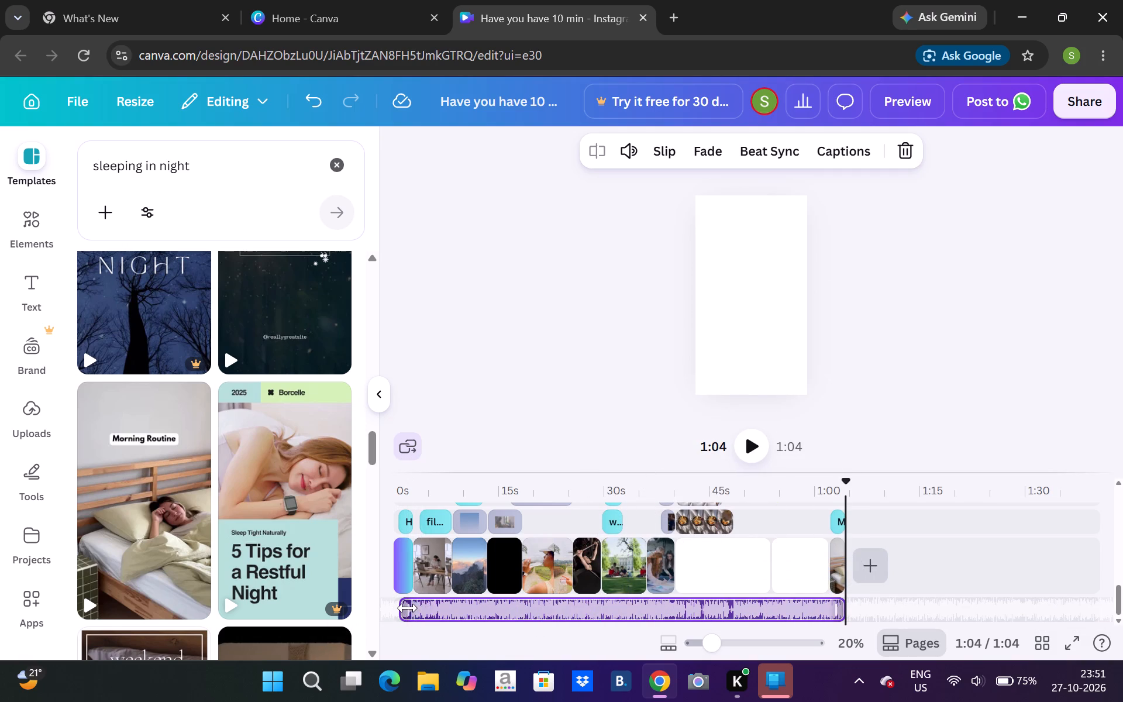
pyautogui.moveTo(408, 608); pyautogui.dragTo(374, 607)
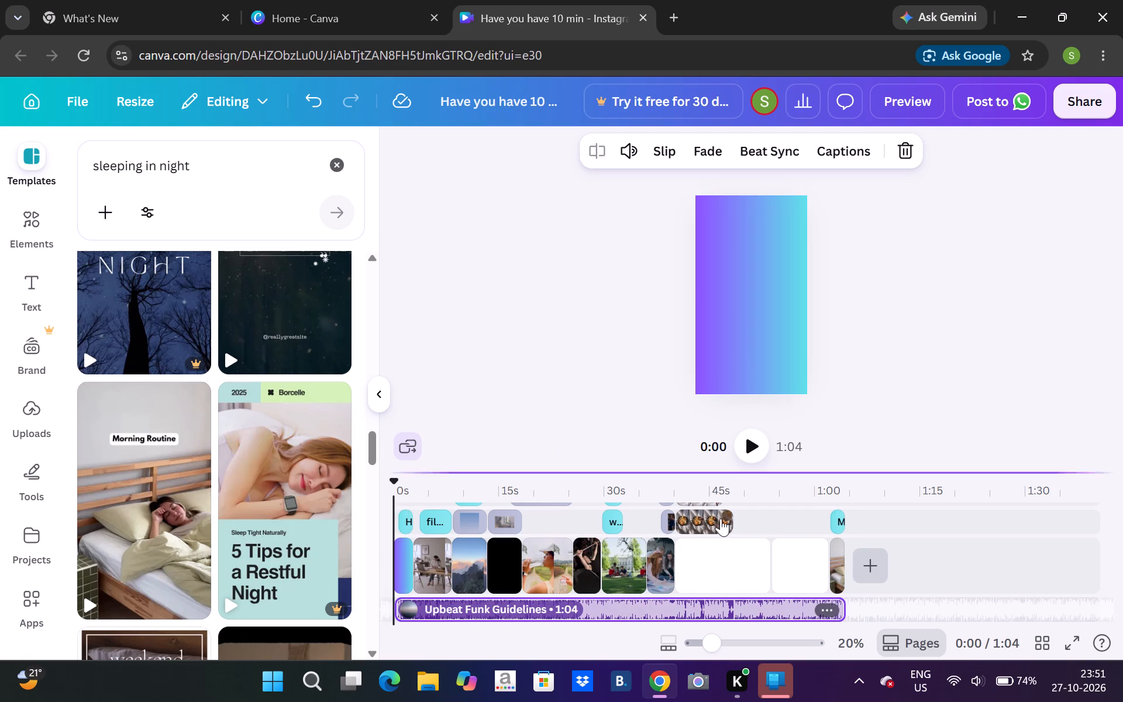
# Preview the reel's opening and change the first page's text to "Have you have a 1 min".
pyautogui.click(755, 443)
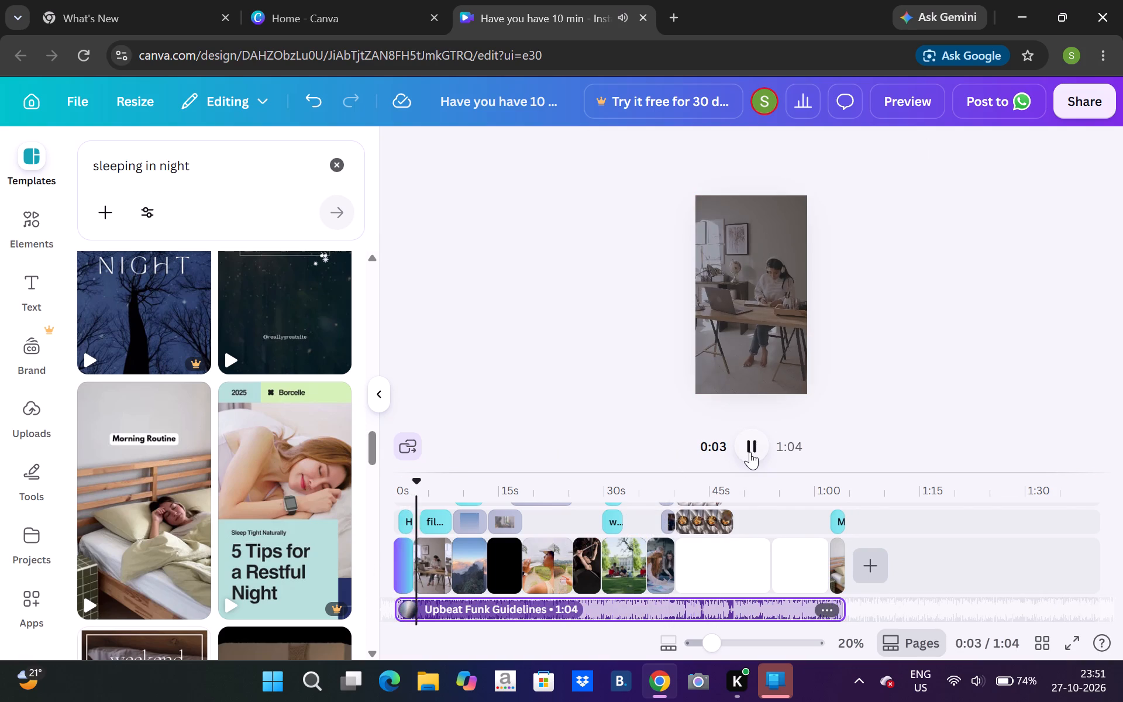
pyautogui.click(405, 560)
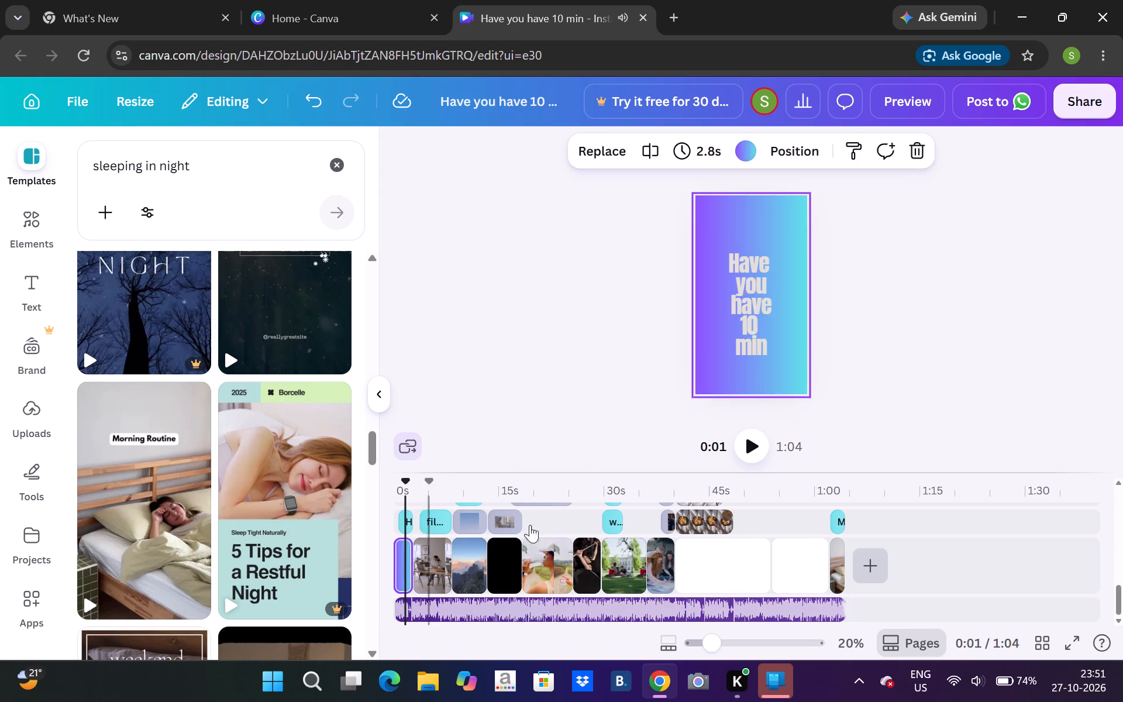
pyautogui.click(761, 326)
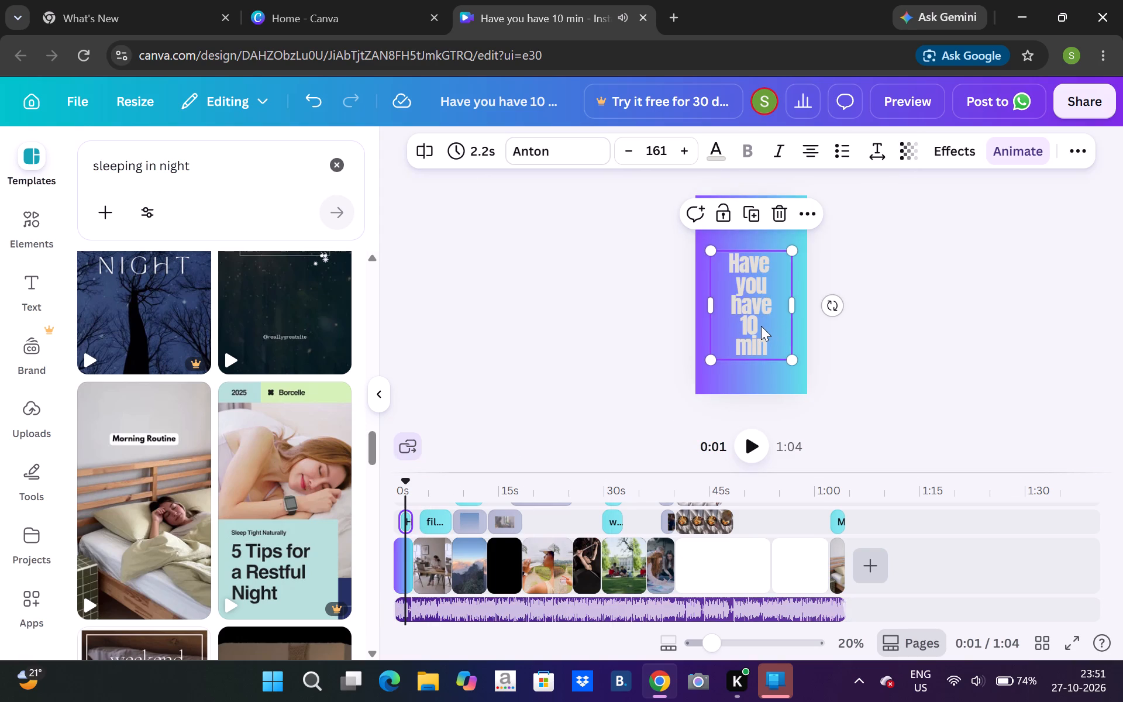
pyautogui.click(761, 326)
pyautogui.press('BackSpace')
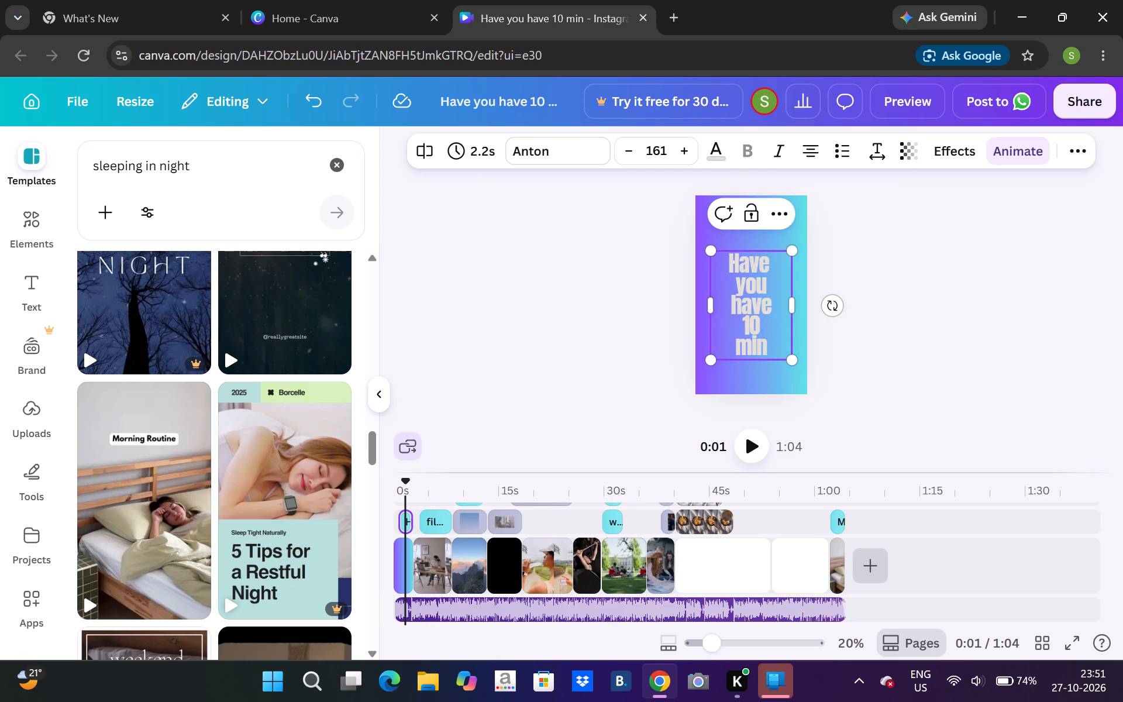
pyautogui.press('BackSpace')
pyautogui.press('BackSpace')
pyautogui.write('a 1')
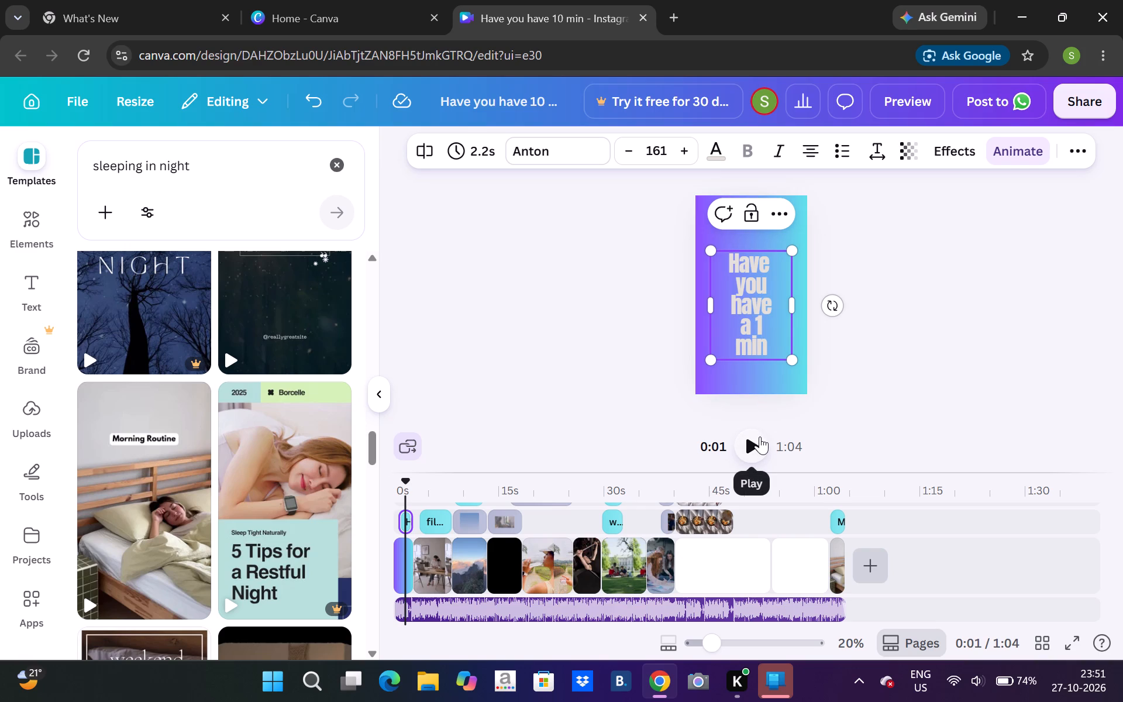
pyautogui.moveTo(887, 359); pyautogui.dragTo(1075, 323)
pyautogui.click(1075, 323)
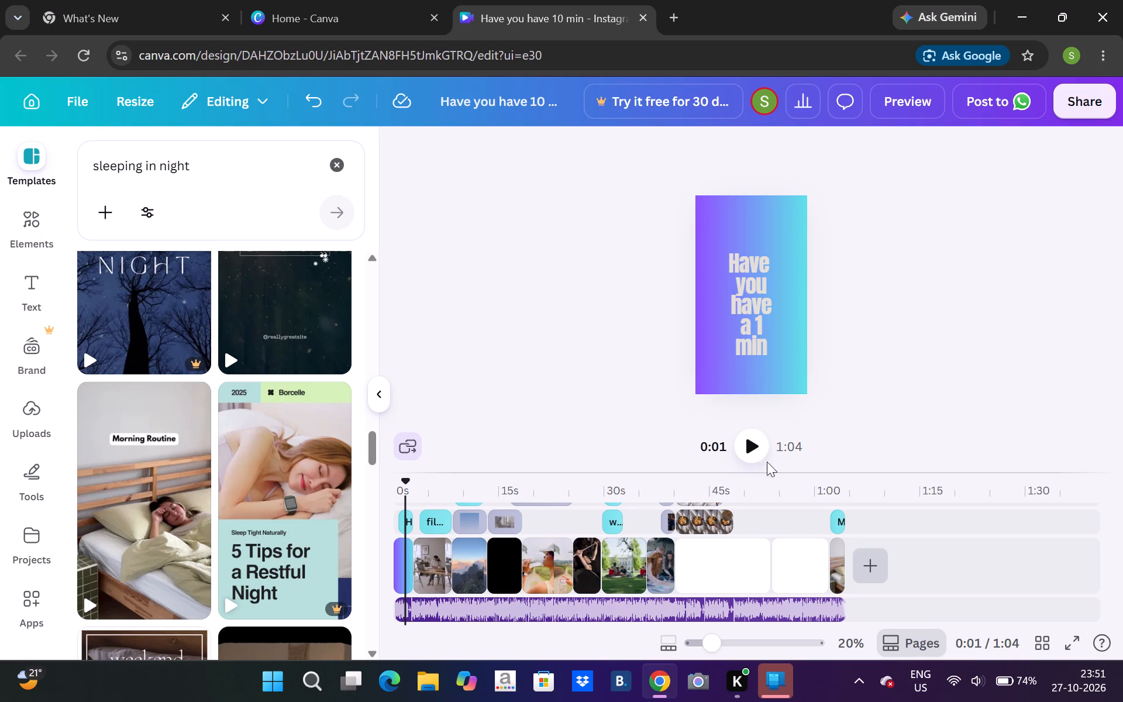
# Play the reel from the opening page to review the edited text and audio.
pyautogui.click(749, 446)
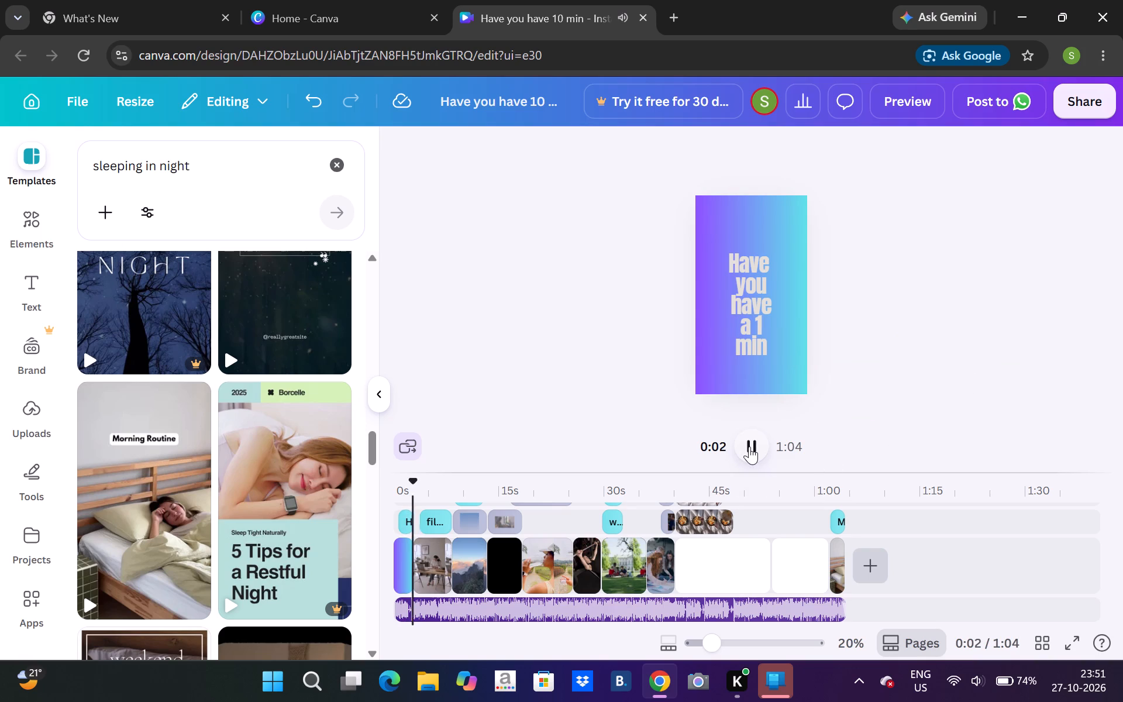
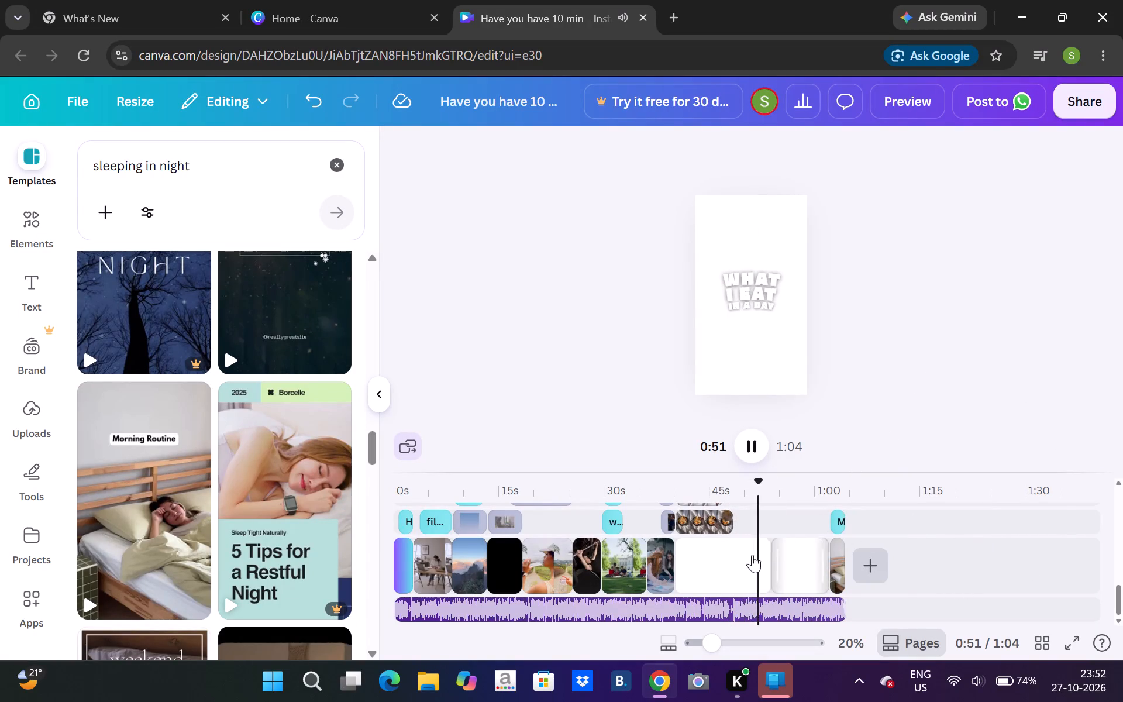
# Delete the 13.7 s white-background page from the "What I Eat in a Day" section.
pyautogui.click(723, 566)
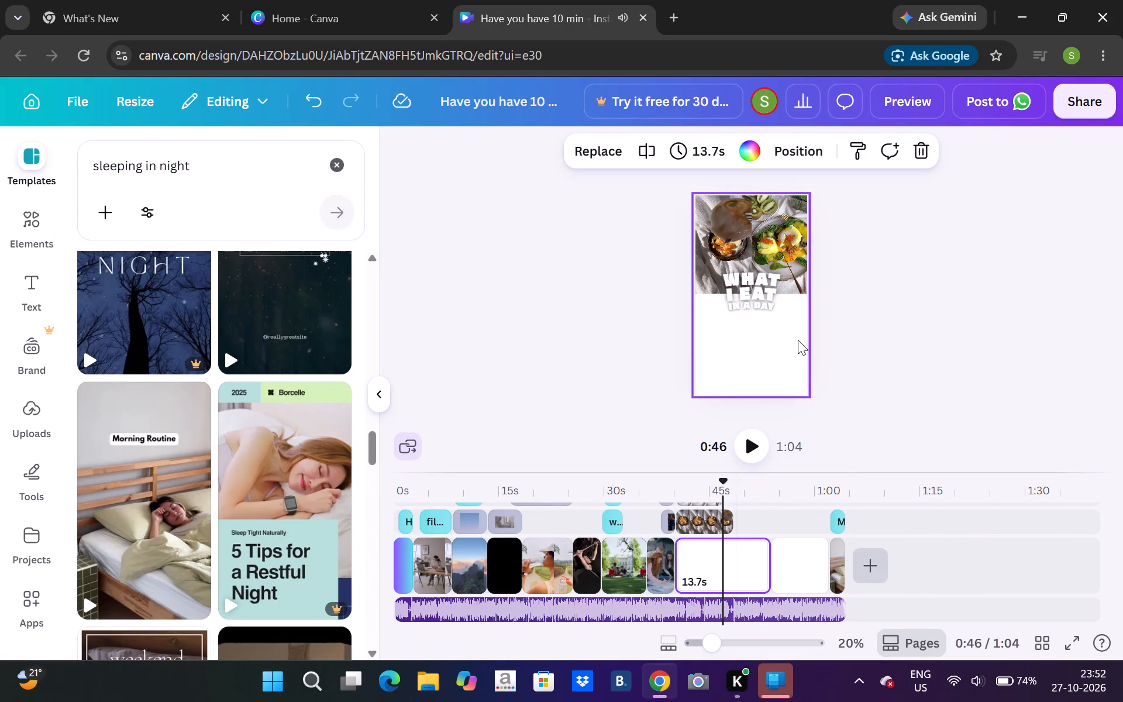
pyautogui.click(929, 152)
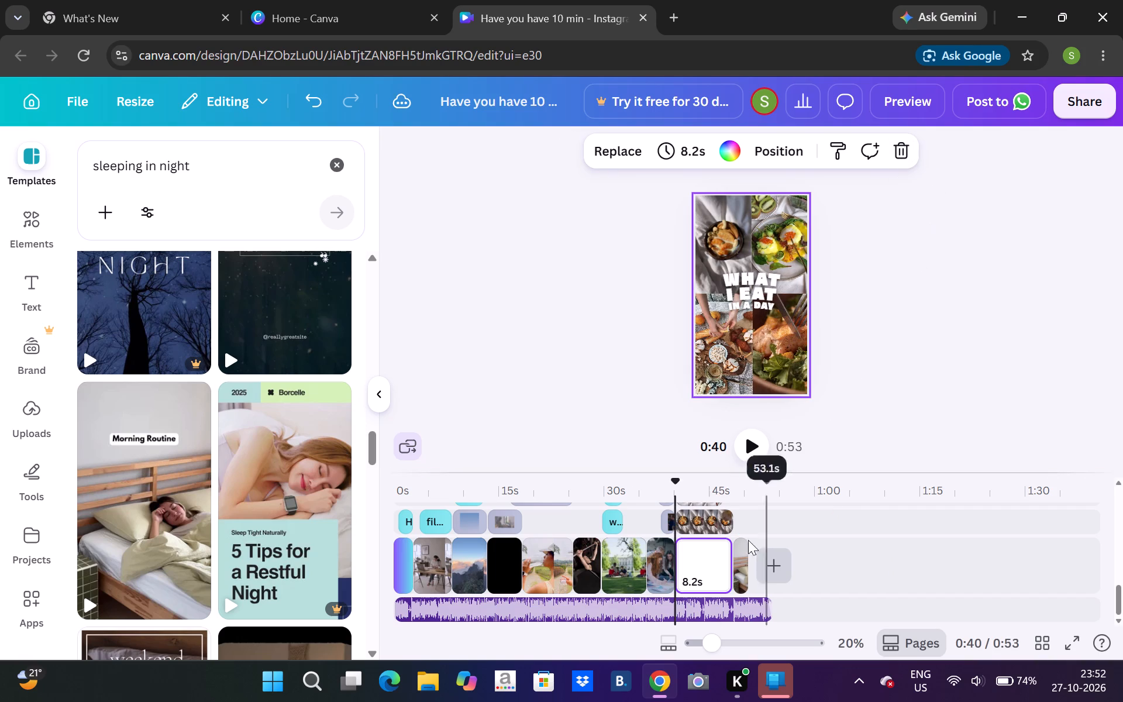
# Trim the end of the remaining white food page to 7.0 s.
pyautogui.click(710, 577)
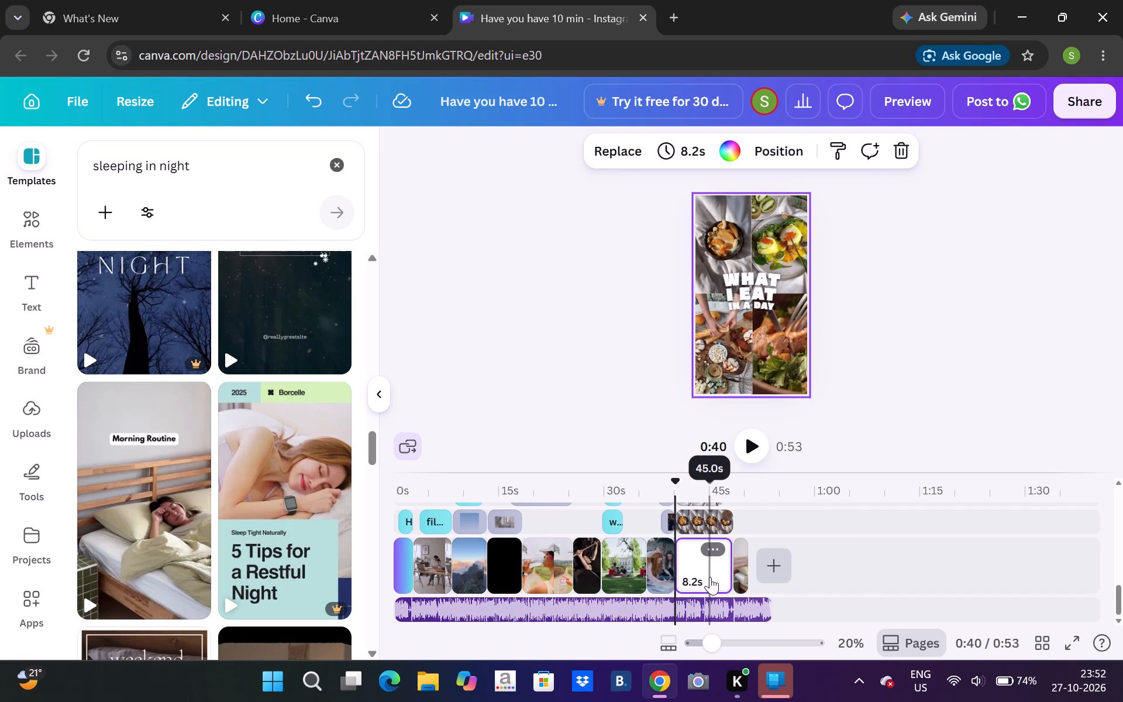
pyautogui.click(711, 582)
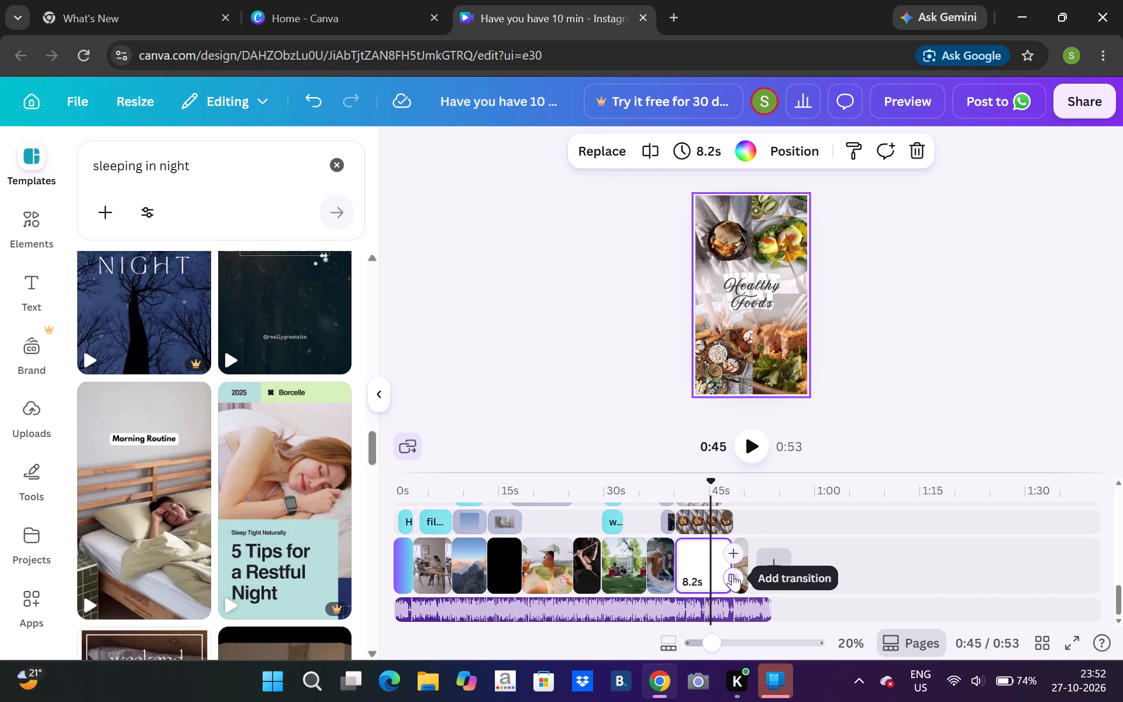
pyautogui.moveTo(727, 562); pyautogui.dragTo(724, 562)
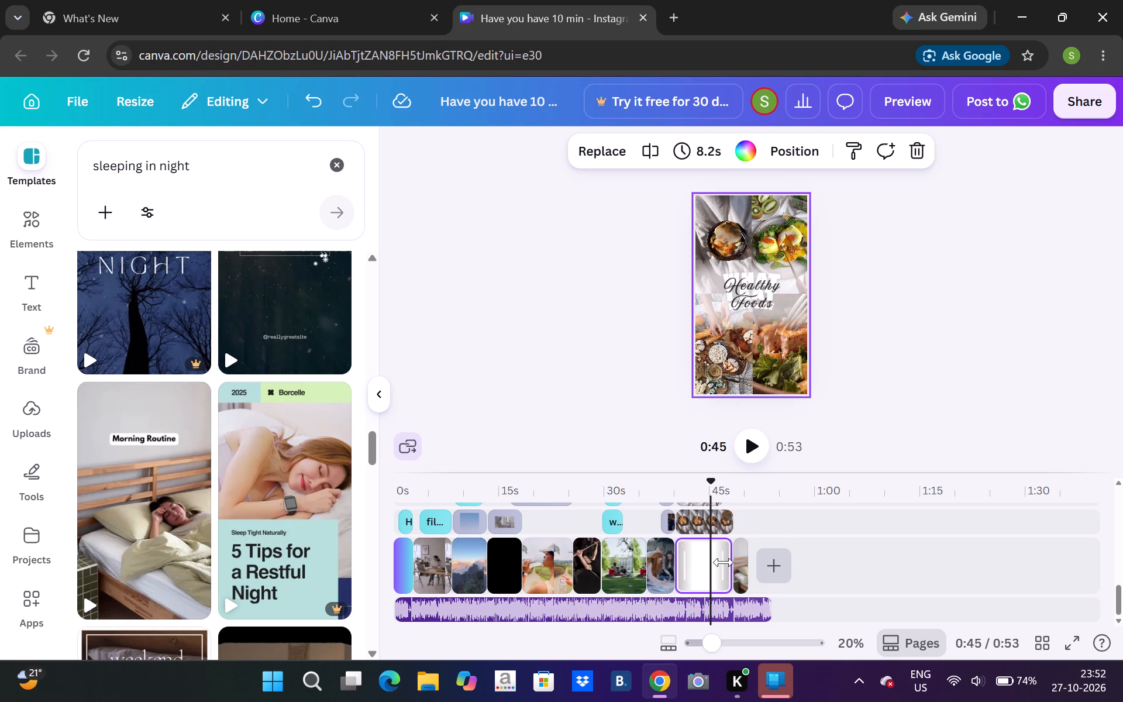
pyautogui.moveTo(724, 562); pyautogui.dragTo(718, 569)
# Extend the end of the last page, with the woman sleeping in bed, to 10.0 s.
pyautogui.moveTo(729, 575); pyautogui.dragTo(739, 576)
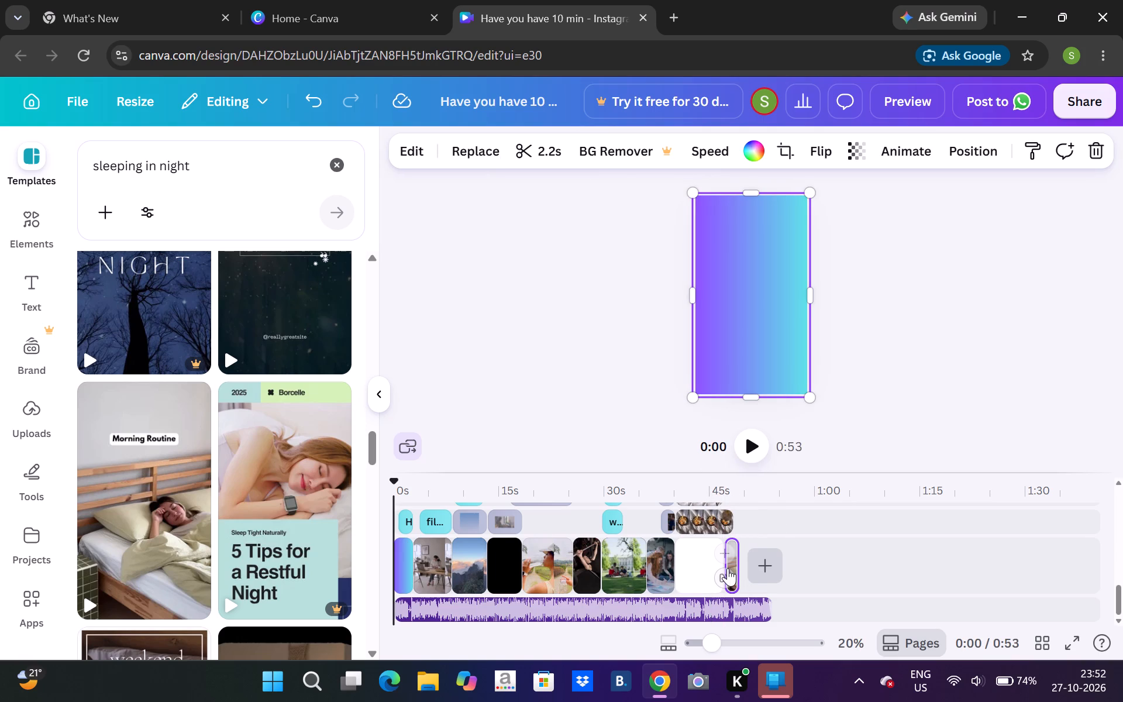
pyautogui.moveTo(728, 568); pyautogui.dragTo(725, 565)
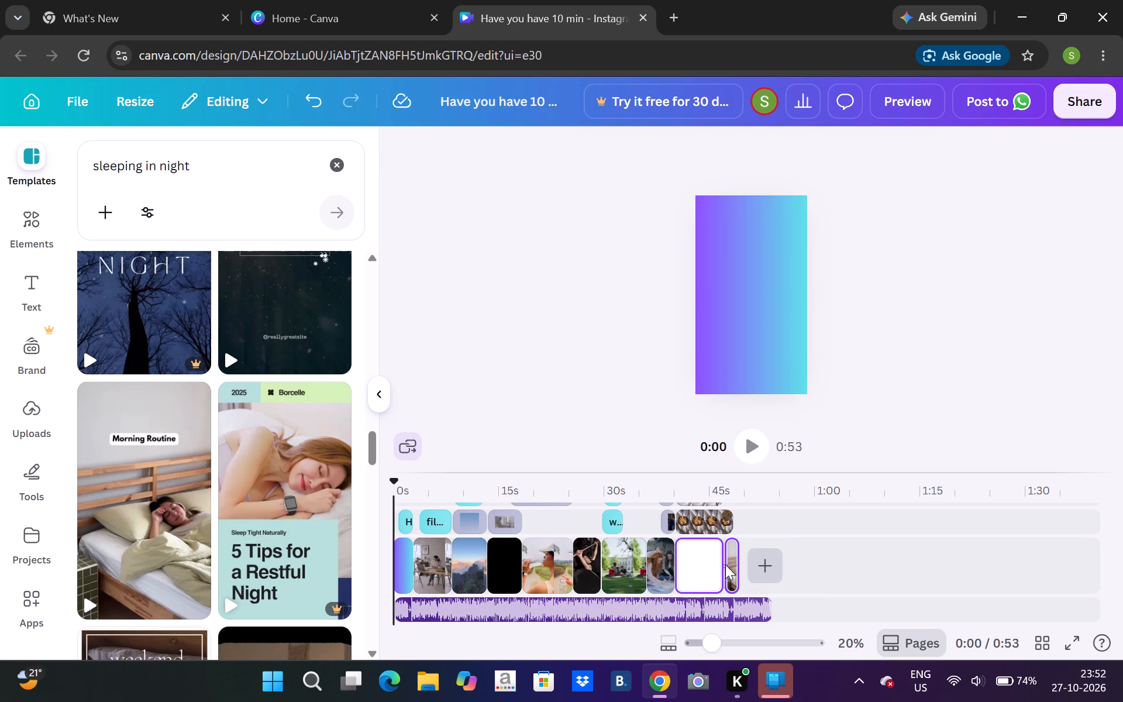
pyautogui.moveTo(725, 565); pyautogui.dragTo(738, 569)
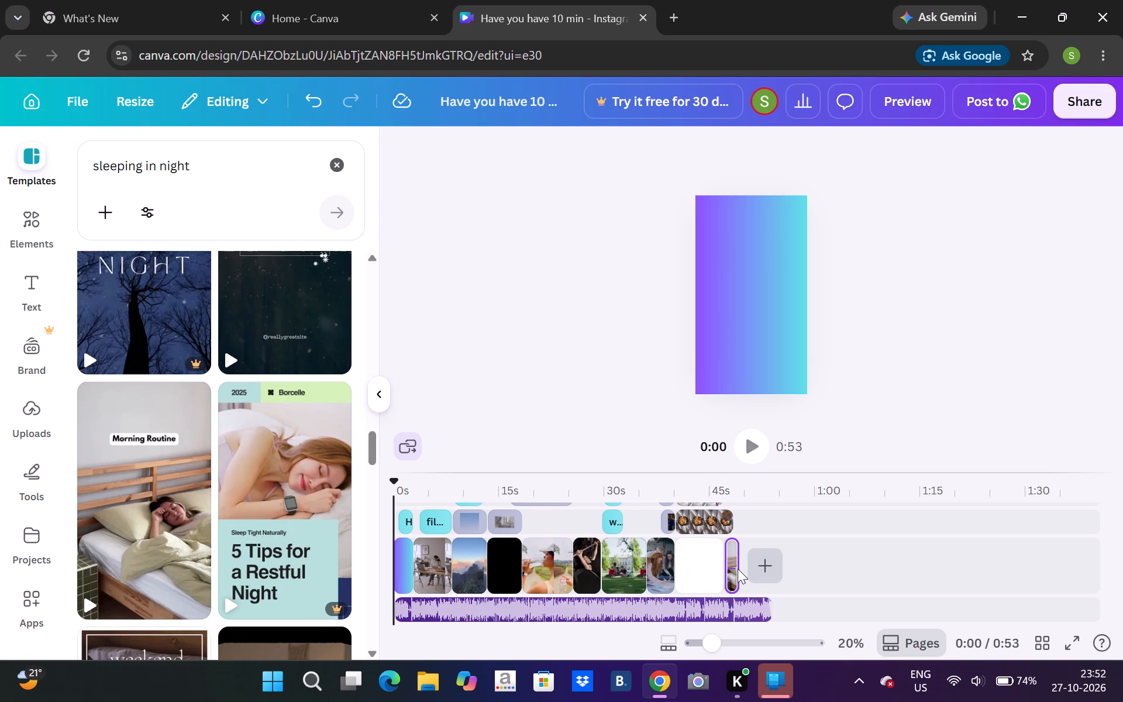
pyautogui.moveTo(738, 569); pyautogui.dragTo(732, 560)
pyautogui.moveTo(732, 560); pyautogui.dragTo(753, 567)
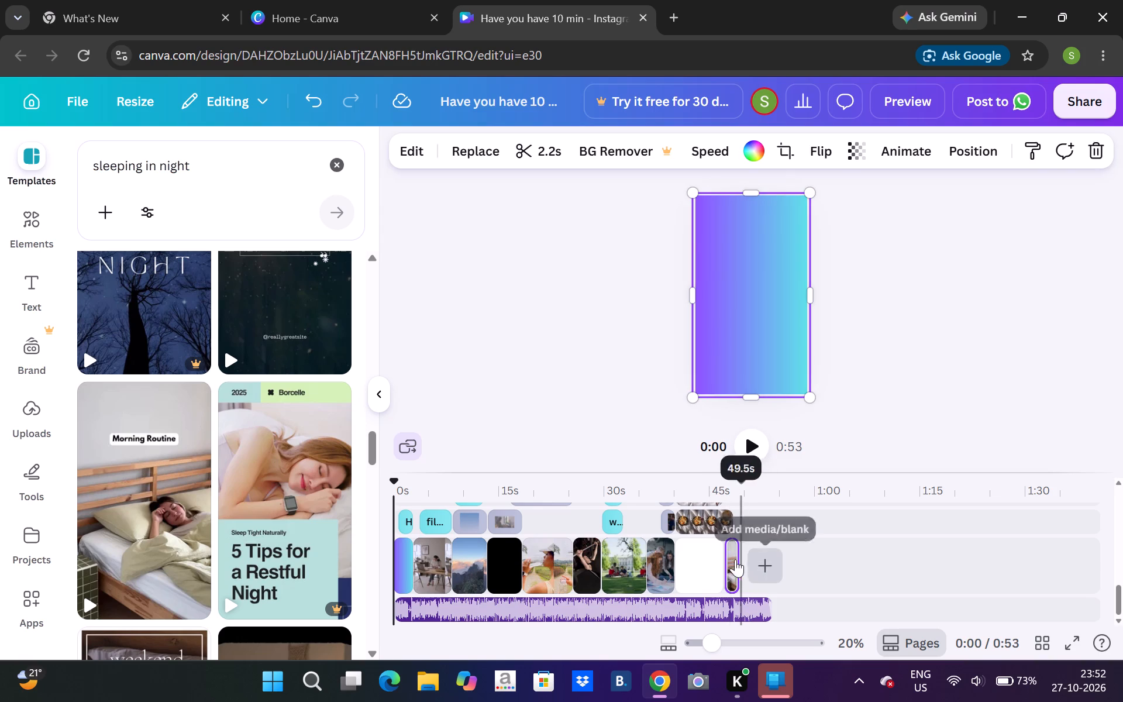
pyautogui.click(735, 558)
pyautogui.moveTo(735, 558); pyautogui.dragTo(804, 573)
pyautogui.click(804, 573)
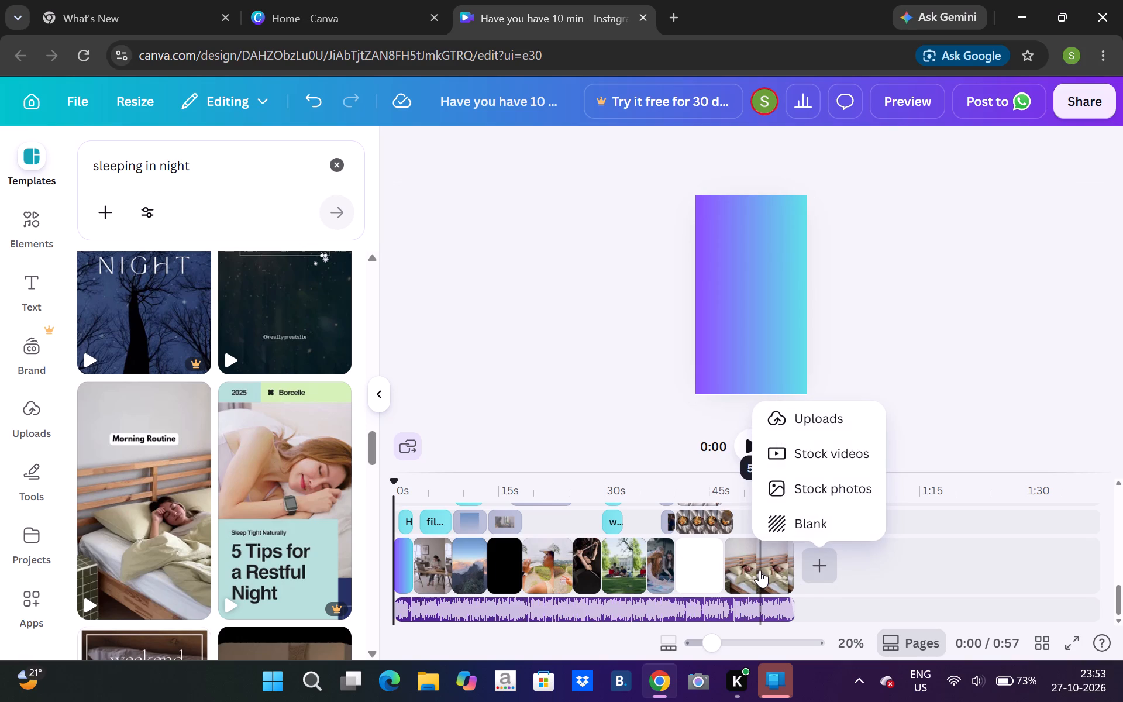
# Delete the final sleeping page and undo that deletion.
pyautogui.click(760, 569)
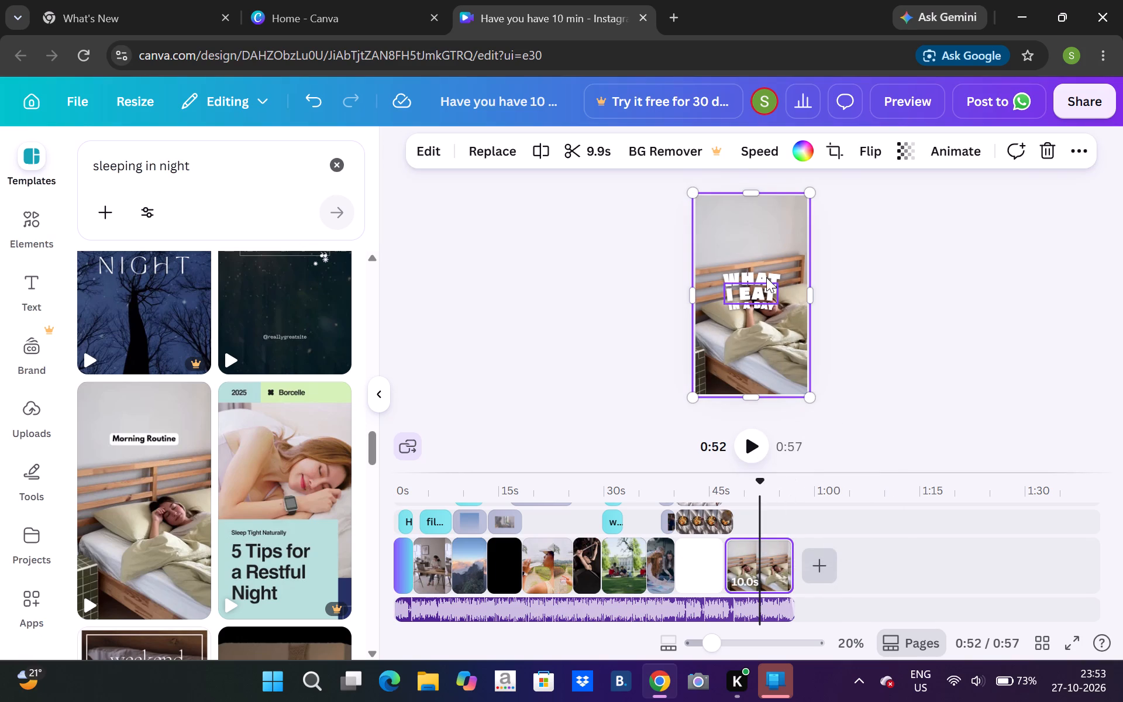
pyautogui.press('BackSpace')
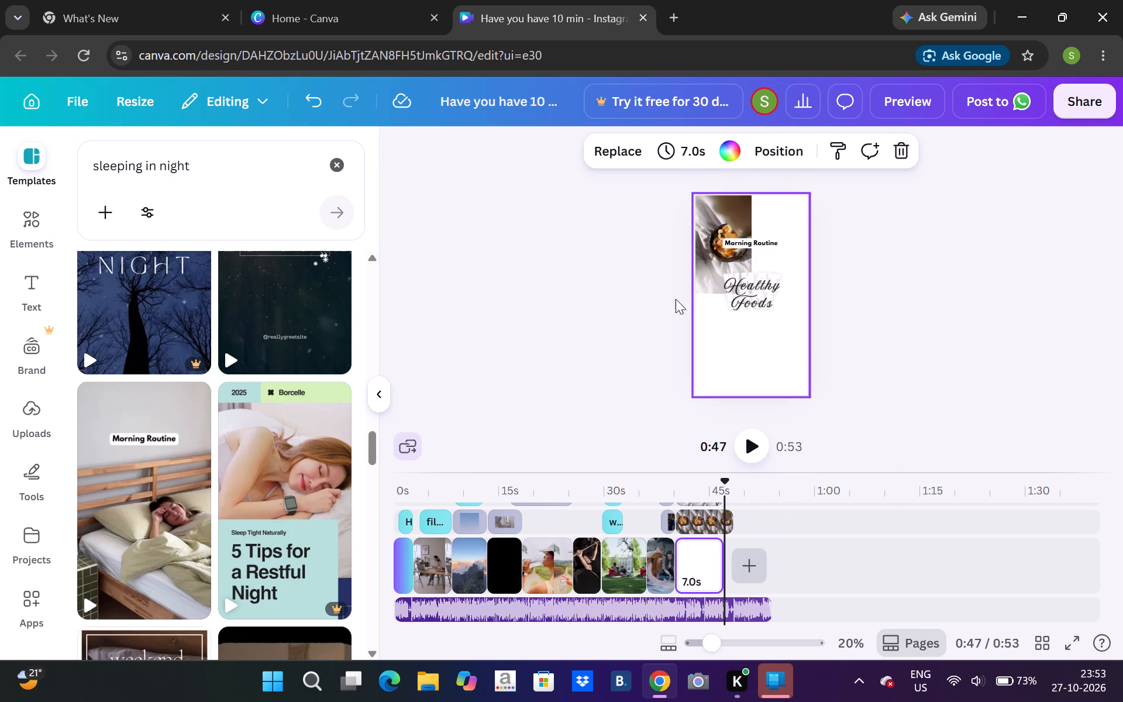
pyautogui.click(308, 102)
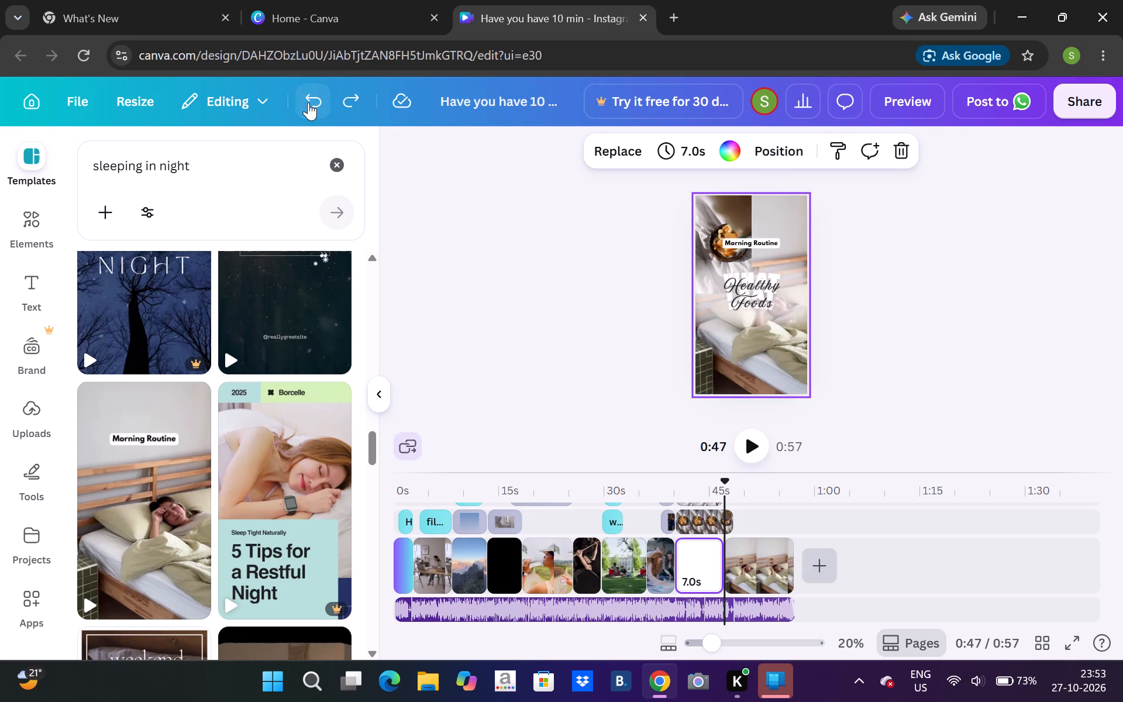
# Delete the "I Eat" and "In a Day" text elements overlapping the final sleeping page.
pyautogui.click(749, 553)
pyautogui.click(757, 287)
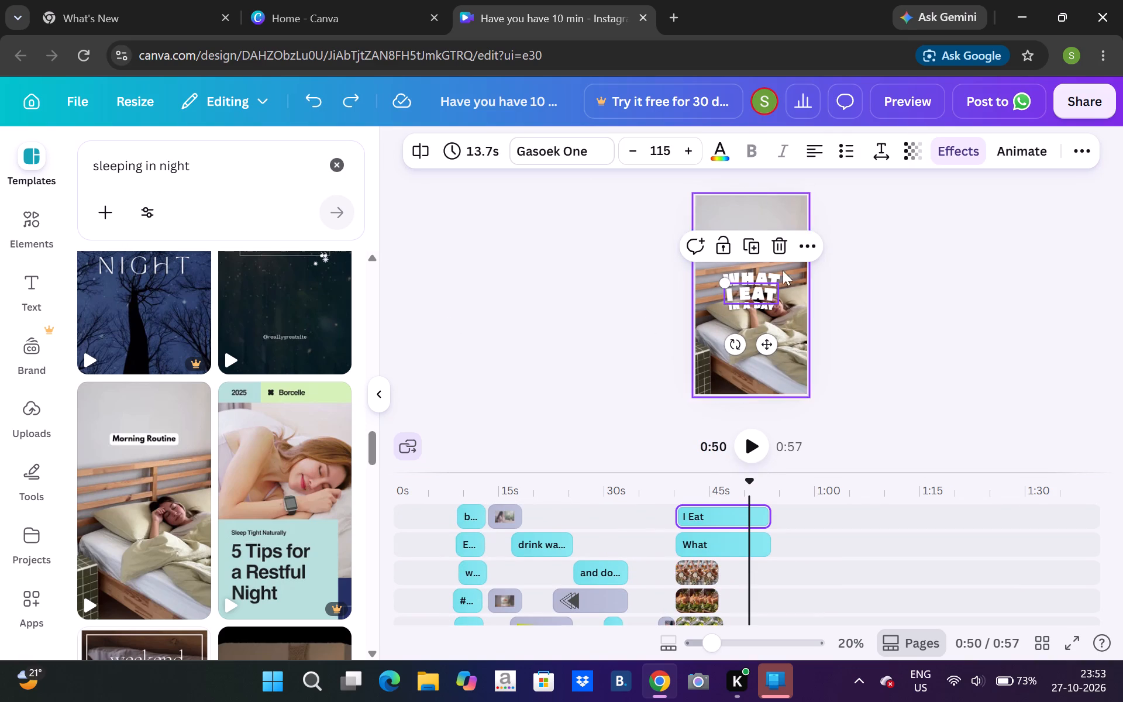
pyautogui.click(778, 251)
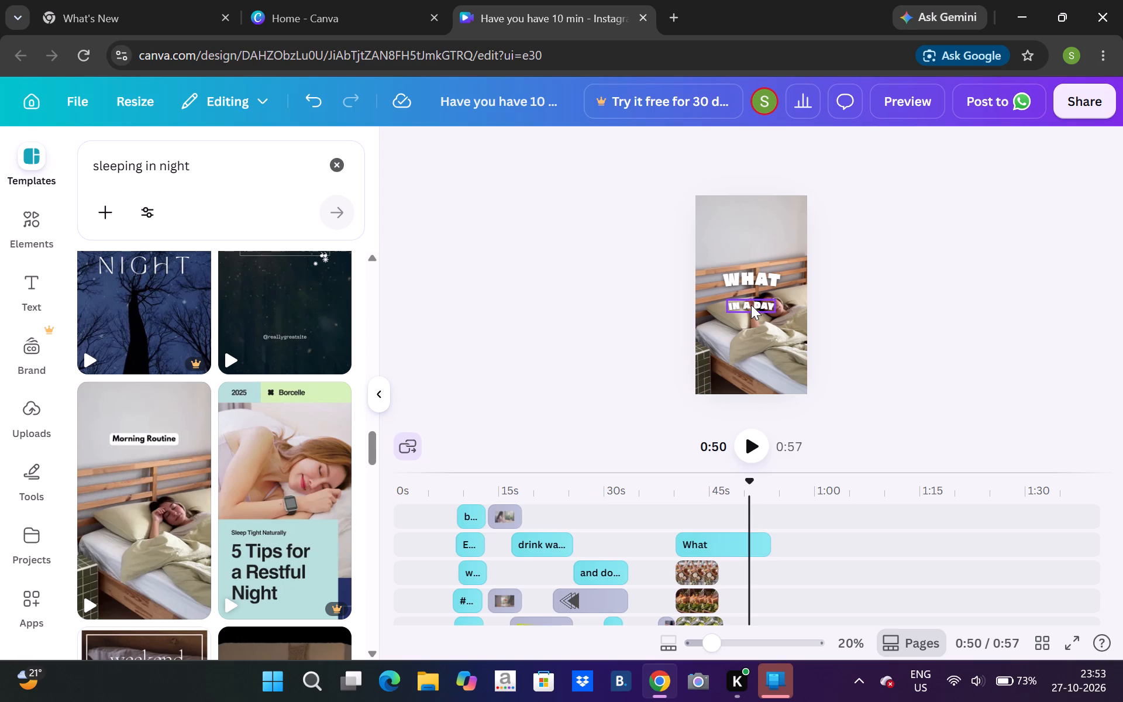
pyautogui.click(751, 305)
pyautogui.click(780, 260)
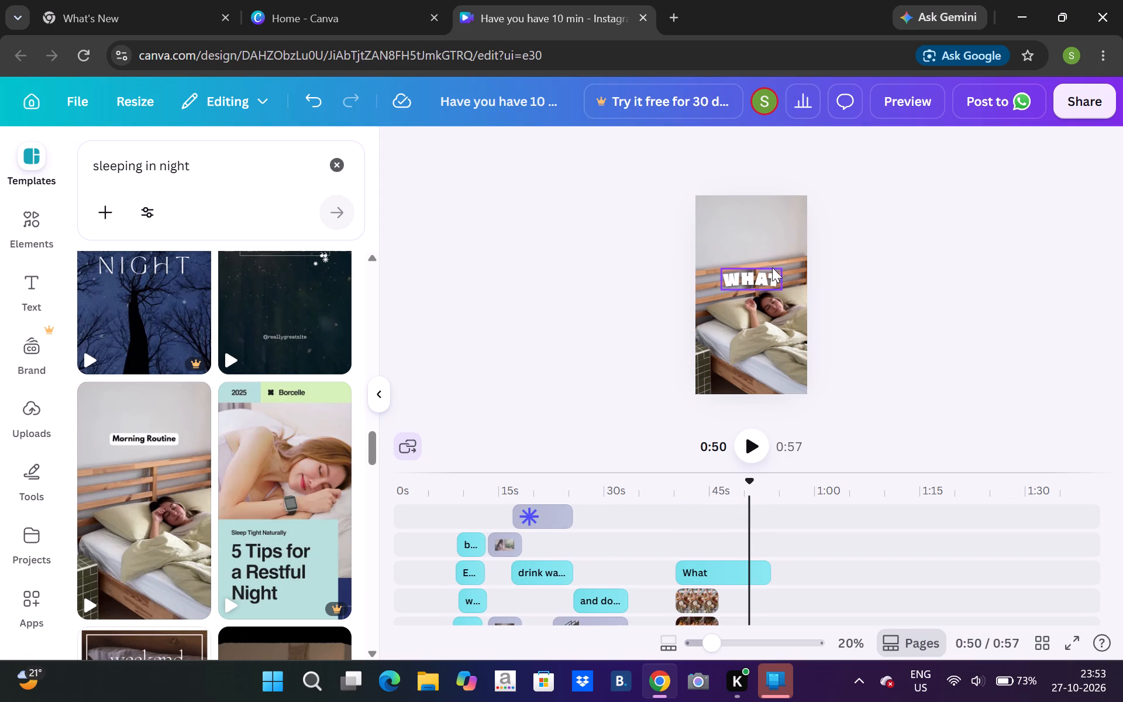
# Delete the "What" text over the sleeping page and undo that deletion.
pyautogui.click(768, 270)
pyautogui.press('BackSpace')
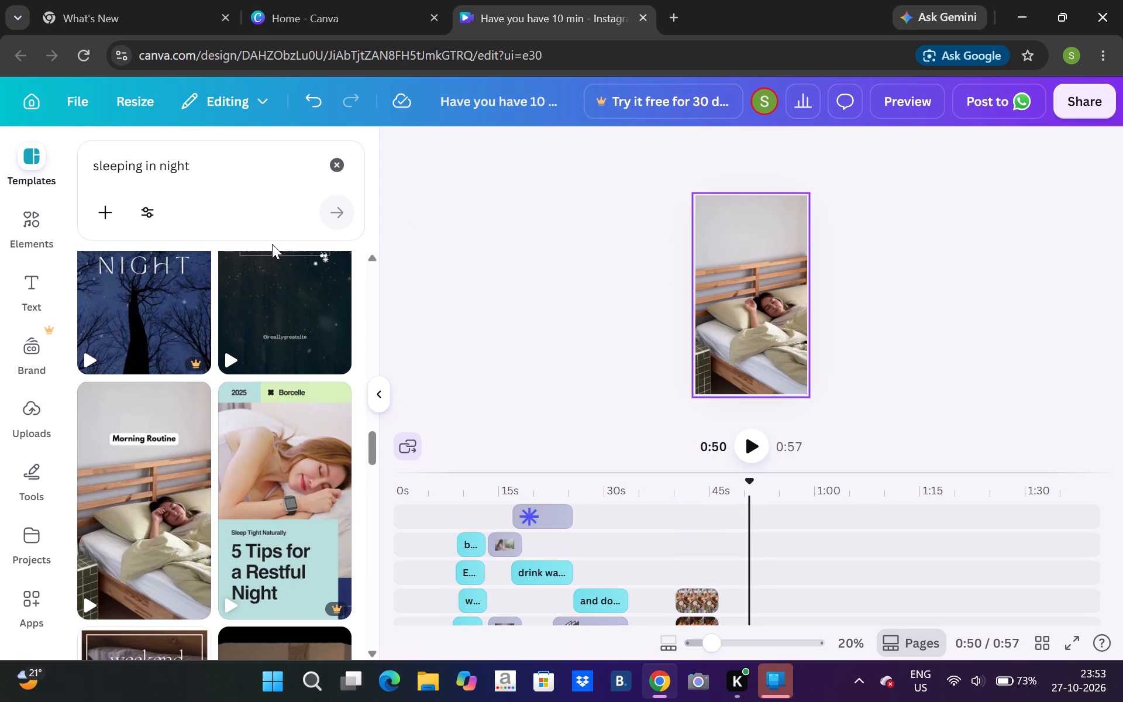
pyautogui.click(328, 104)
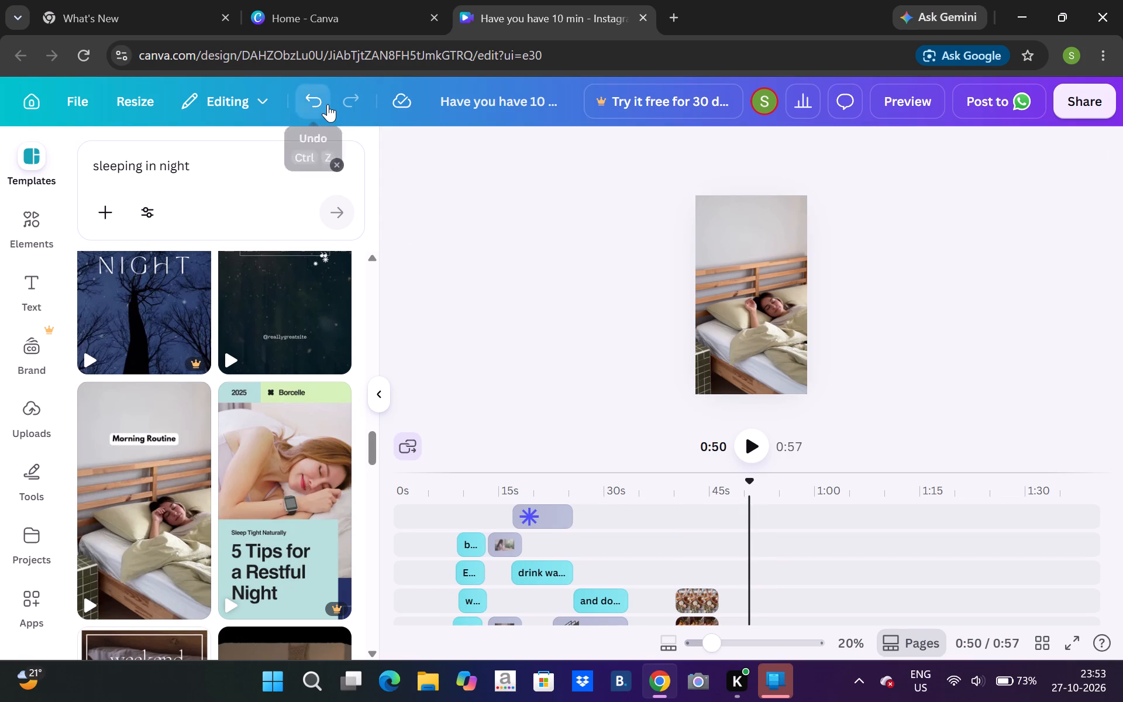
# Replace the "What" text over the sleeping page with "then sleep maximum", one word per line.
pyautogui.doubleClick(776, 285)
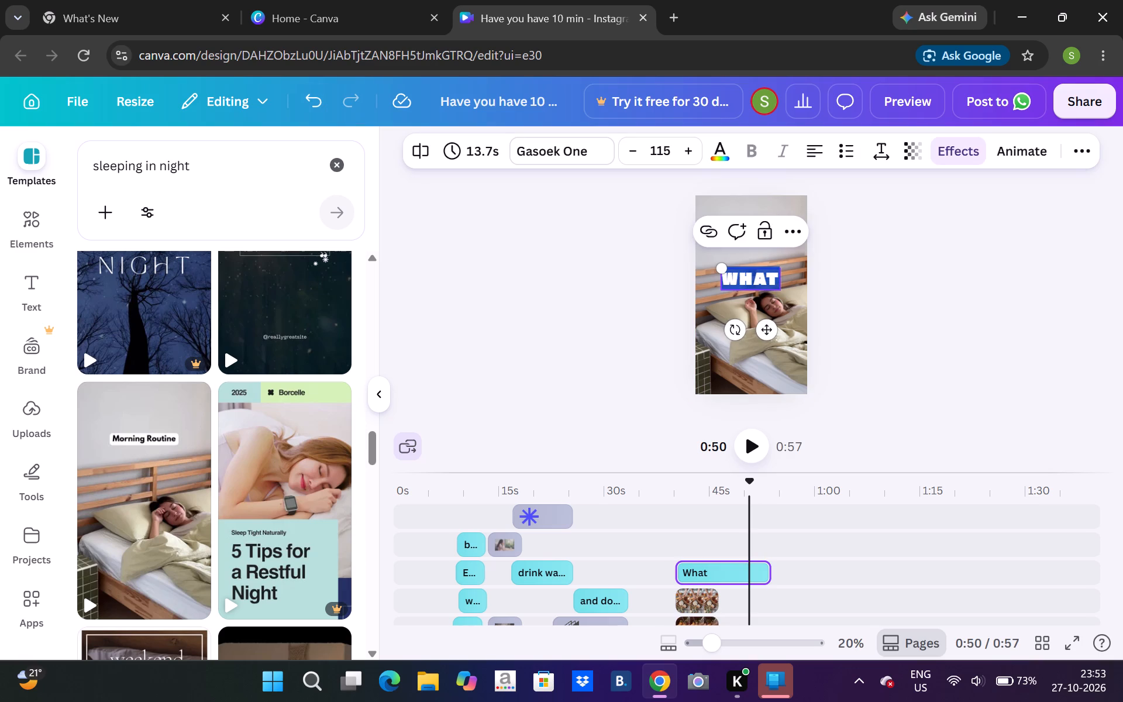
pyautogui.press('BackSpace')
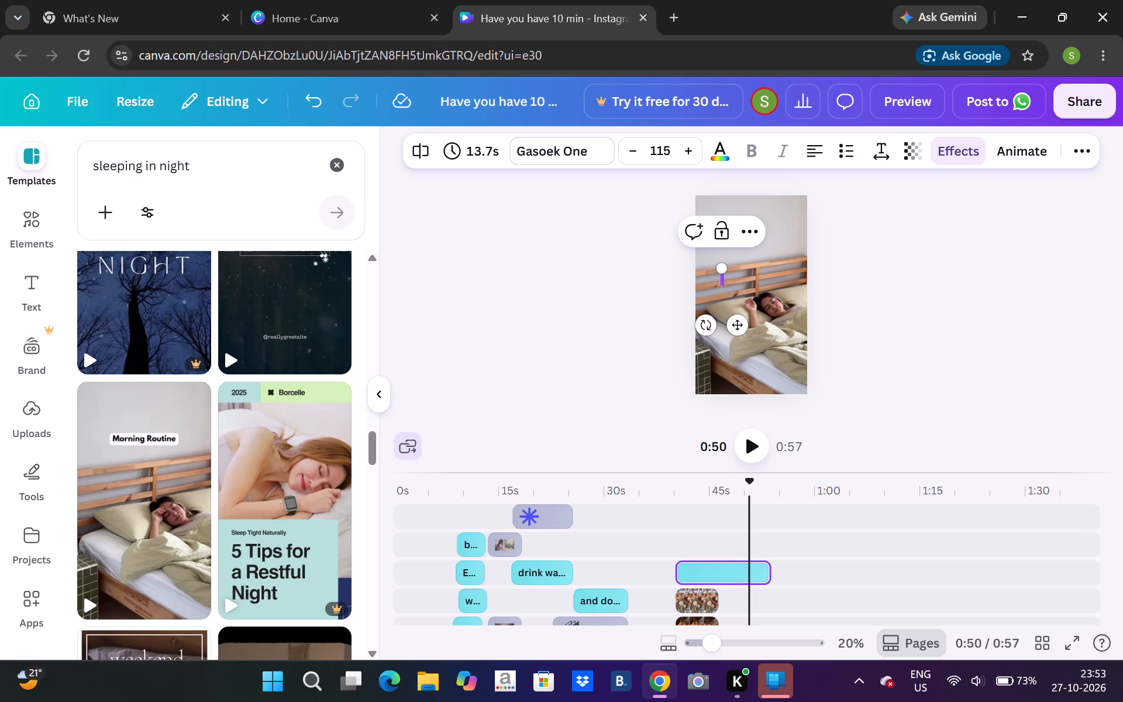
pyautogui.write('then')
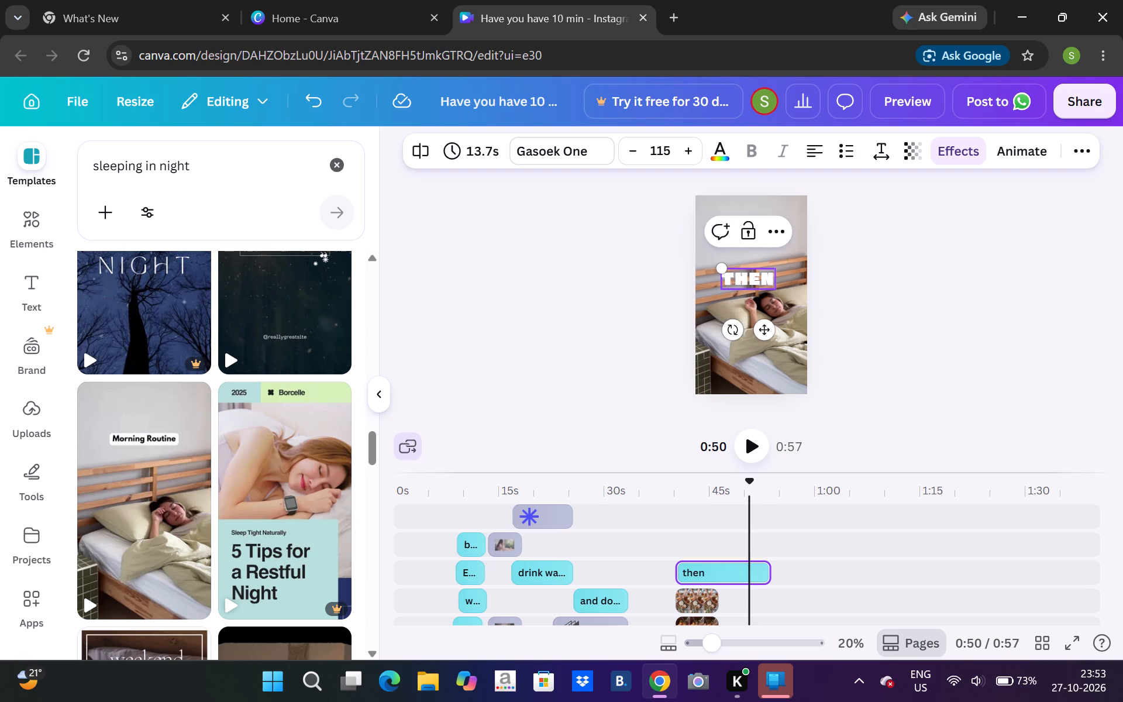
pyautogui.press('space')
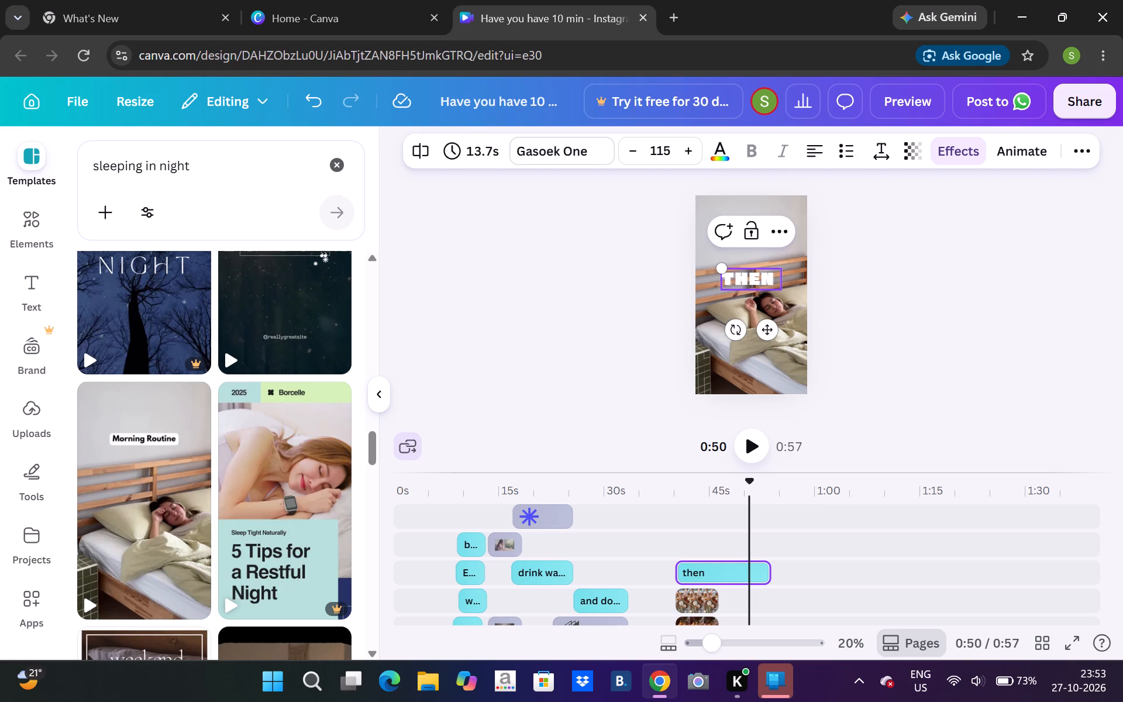
pyautogui.press('Return')
pyautogui.write('sleeo')
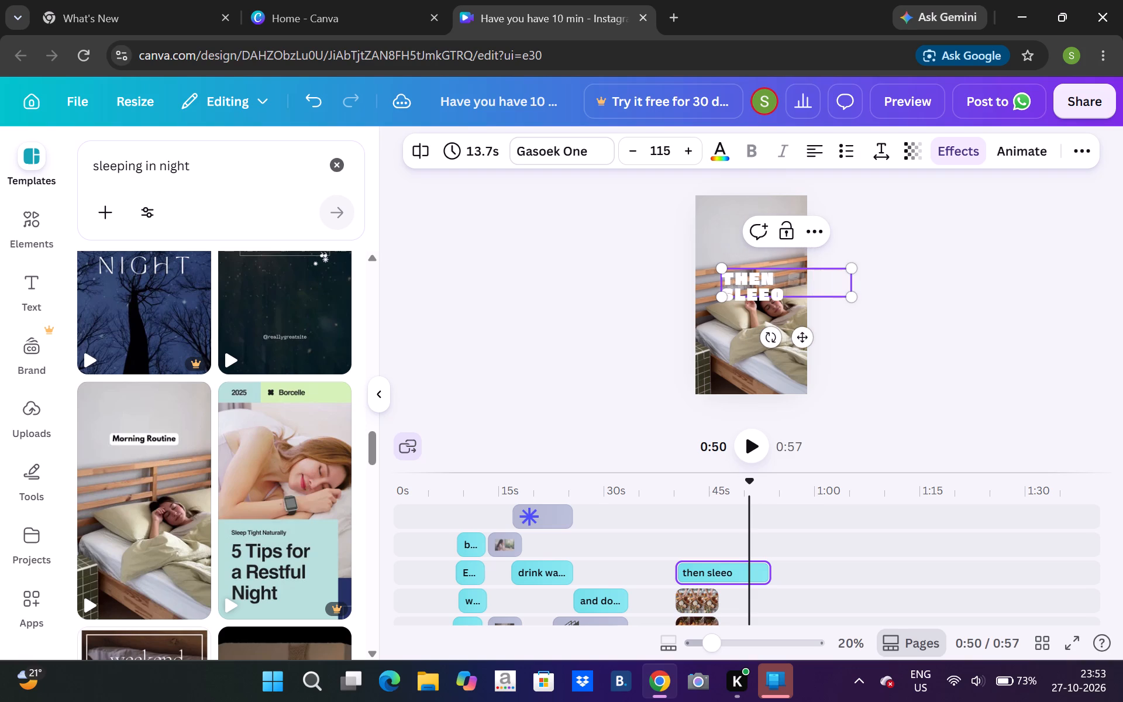
pyautogui.press('BackSpace')
pyautogui.press('p')
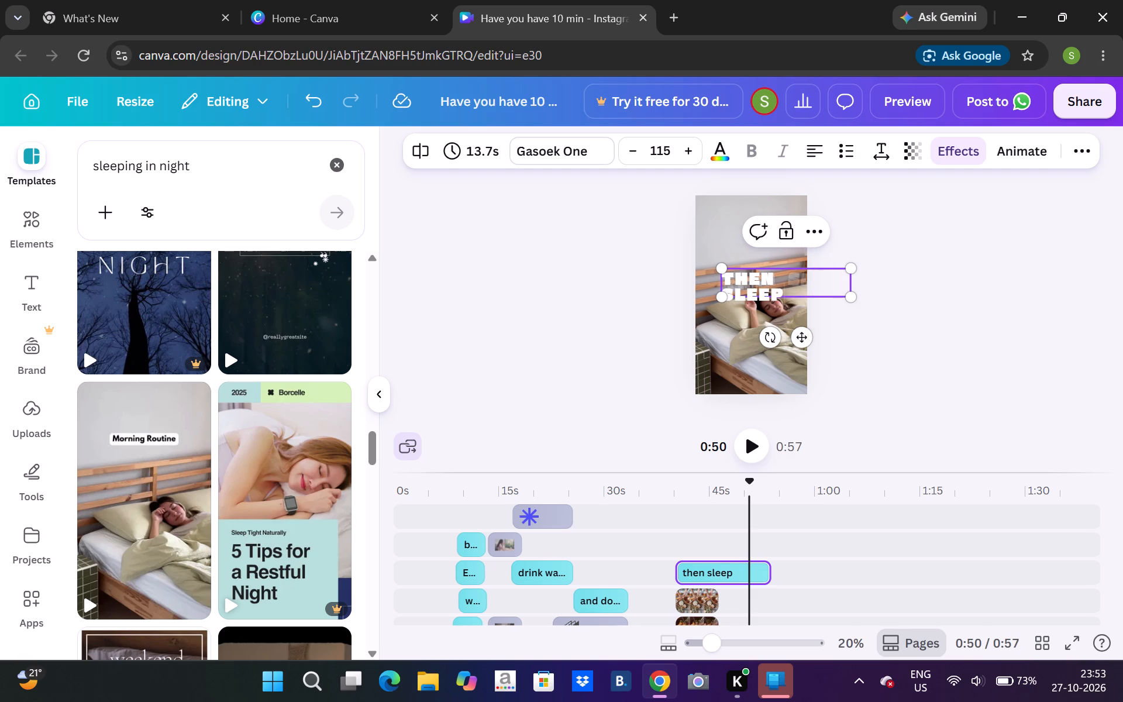
pyautogui.press('Return')
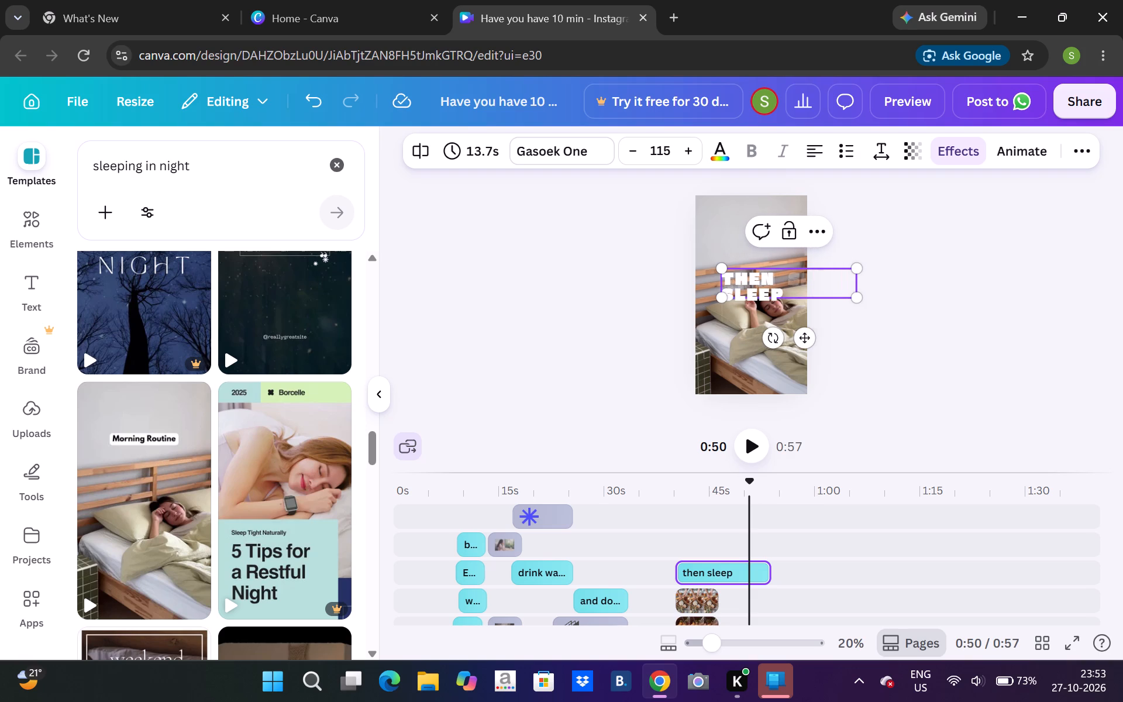
pyautogui.press('m')
pyautogui.write('axiam')
pyautogui.press('space')
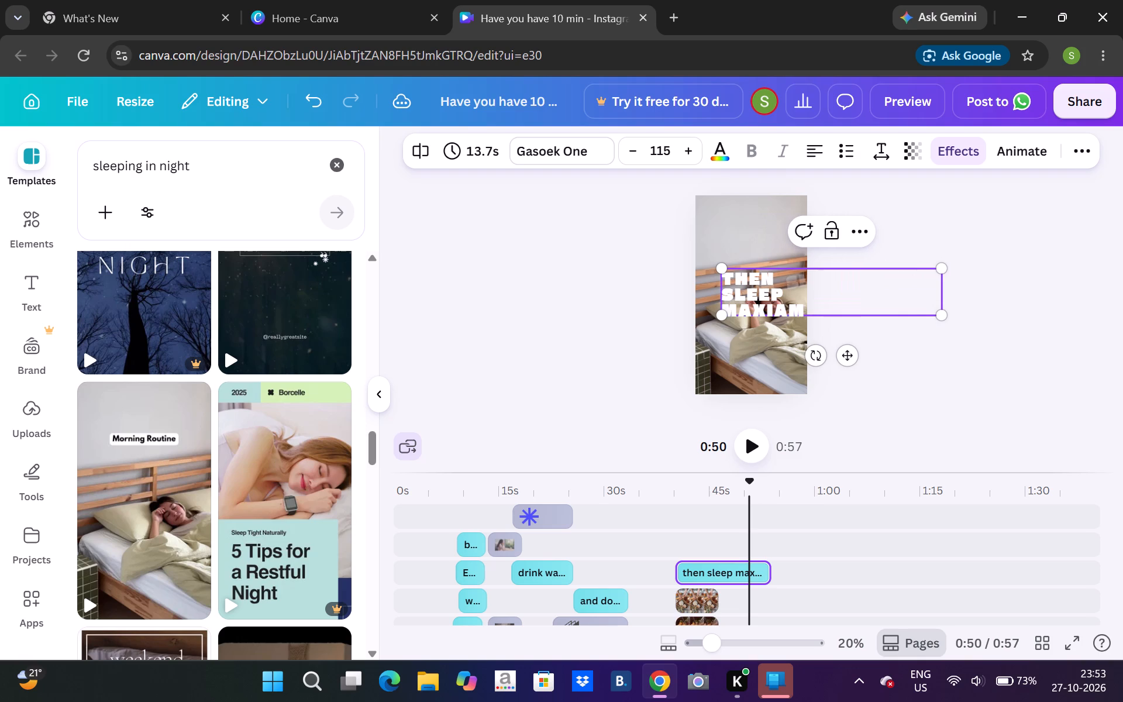
pyautogui.press('BackSpace')
pyautogui.press('BackSpace')
pyautogui.press('BackSpace')
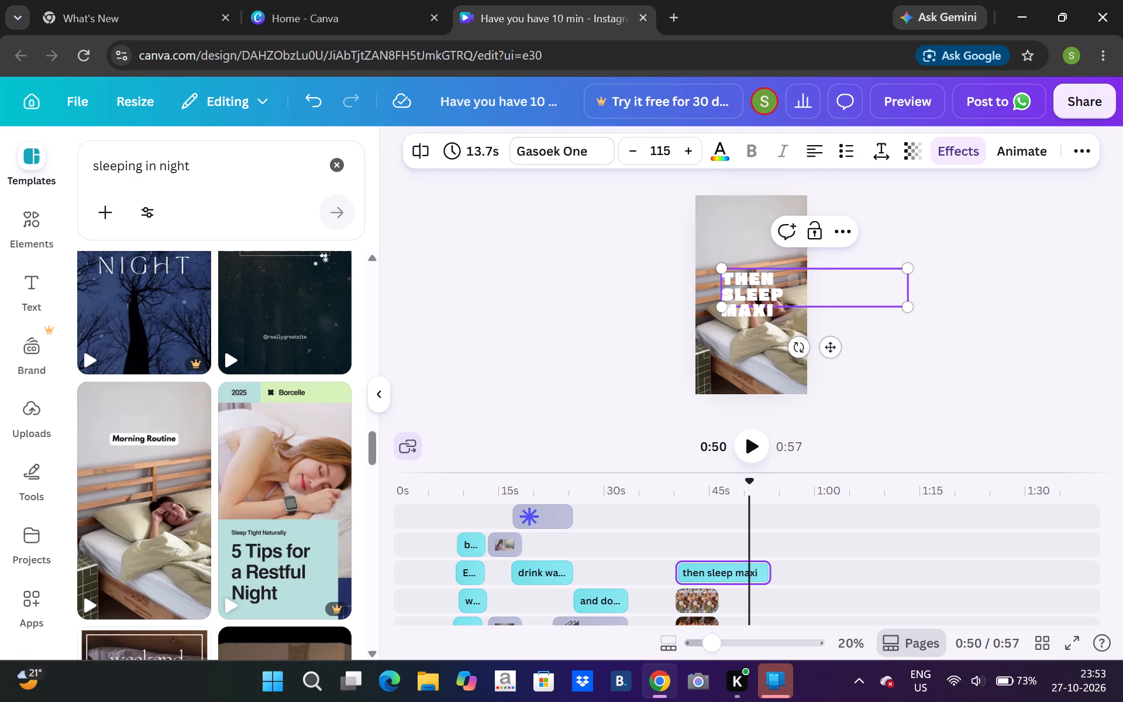
pyautogui.write('mum')
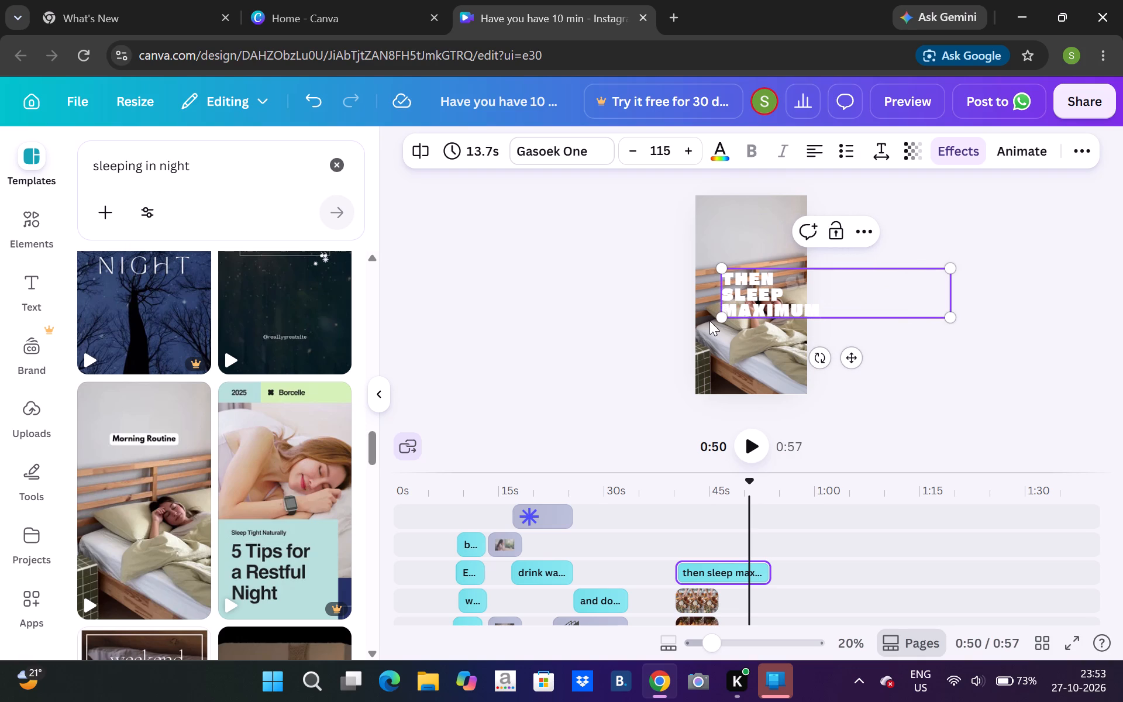
# Scale the "then sleep maximum" text down to a font size of 75.9.
pyautogui.moveTo(718, 318); pyautogui.dragTo(711, 319)
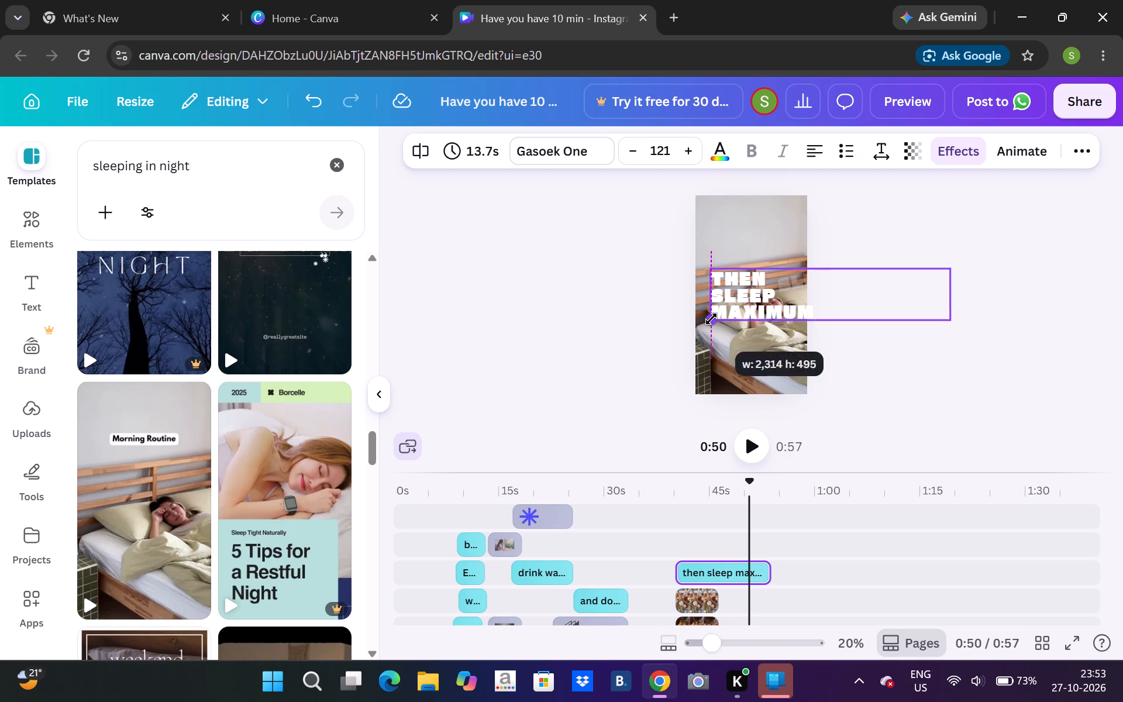
pyautogui.moveTo(711, 319); pyautogui.dragTo(766, 295)
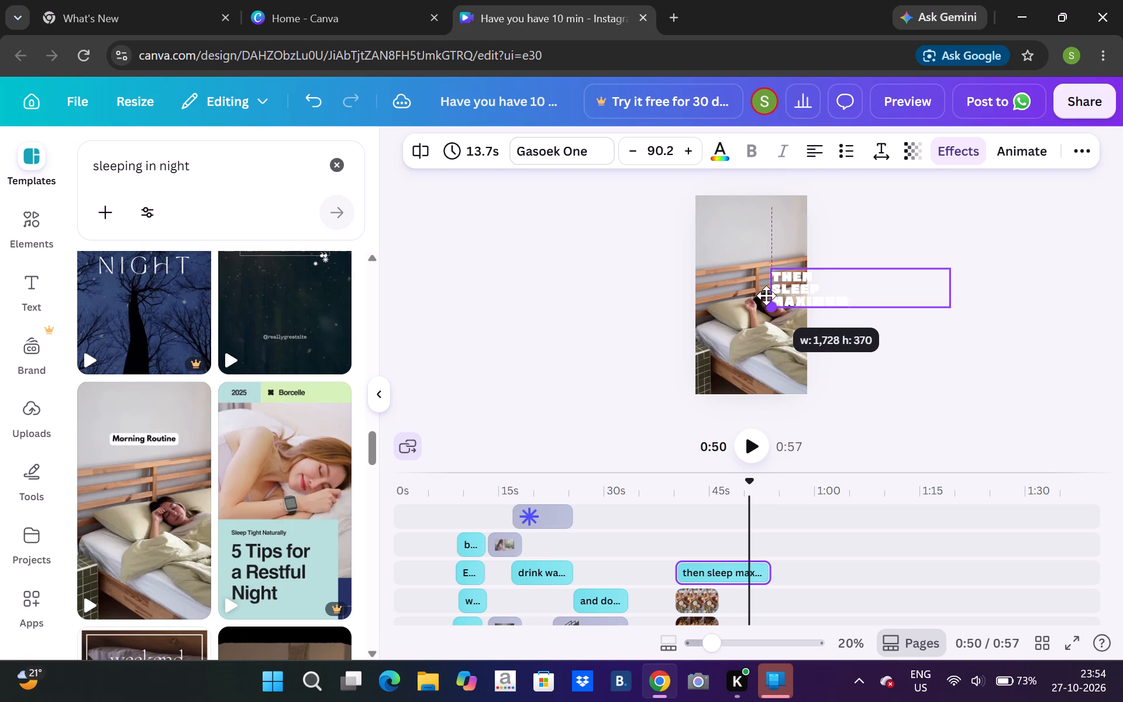
pyautogui.moveTo(766, 295); pyautogui.dragTo(795, 297)
pyautogui.moveTo(837, 291); pyautogui.dragTo(814, 296)
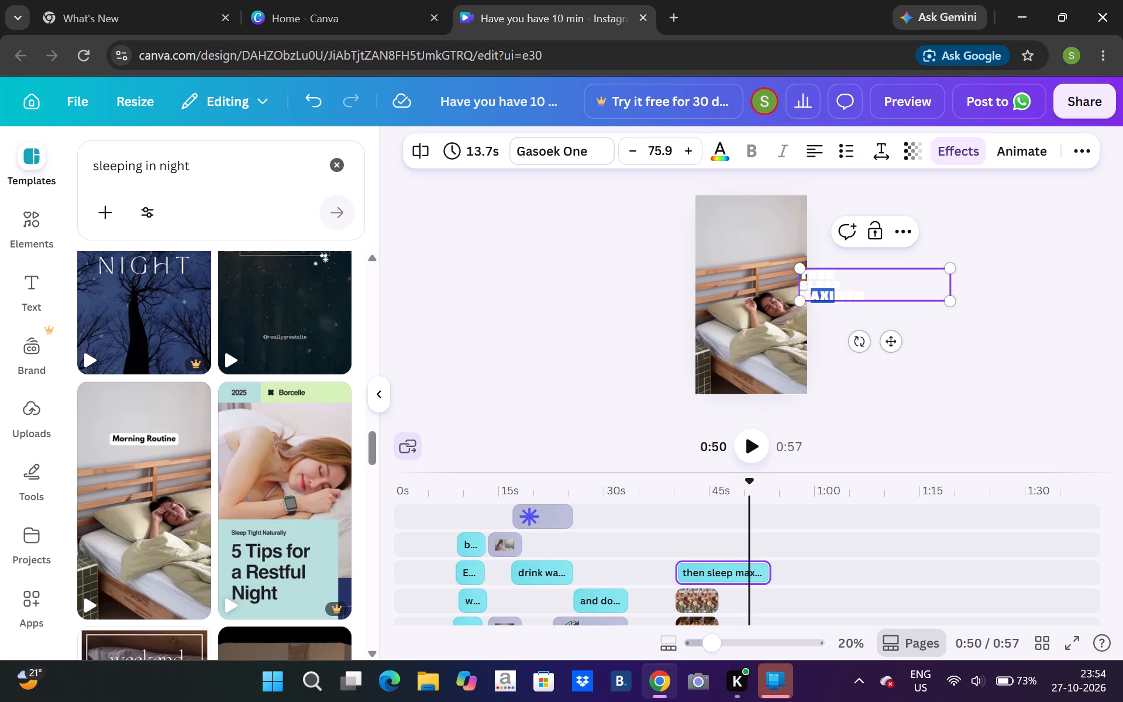
pyautogui.moveTo(814, 296); pyautogui.dragTo(849, 281)
pyautogui.moveTo(919, 343); pyautogui.dragTo(899, 338)
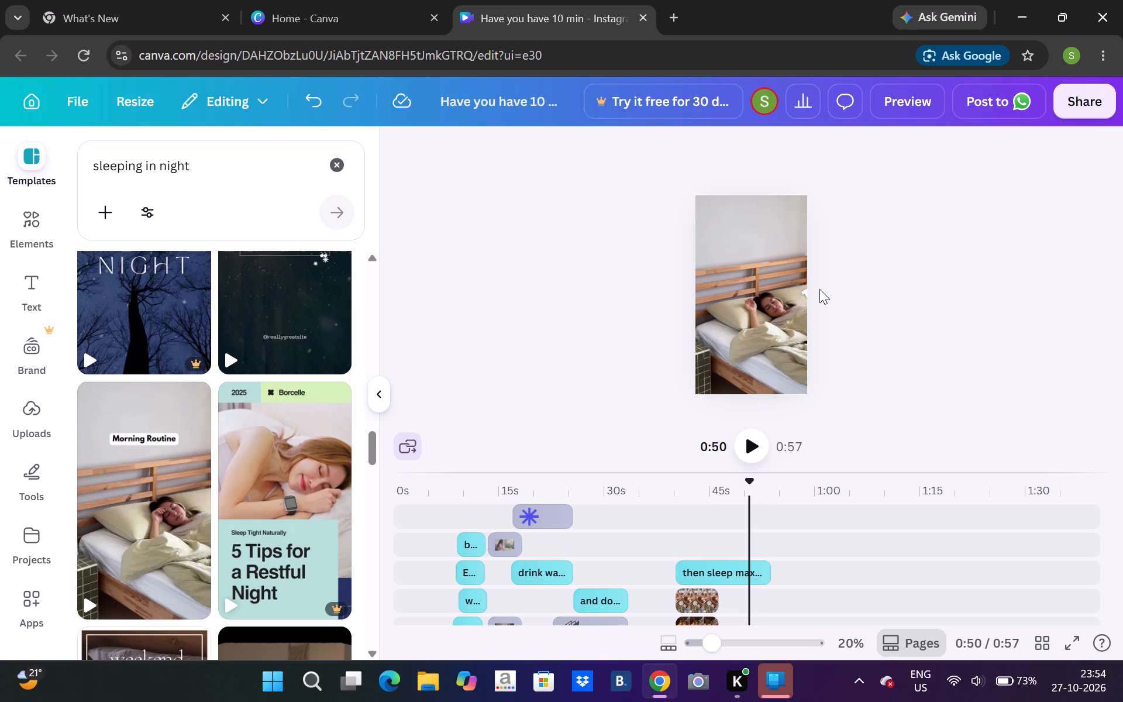
# Move the "then sleep maximum" text back onto the page, across the headboard above the sleeping woman.
pyautogui.click(819, 289)
pyautogui.moveTo(819, 289); pyautogui.dragTo(776, 283)
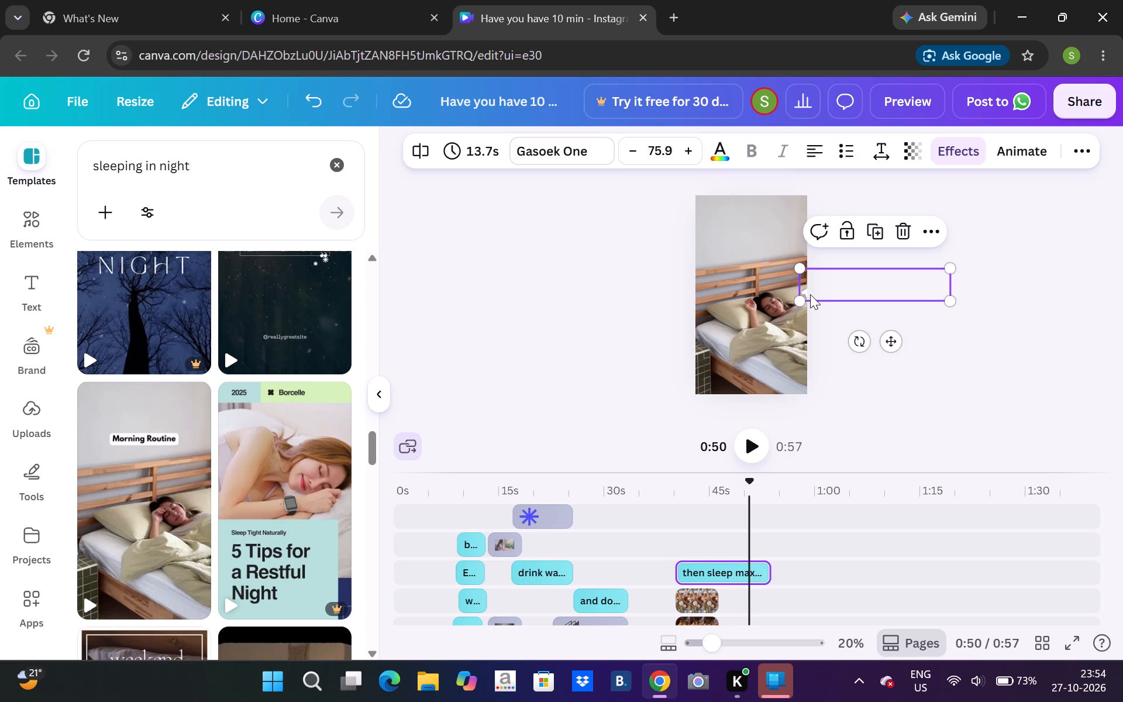
pyautogui.moveTo(810, 294); pyautogui.dragTo(713, 294)
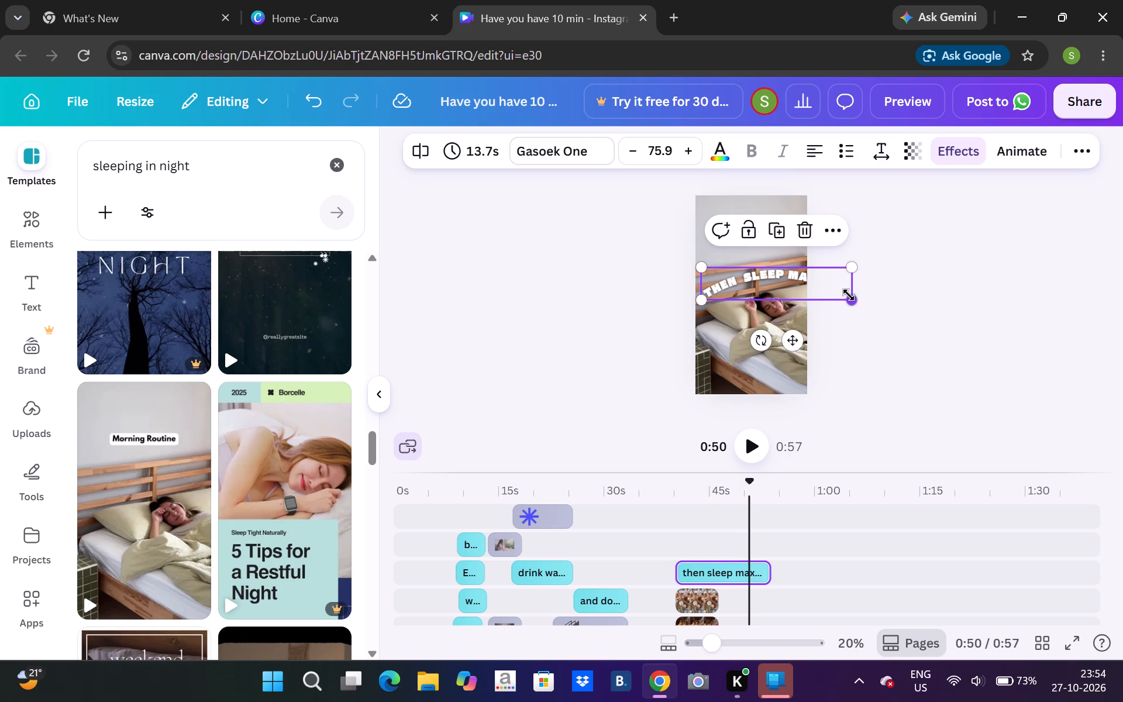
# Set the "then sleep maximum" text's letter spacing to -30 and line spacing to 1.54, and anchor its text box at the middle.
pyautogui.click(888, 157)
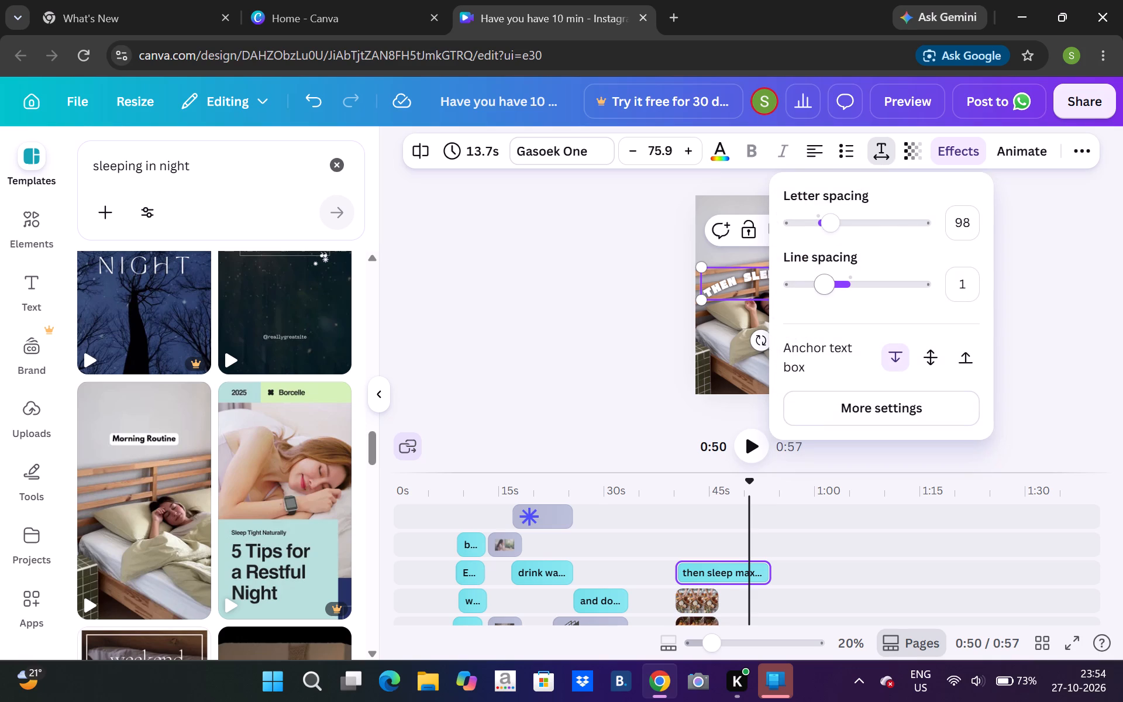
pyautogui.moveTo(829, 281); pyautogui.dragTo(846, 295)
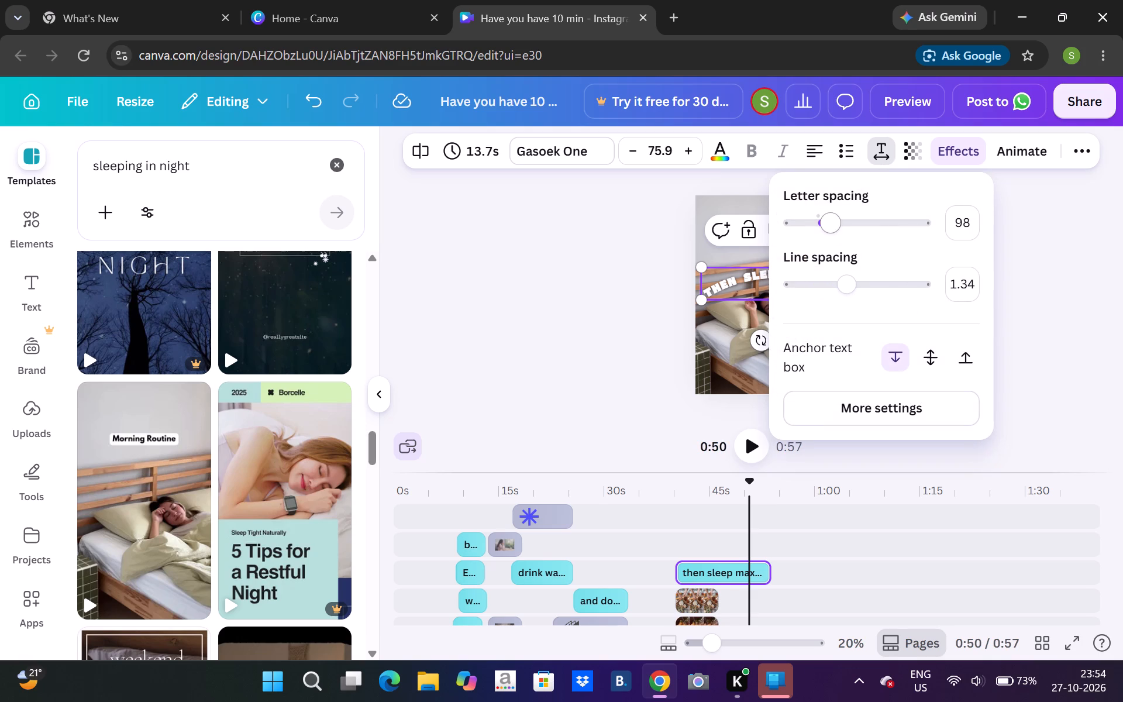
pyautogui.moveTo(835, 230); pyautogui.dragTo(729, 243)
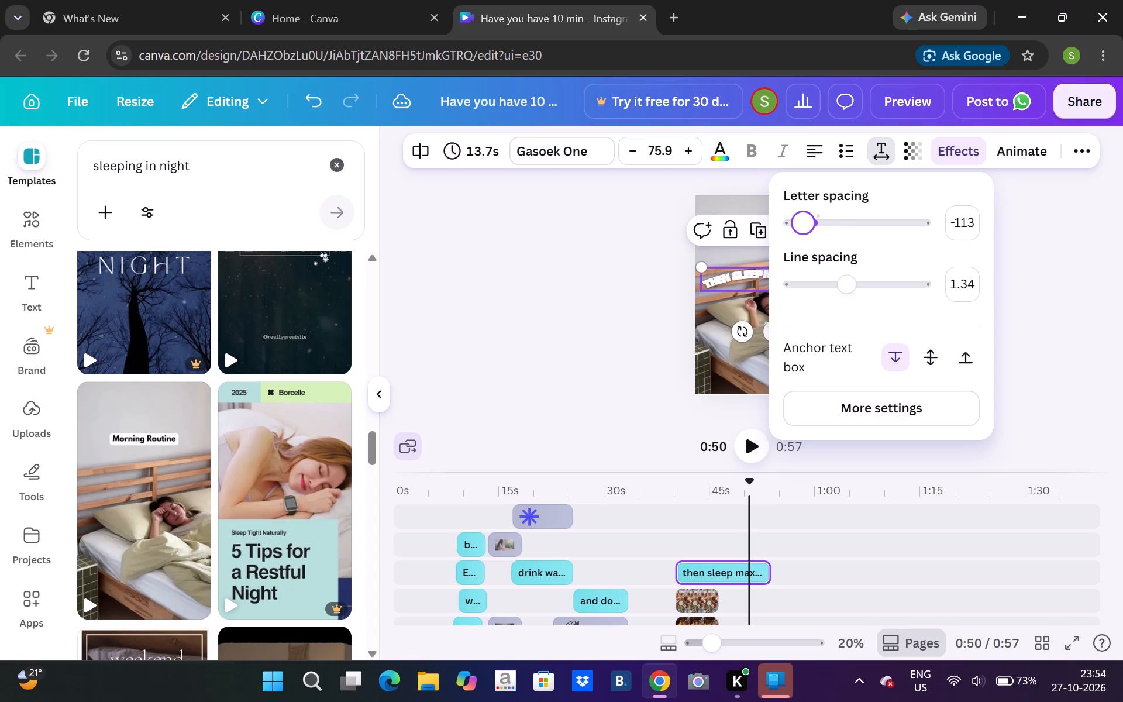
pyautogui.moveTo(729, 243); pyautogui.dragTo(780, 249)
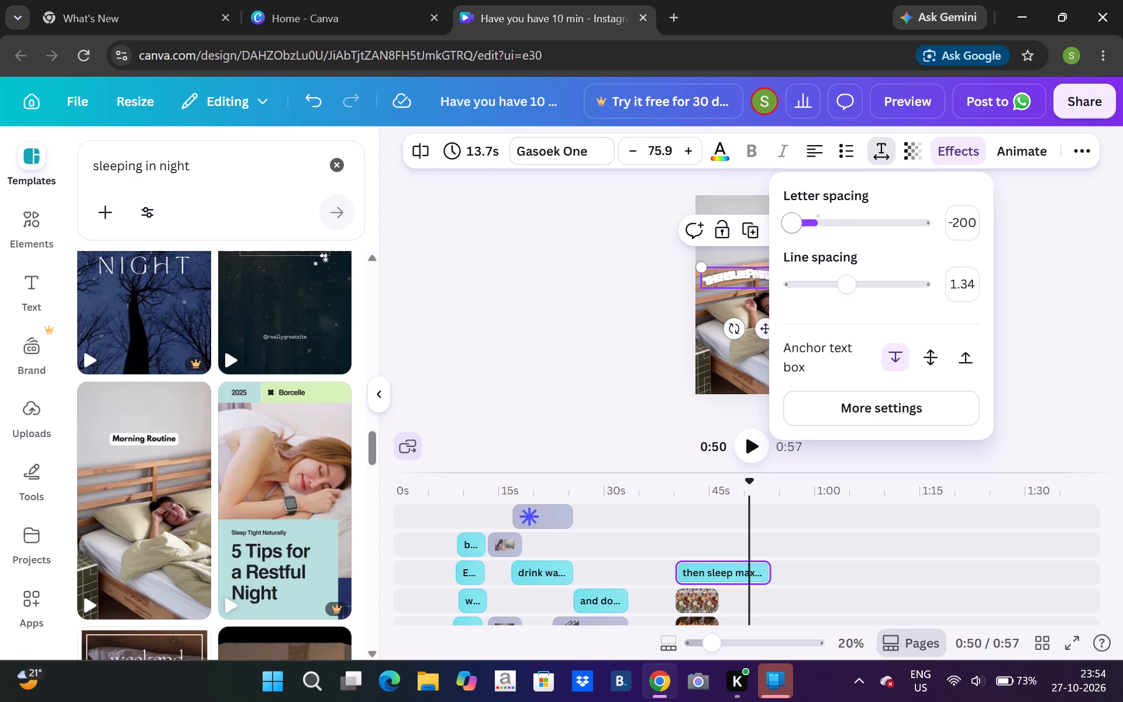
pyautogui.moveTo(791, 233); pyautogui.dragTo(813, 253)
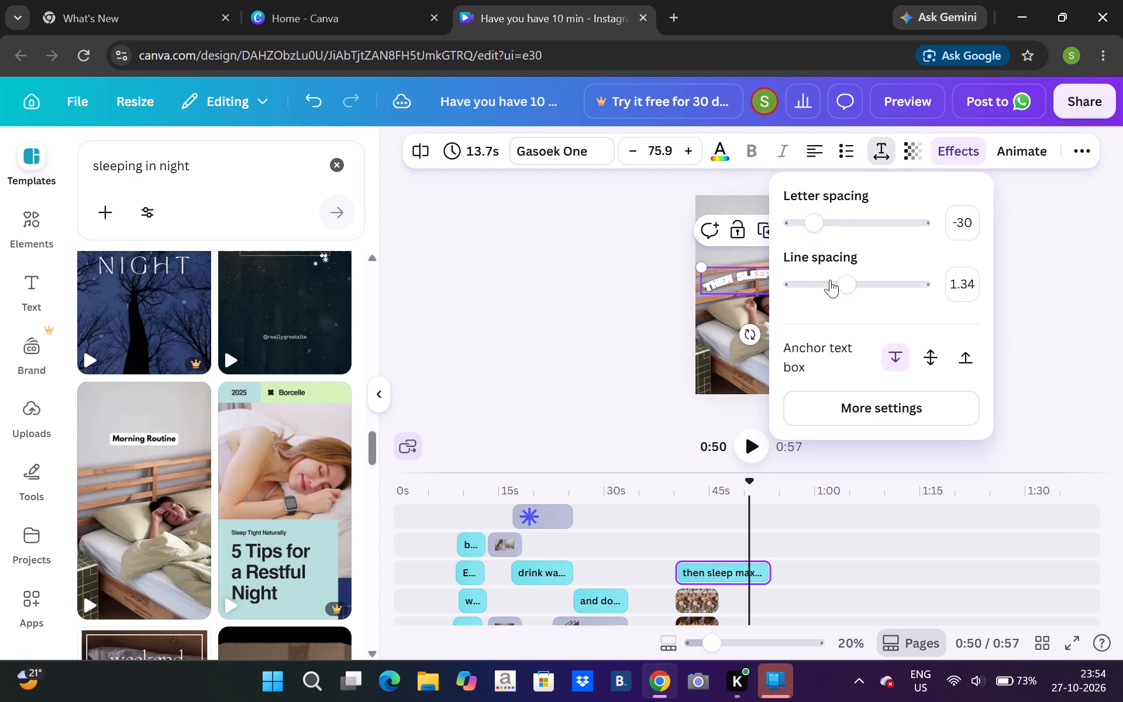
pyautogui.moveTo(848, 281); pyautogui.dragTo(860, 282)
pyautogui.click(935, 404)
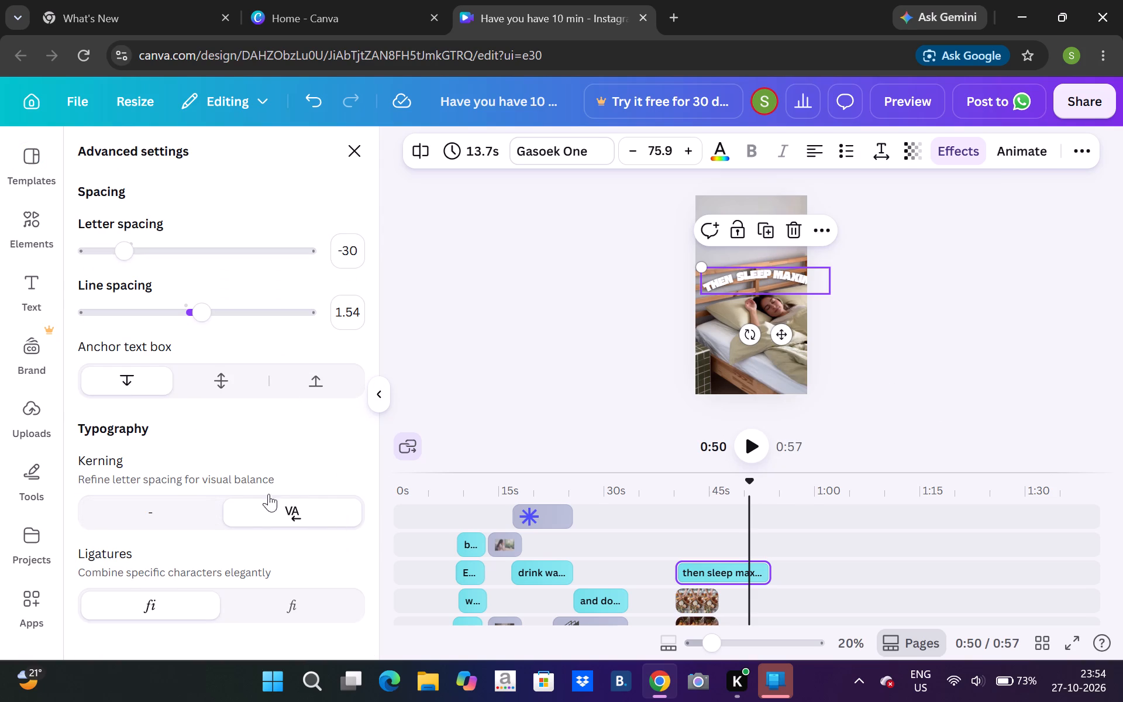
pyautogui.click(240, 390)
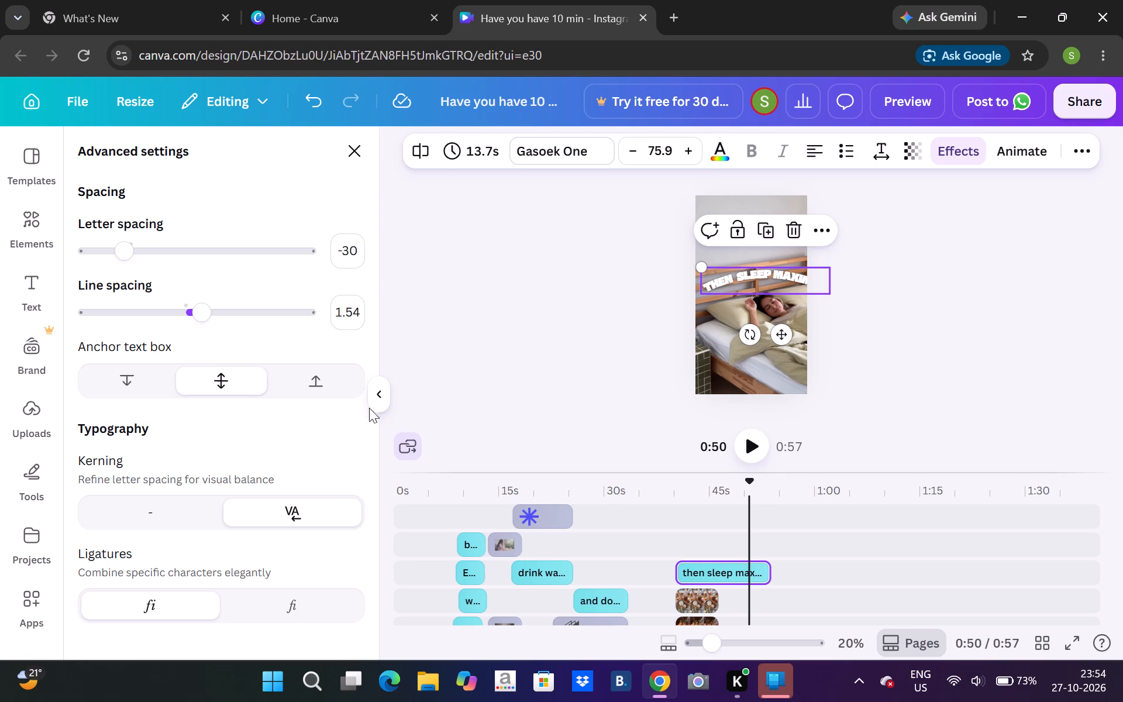
# Delete the "then sleep maximum" text from the sleeping page.
pyautogui.click(784, 222)
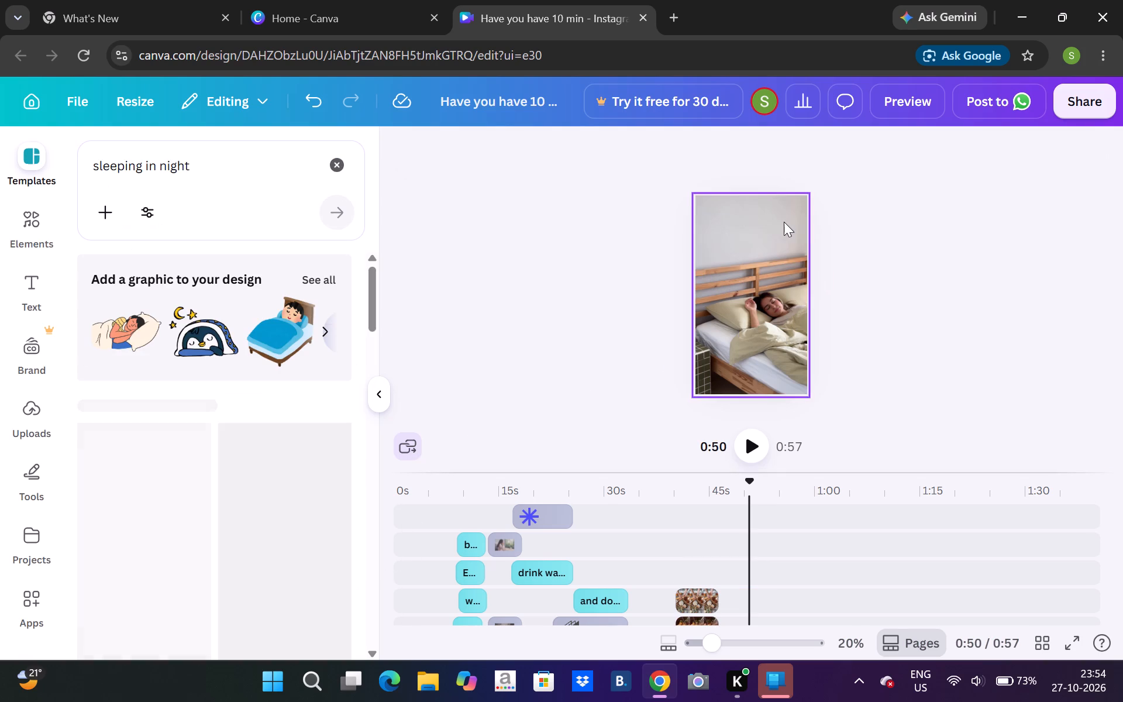
# Add a text box on the sleeping page reading "maximum", "six to eight", "hous" and "sleep" on four lines.
pyautogui.click(38, 288)
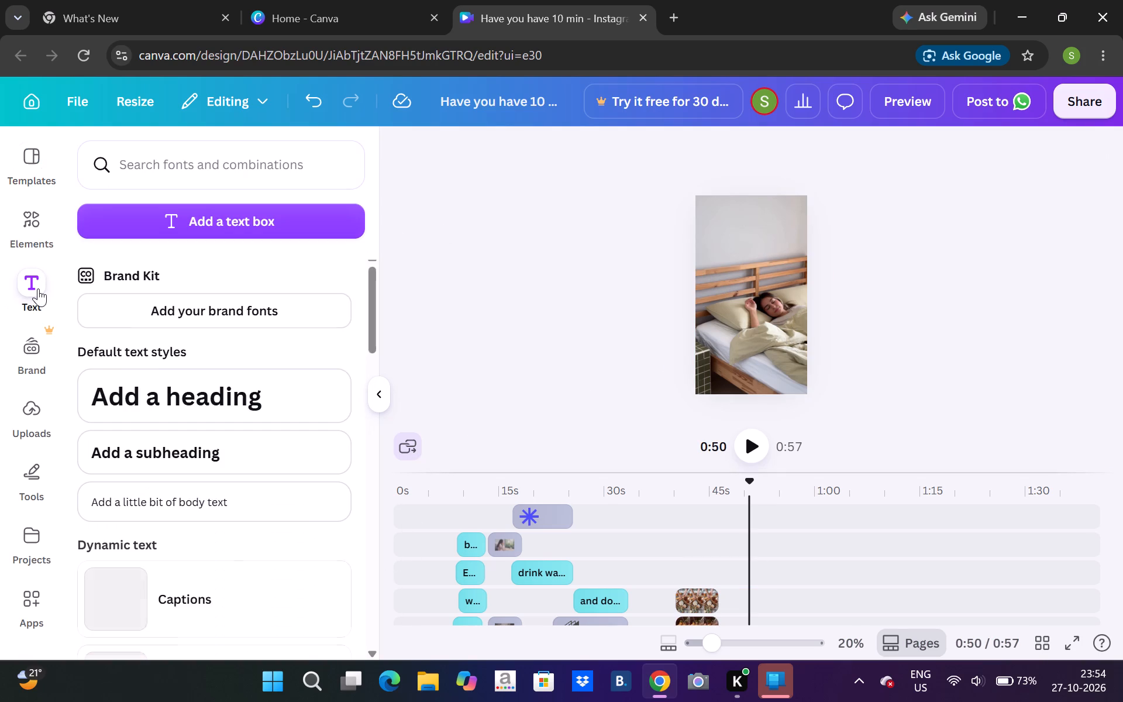
pyautogui.click(142, 233)
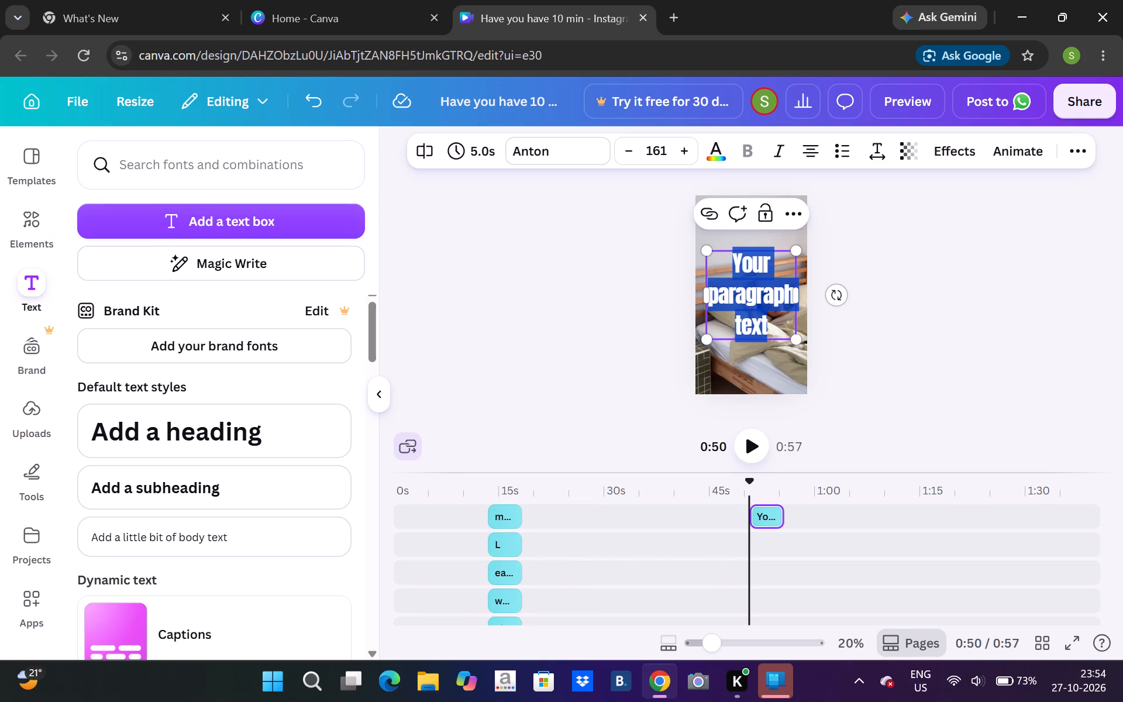
pyautogui.write('ma')
pyautogui.write('ximum')
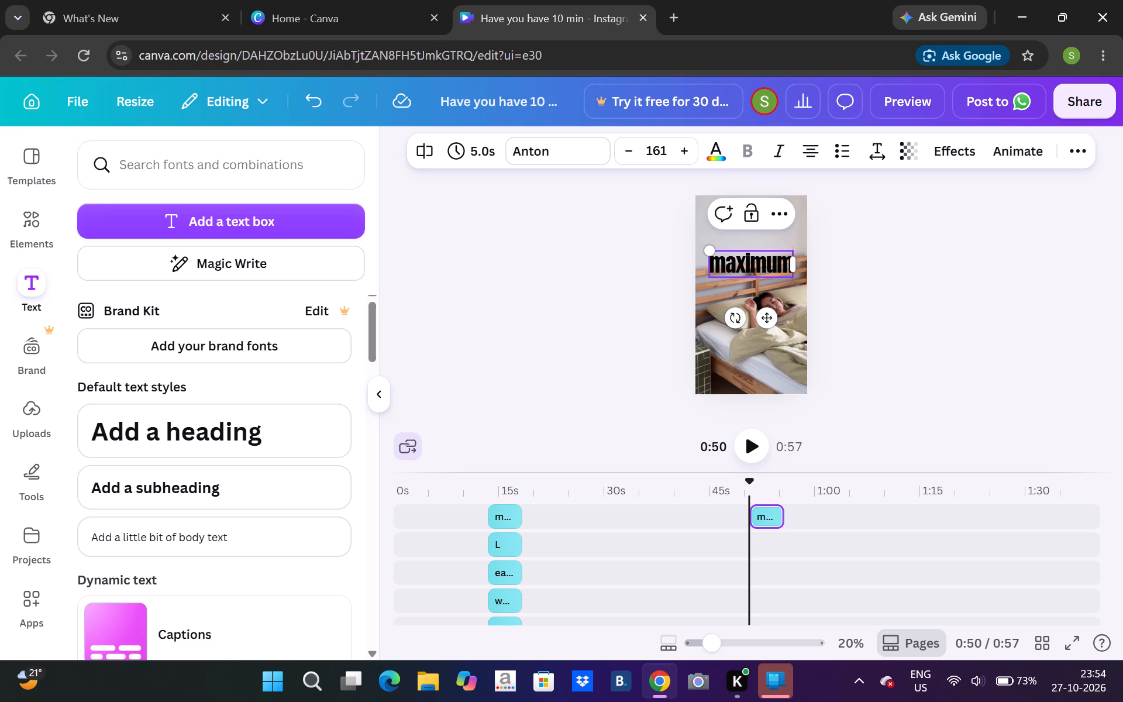
pyautogui.press('Return')
pyautogui.write('se')
pyautogui.press('BackSpace')
pyautogui.write('ix')
pyautogui.press('space')
pyautogui.write('to')
pyautogui.press('space')
pyautogui.press('e')
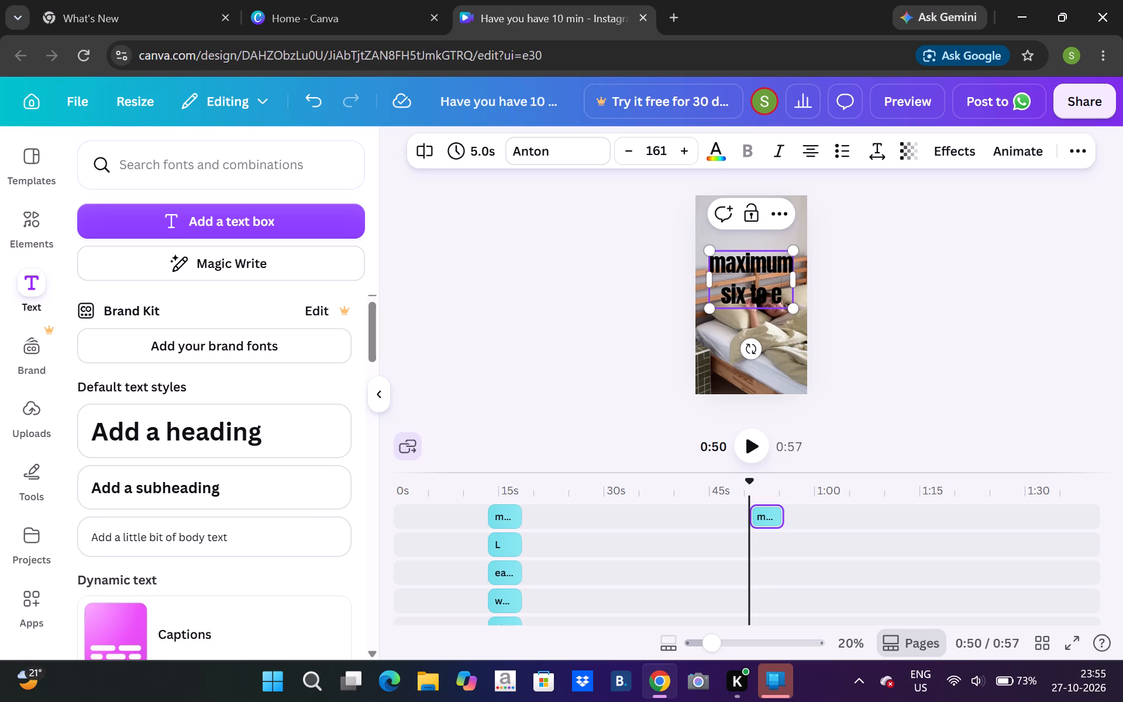
pyautogui.write('ight')
pyautogui.press('space')
pyautogui.press('h')
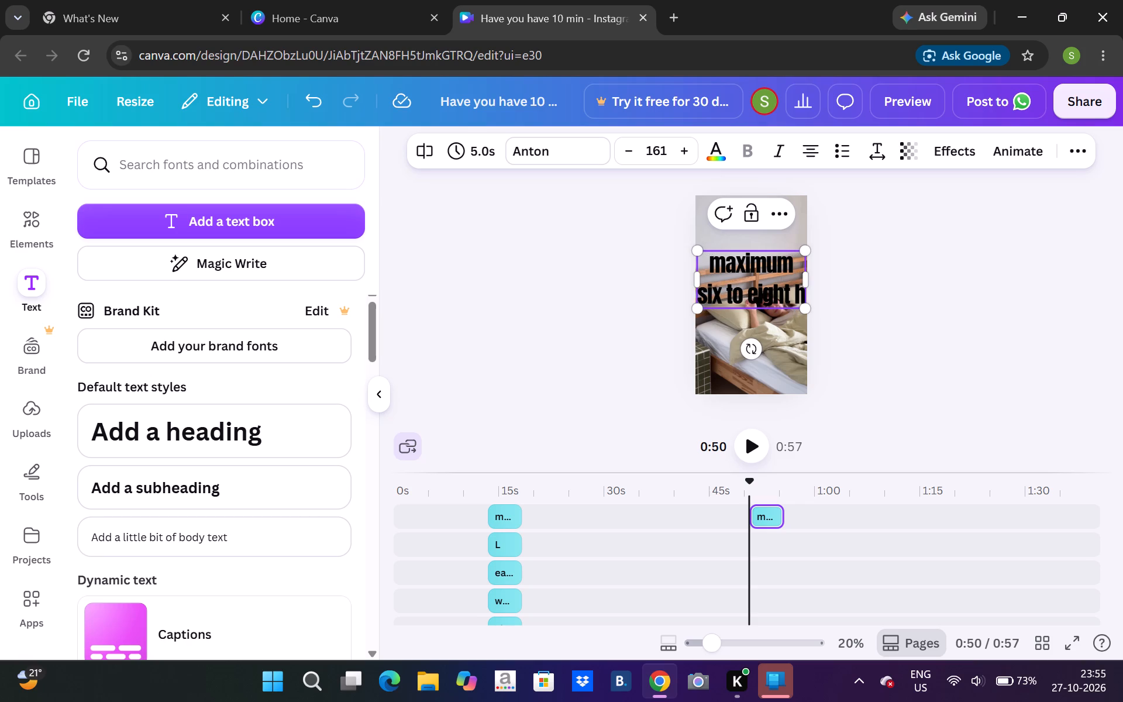
pyautogui.press('BackSpace')
pyautogui.press('Return')
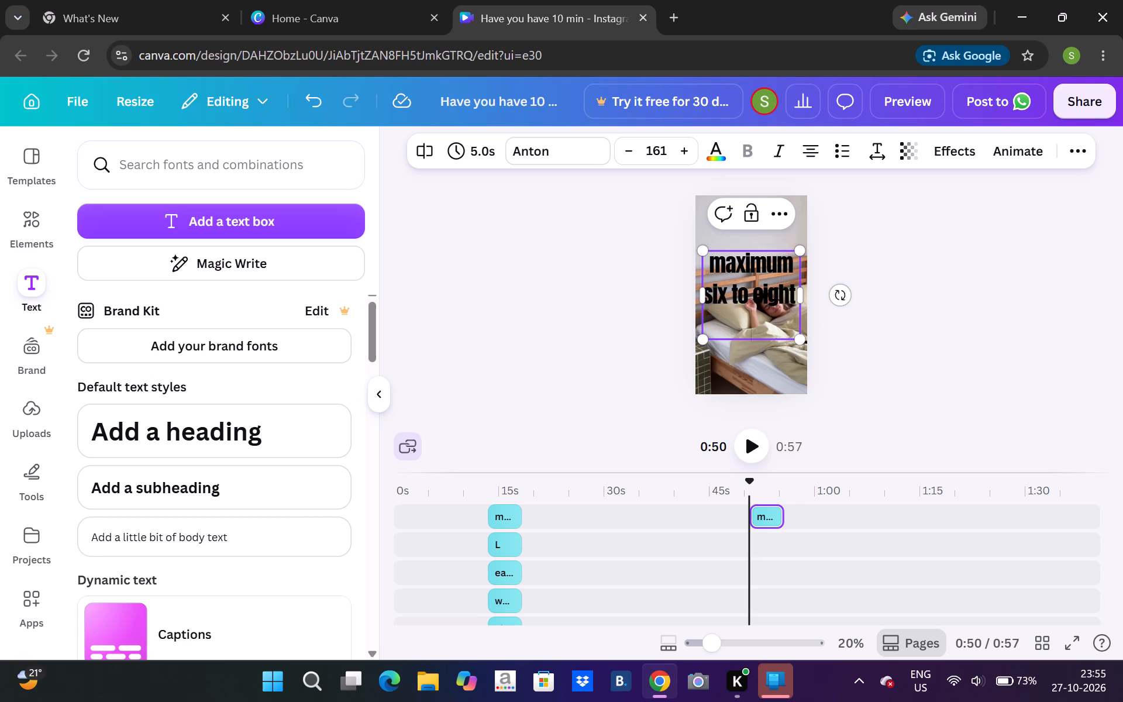
pyautogui.write('ho')
pyautogui.write('us')
pyautogui.press('space')
pyautogui.press('Return')
pyautogui.write('sleep')
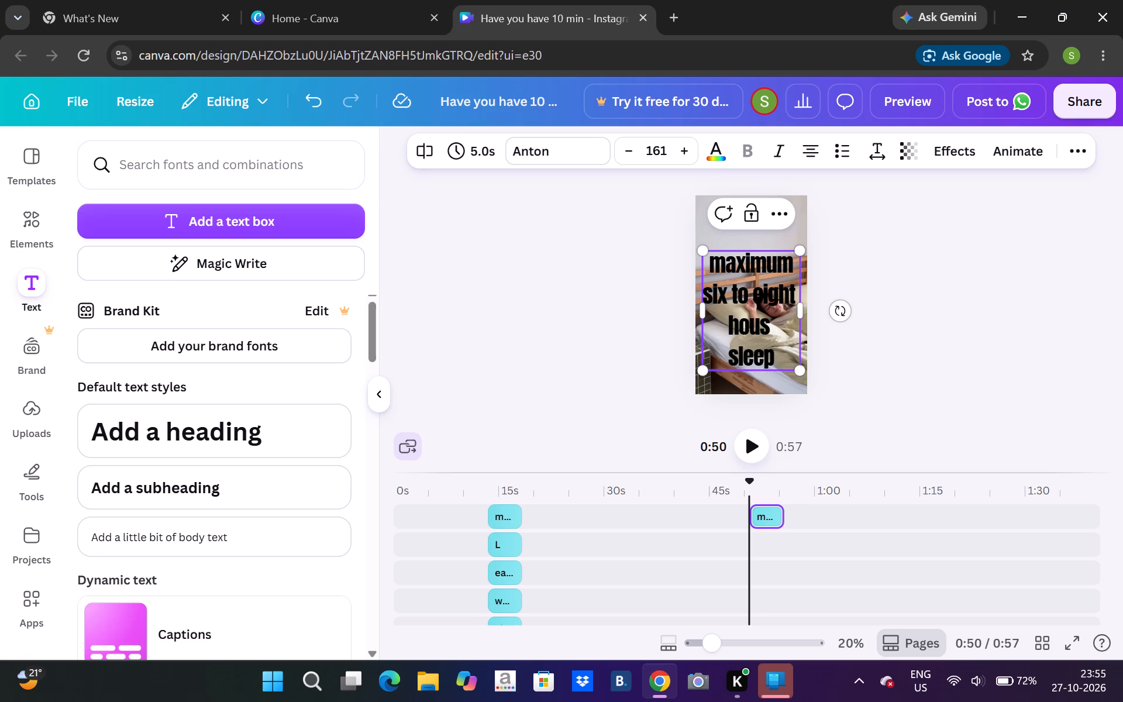
# Scale the "maximum six to eight hous sleep" text down to a font size of 80.3.
pyautogui.moveTo(794, 376); pyautogui.dragTo(789, 366)
pyautogui.moveTo(789, 366); pyautogui.dragTo(764, 302)
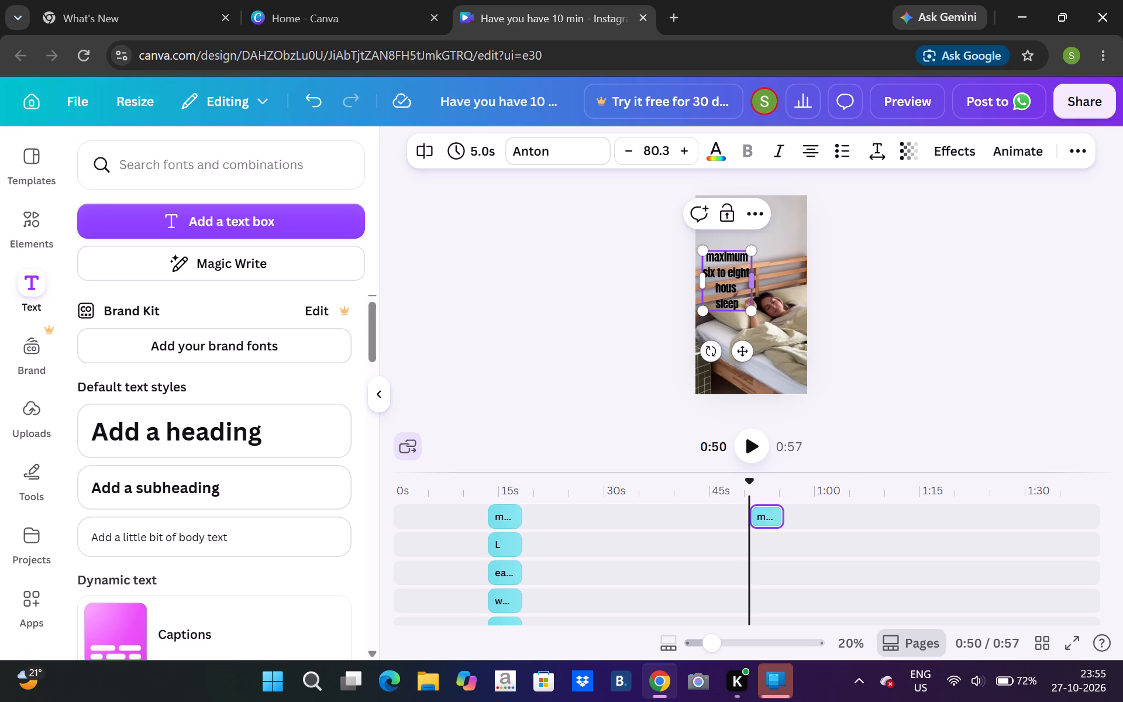
pyautogui.moveTo(737, 286); pyautogui.dragTo(741, 269)
pyautogui.moveTo(818, 266); pyautogui.dragTo(784, 263)
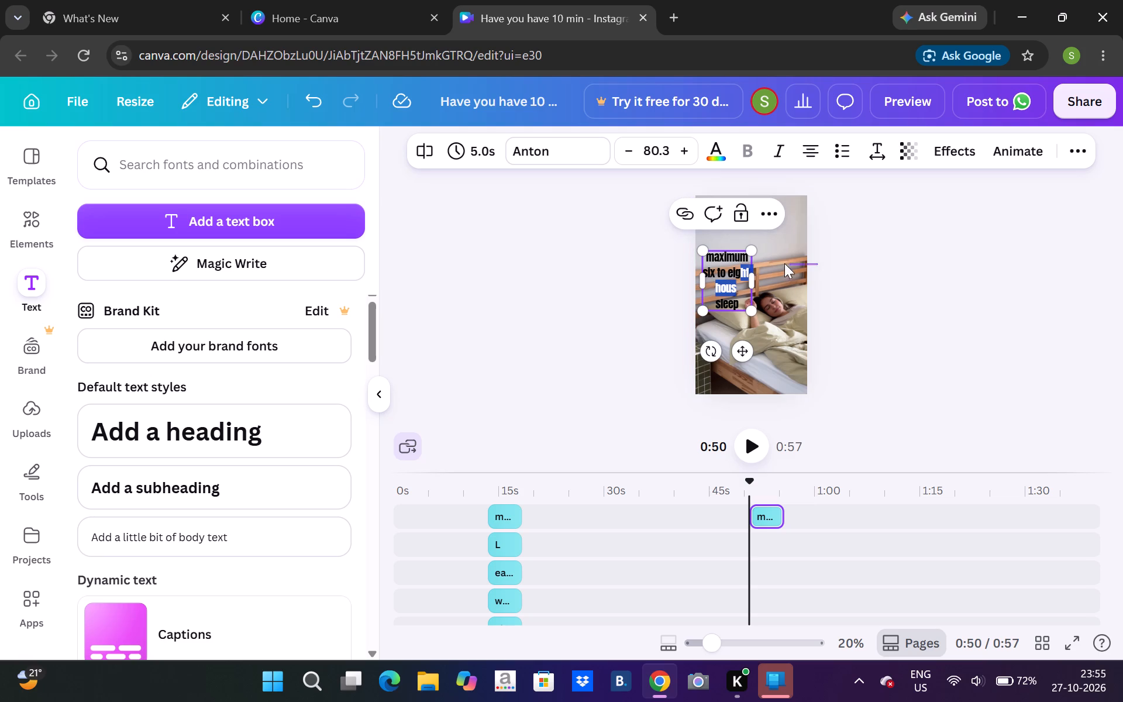
pyautogui.moveTo(784, 263); pyautogui.dragTo(757, 242)
pyautogui.click(757, 242)
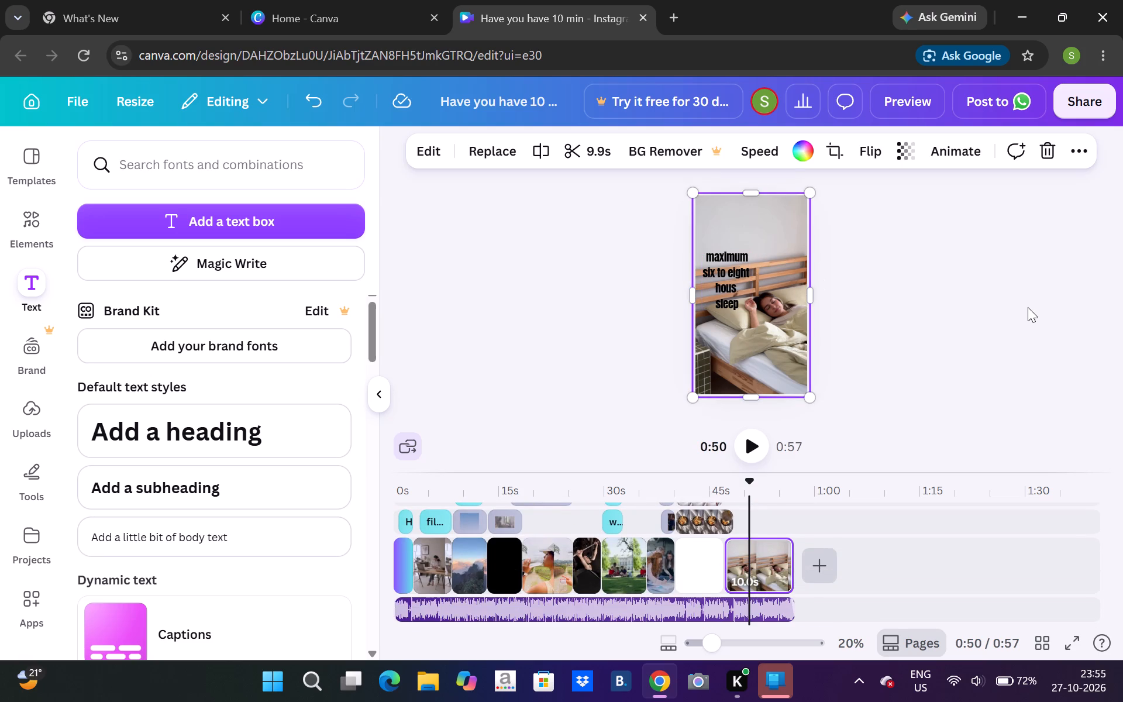
pyautogui.click(1029, 308)
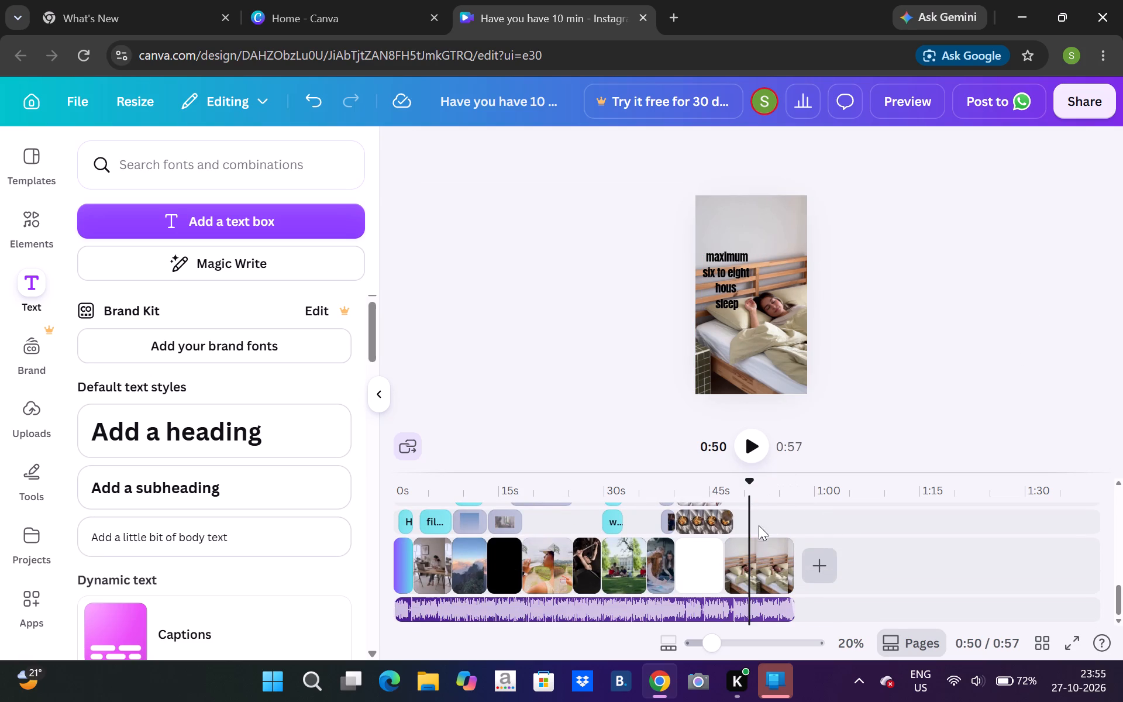
# Extend the "Morning Routine" text's duration on the timeline to 10.0 s, through the end of the sleeping page.
pyautogui.press('Up')
pyautogui.press('Up')
pyautogui.click(1122, 535)
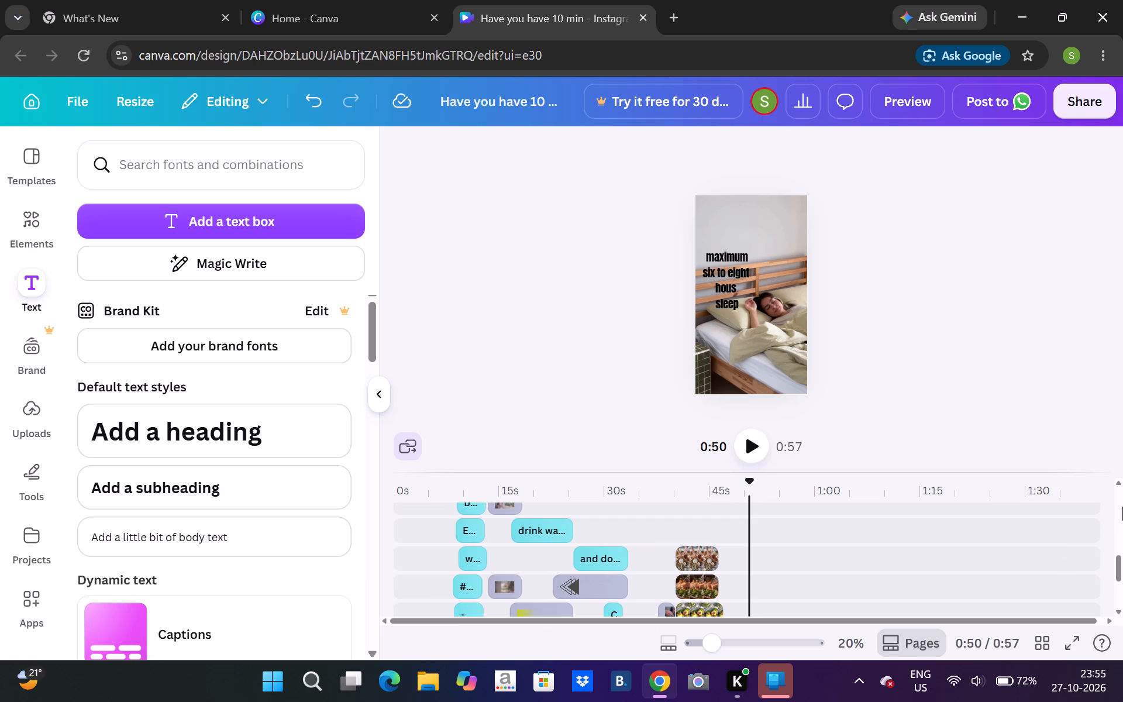
pyautogui.click(1122, 506)
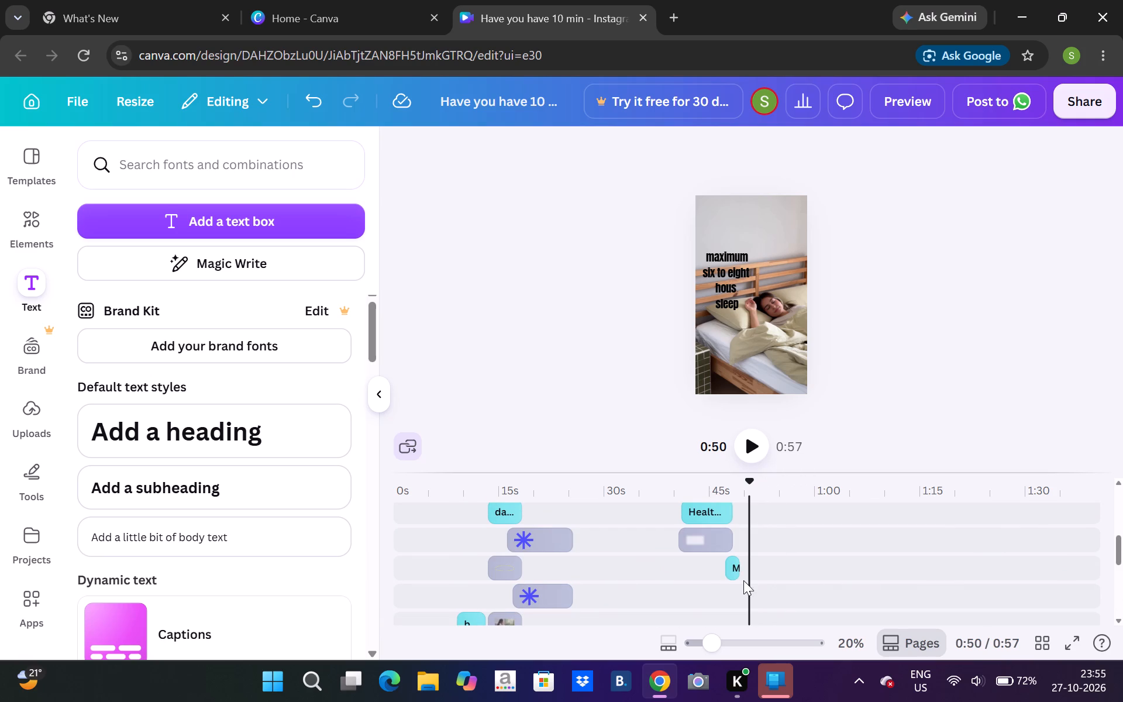
pyautogui.click(736, 573)
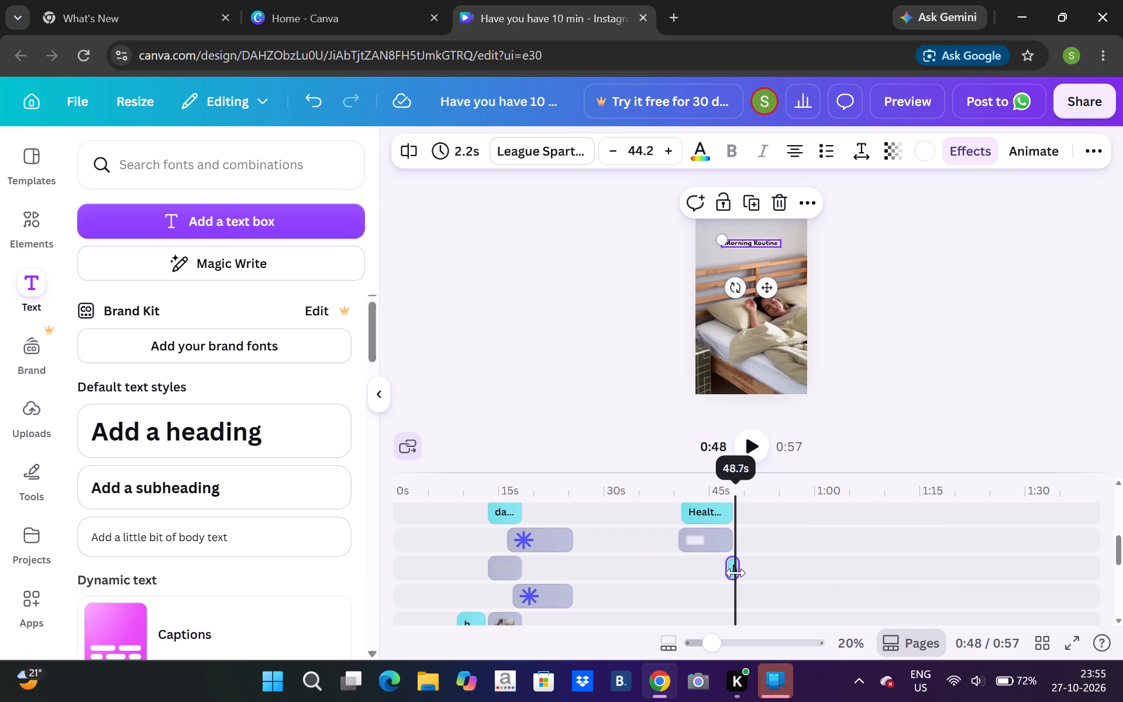
pyautogui.moveTo(736, 573); pyautogui.dragTo(791, 586)
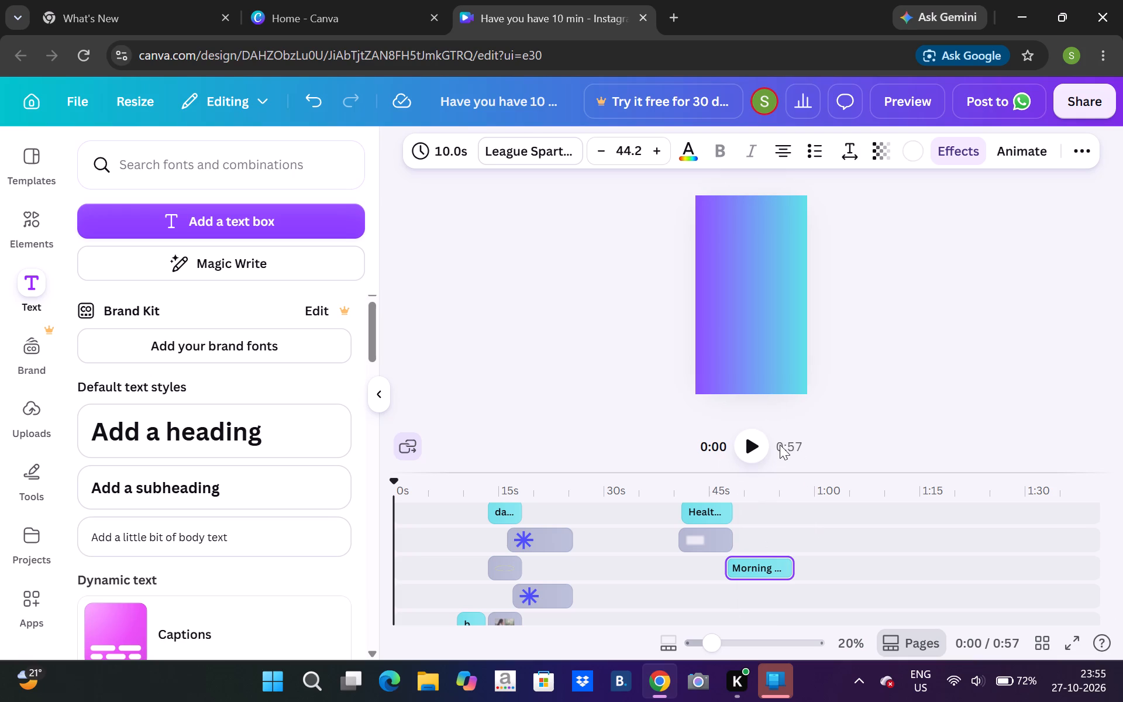
# Play the reel from the beginning to review it.
pyautogui.click(756, 448)
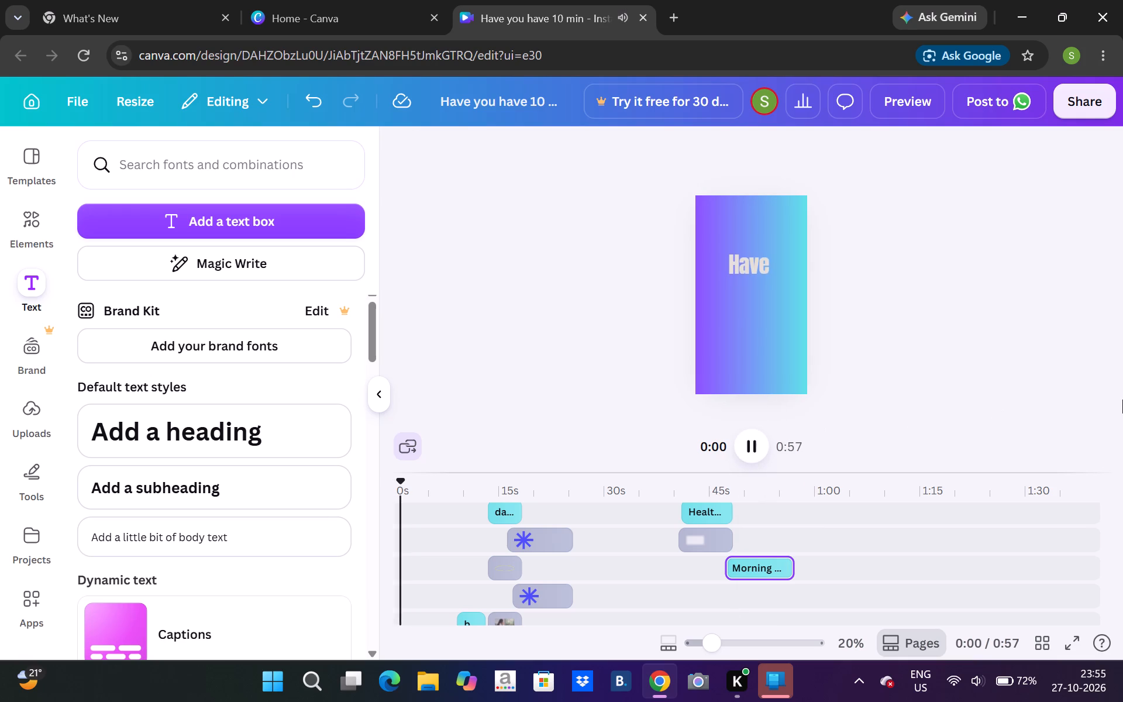
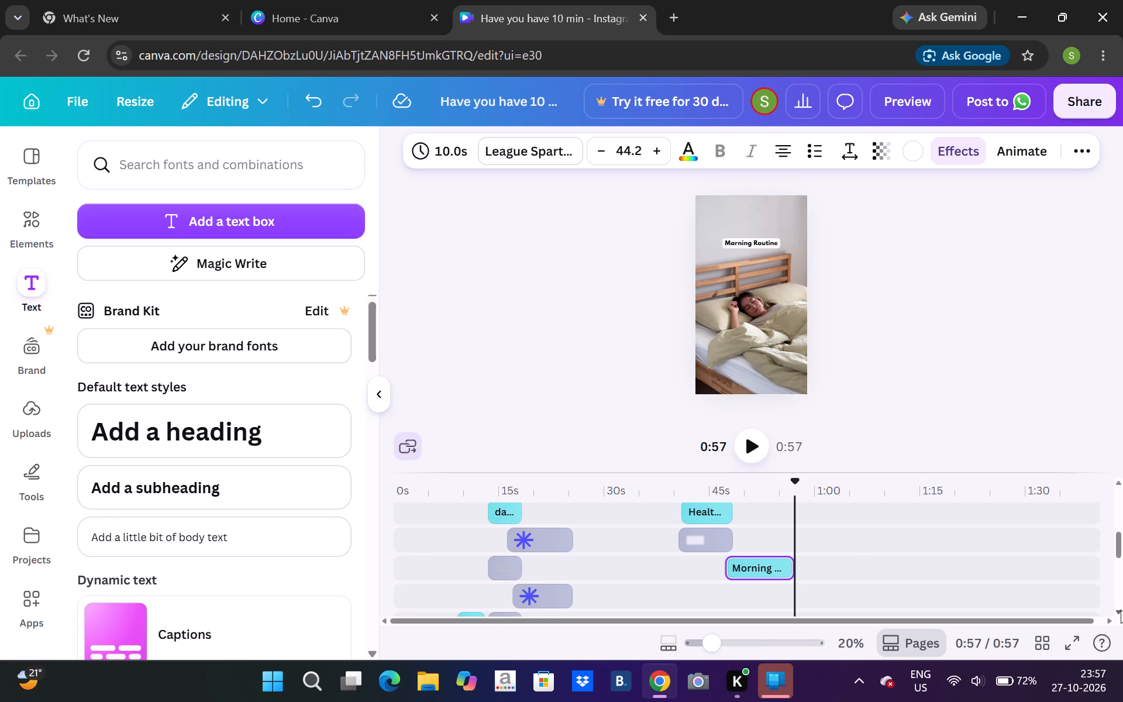
# Look through the reel's timeline tracks, from the text layers to the page clips and the audio track.
pyautogui.tripleClick(1121, 610)
pyautogui.tripleClick(1121, 610)
pyautogui.tripleClick(1121, 610)
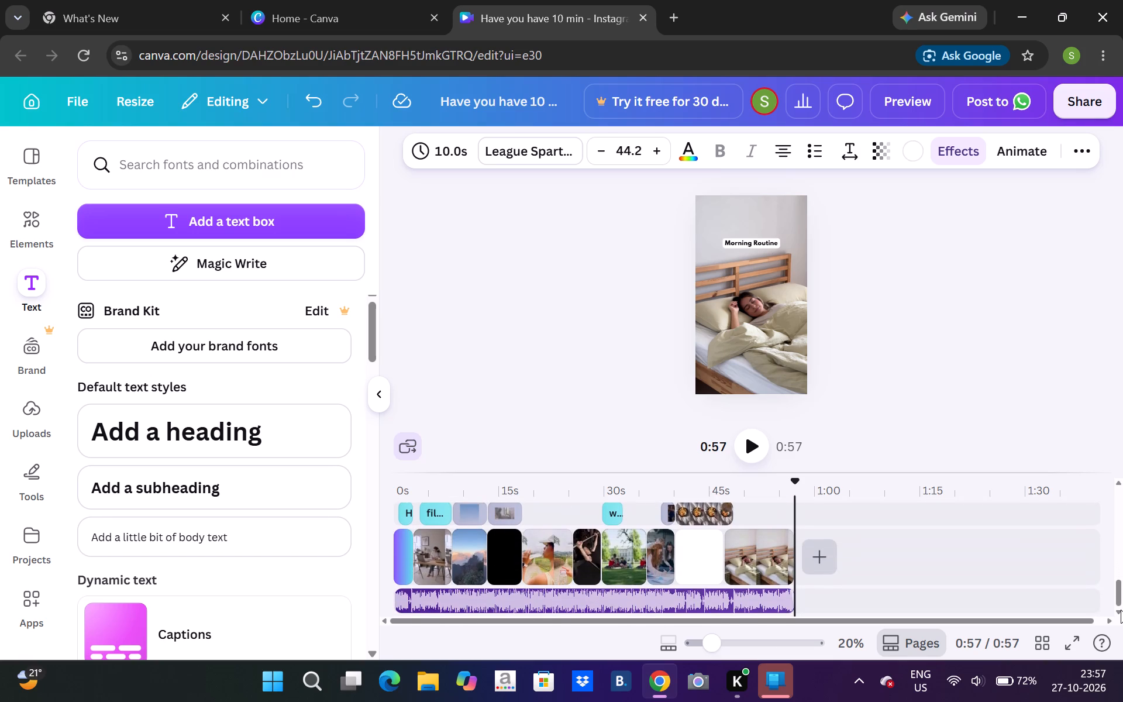
pyautogui.click(1121, 610)
pyautogui.tripleClick(1122, 552)
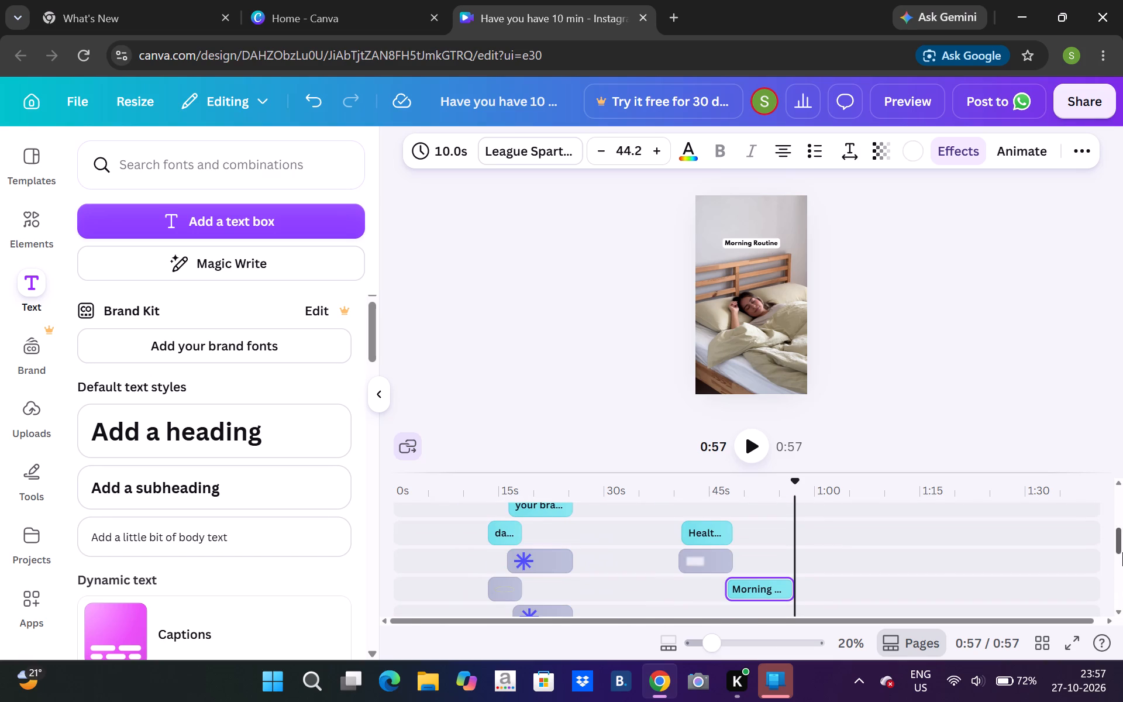
pyautogui.click(1122, 552)
pyautogui.tripleClick(1122, 608)
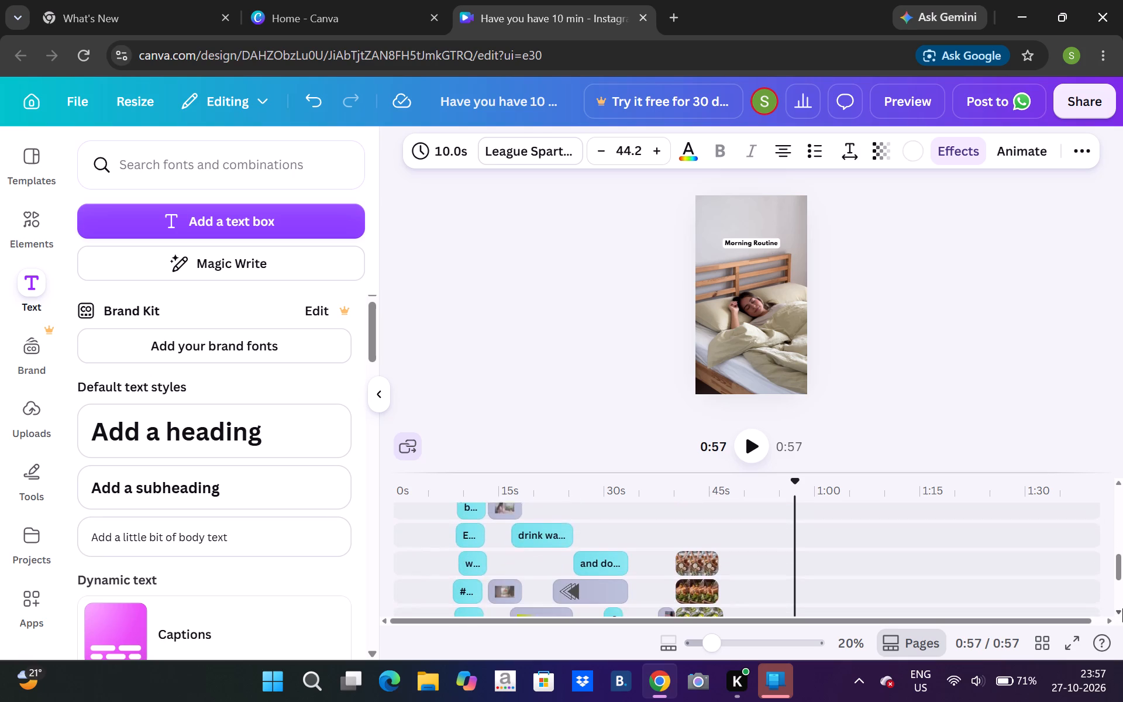
pyautogui.tripleClick(1122, 608)
pyautogui.click(1122, 608)
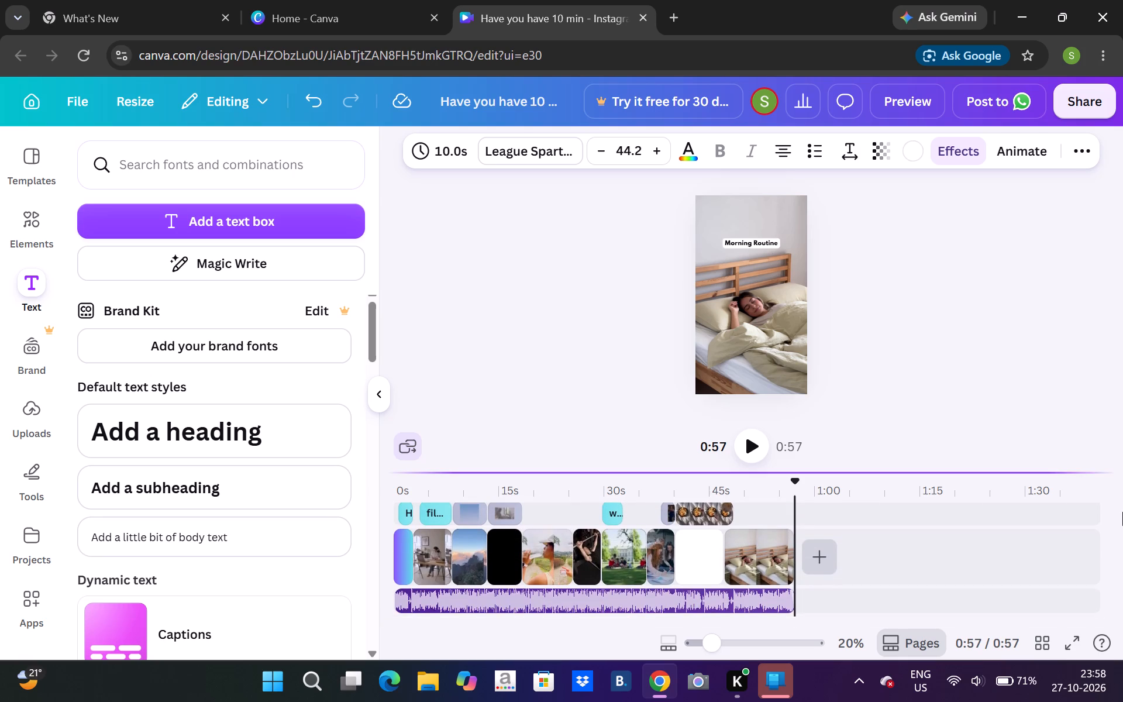
pyautogui.tripleClick(1117, 481)
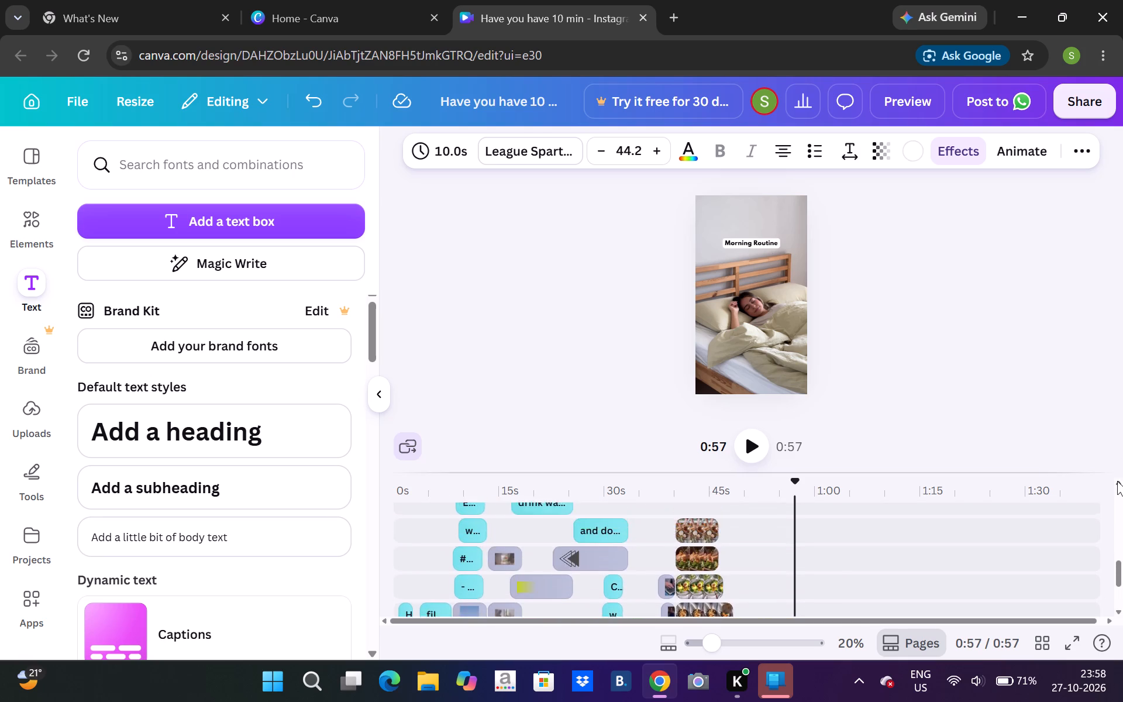
pyautogui.tripleClick(1117, 481)
pyautogui.tripleClick(1117, 481)
pyautogui.tripleClick(1117, 481)
pyautogui.click(1117, 481)
pyautogui.moveTo(1117, 481); pyautogui.dragTo(1116, 476)
pyautogui.click(1116, 476)
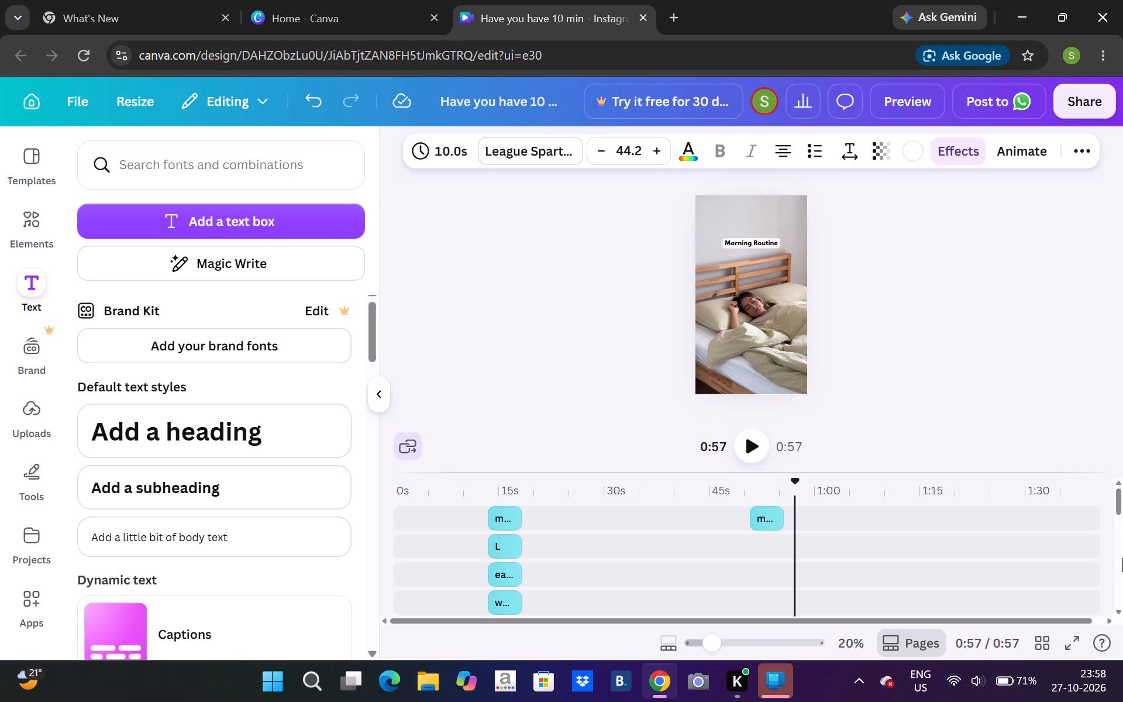
pyautogui.doubleClick(1118, 601)
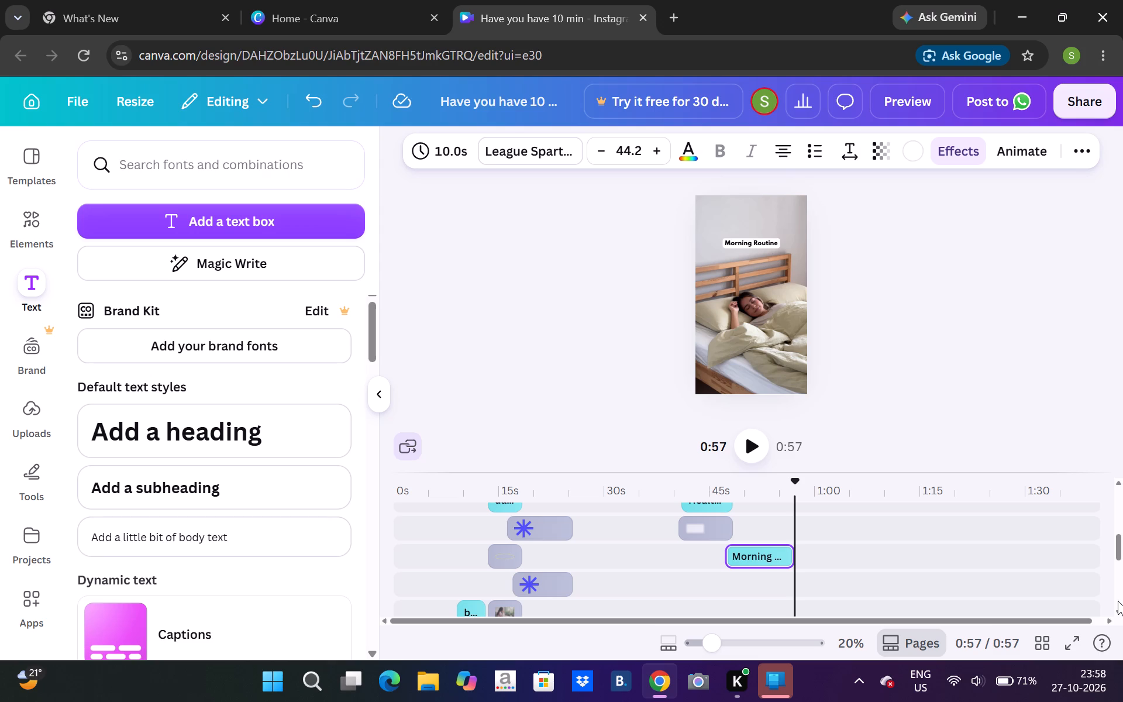
pyautogui.tripleClick(1118, 601)
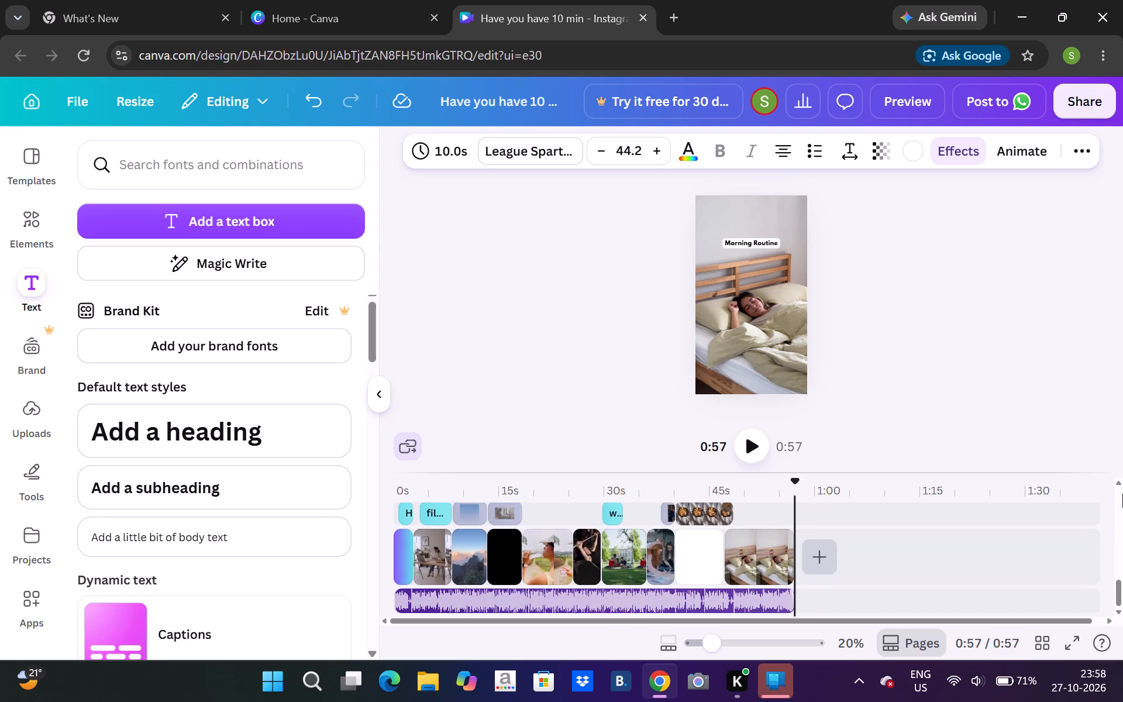
pyautogui.tripleClick(1118, 487)
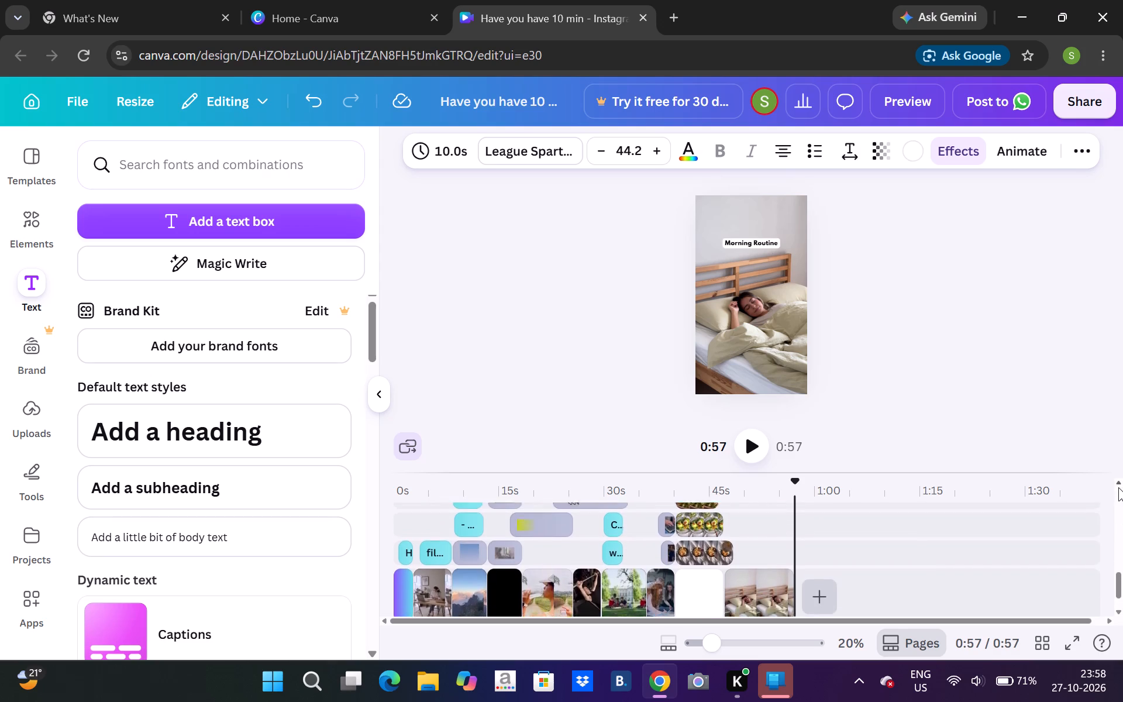
pyautogui.tripleClick(1118, 487)
pyautogui.tripleClick(1118, 487)
pyautogui.tripleClick(1118, 487)
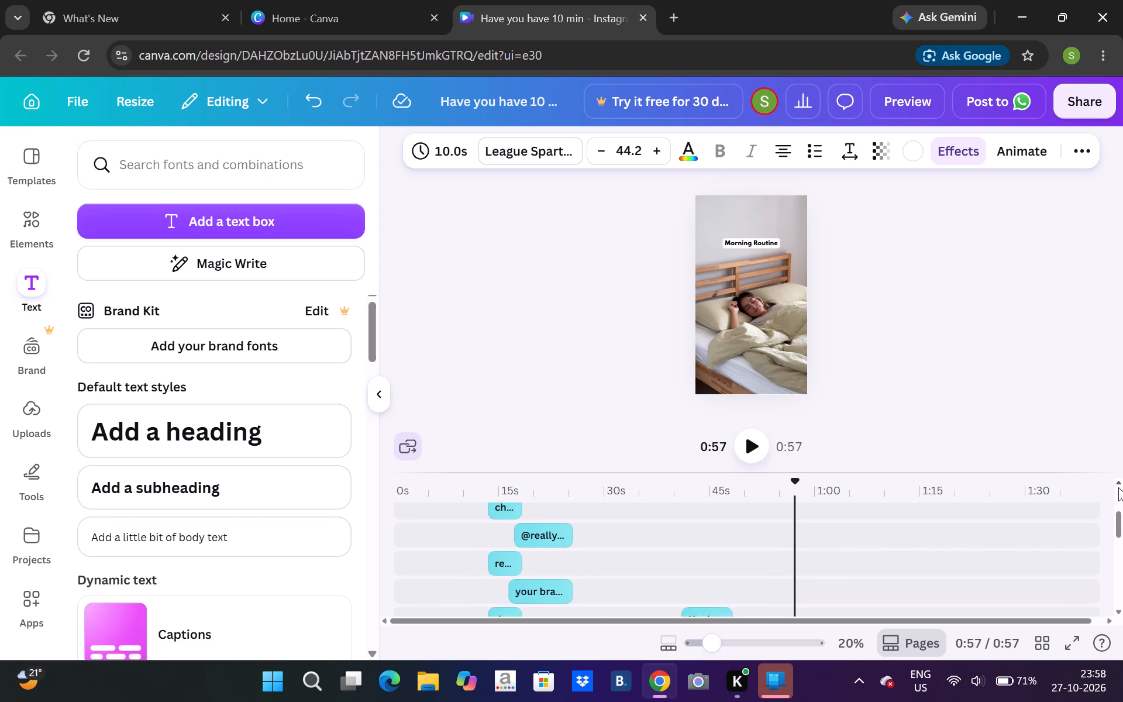
pyautogui.tripleClick(1118, 487)
pyautogui.doubleClick(1118, 487)
pyautogui.moveTo(1118, 487); pyautogui.dragTo(1122, 589)
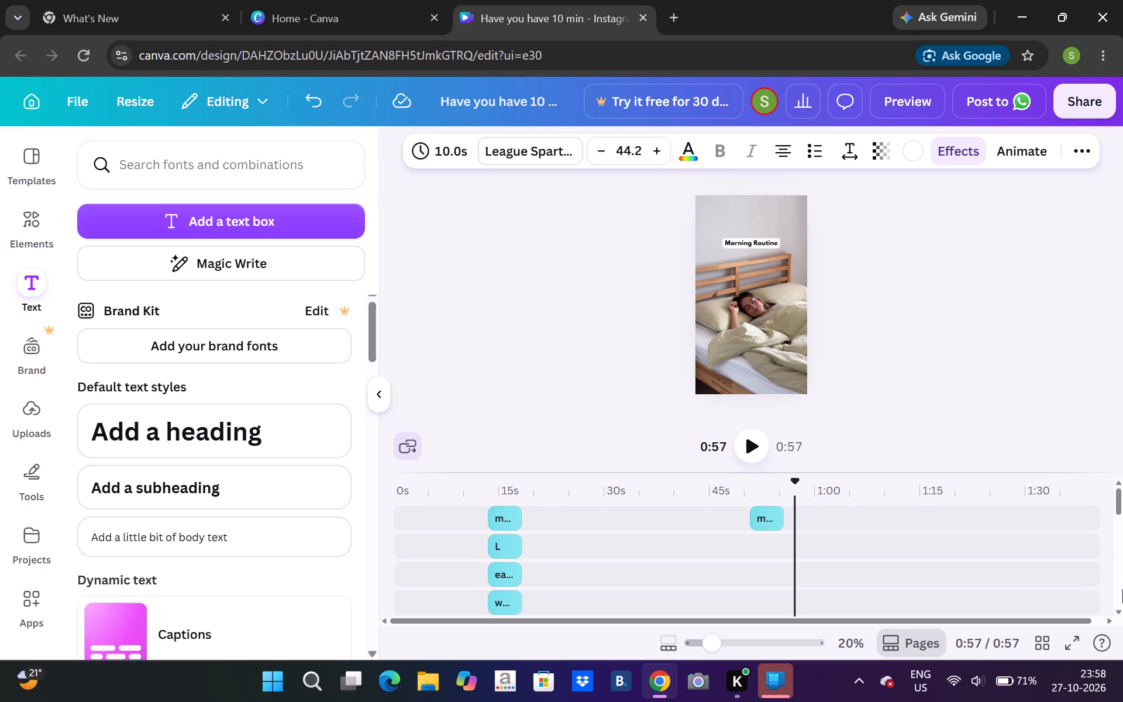
pyautogui.moveTo(1122, 589); pyautogui.dragTo(1118, 607)
pyautogui.tripleClick(1118, 607)
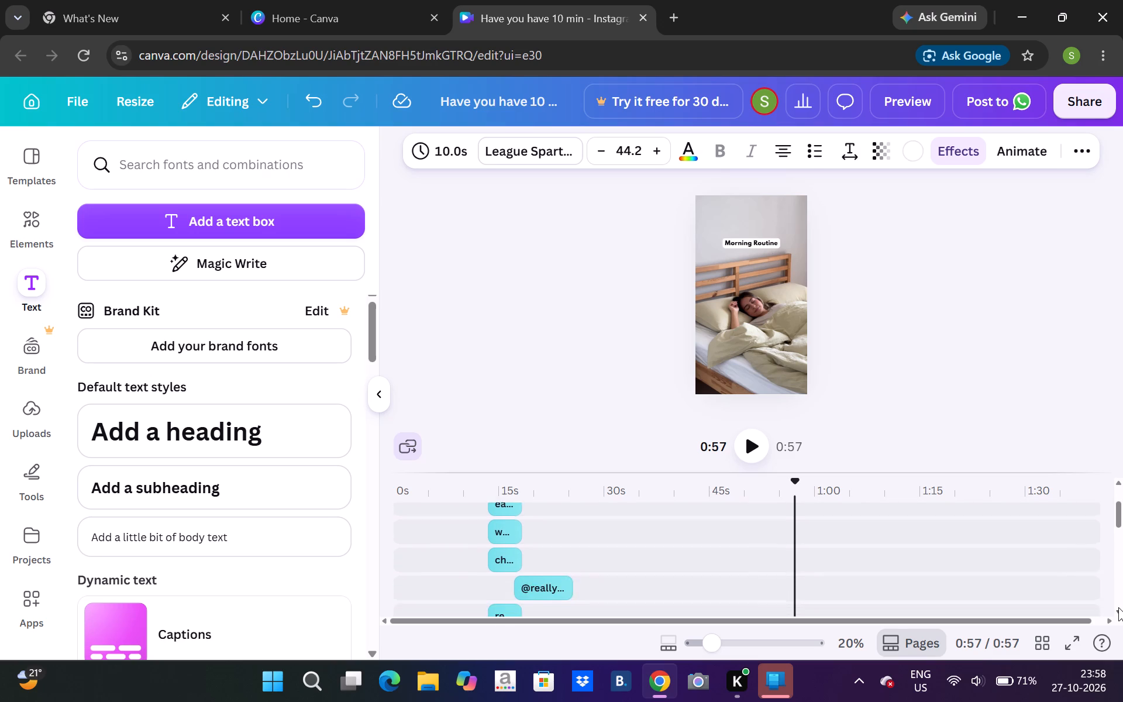
pyautogui.tripleClick(1118, 607)
pyautogui.tripleClick(1118, 607)
pyautogui.tripleClick(1118, 607)
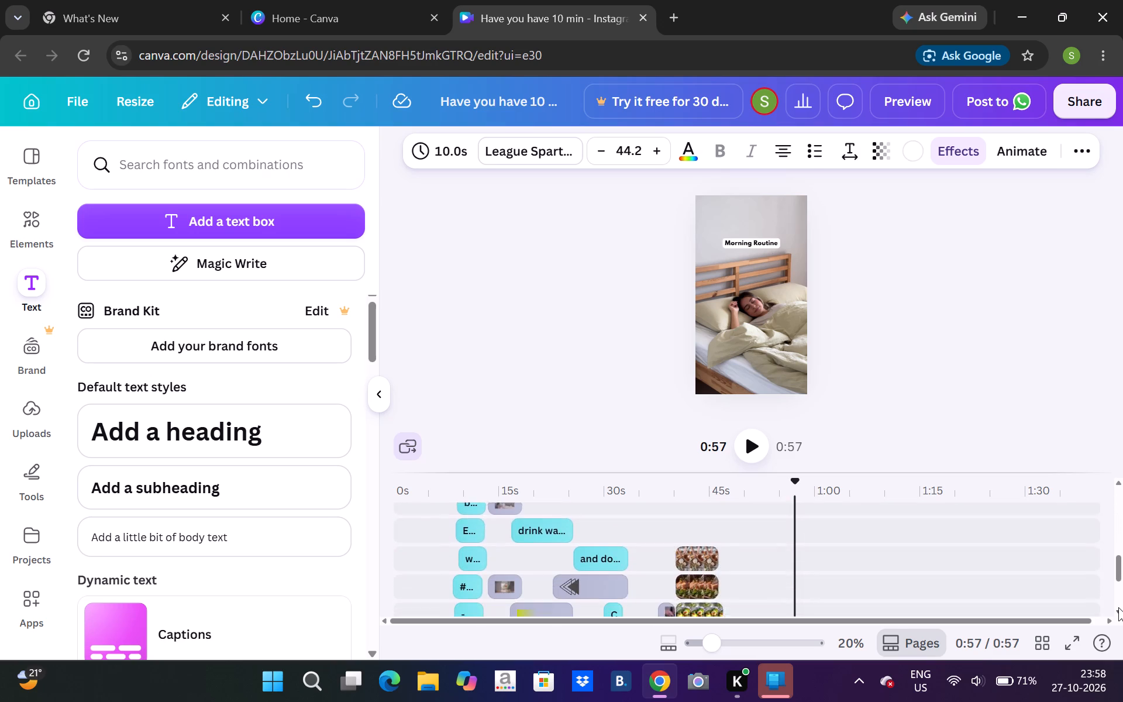
pyautogui.doubleClick(1118, 607)
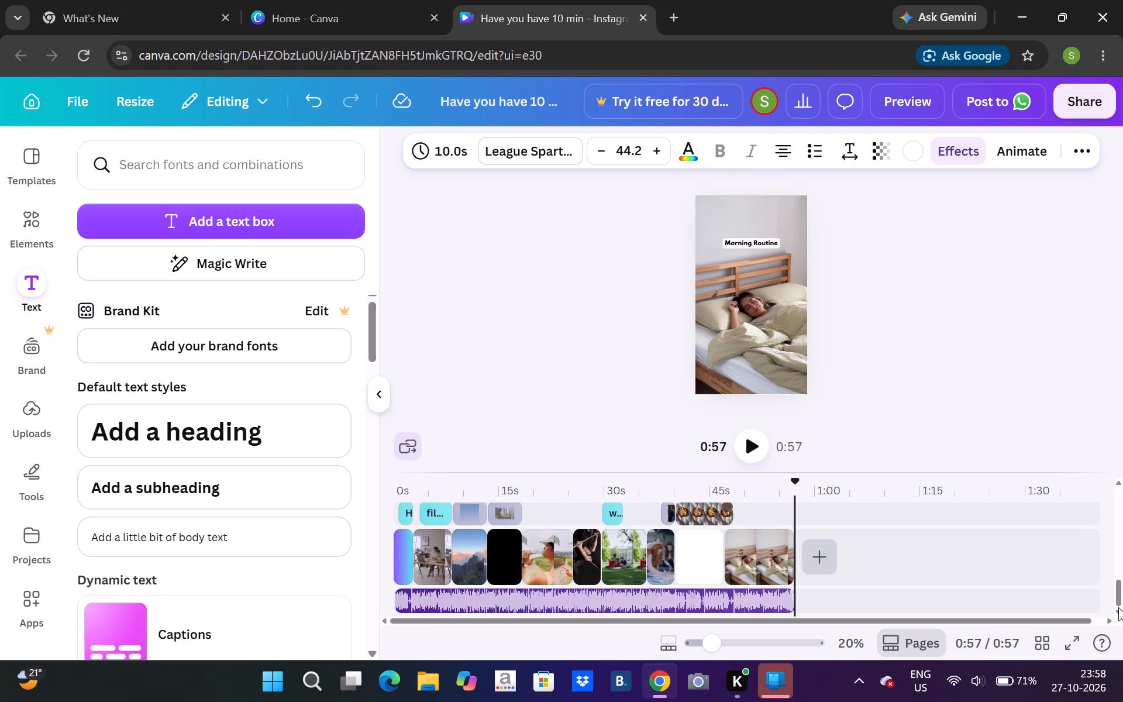
pyautogui.click(1119, 483)
pyautogui.tripleClick(1119, 483)
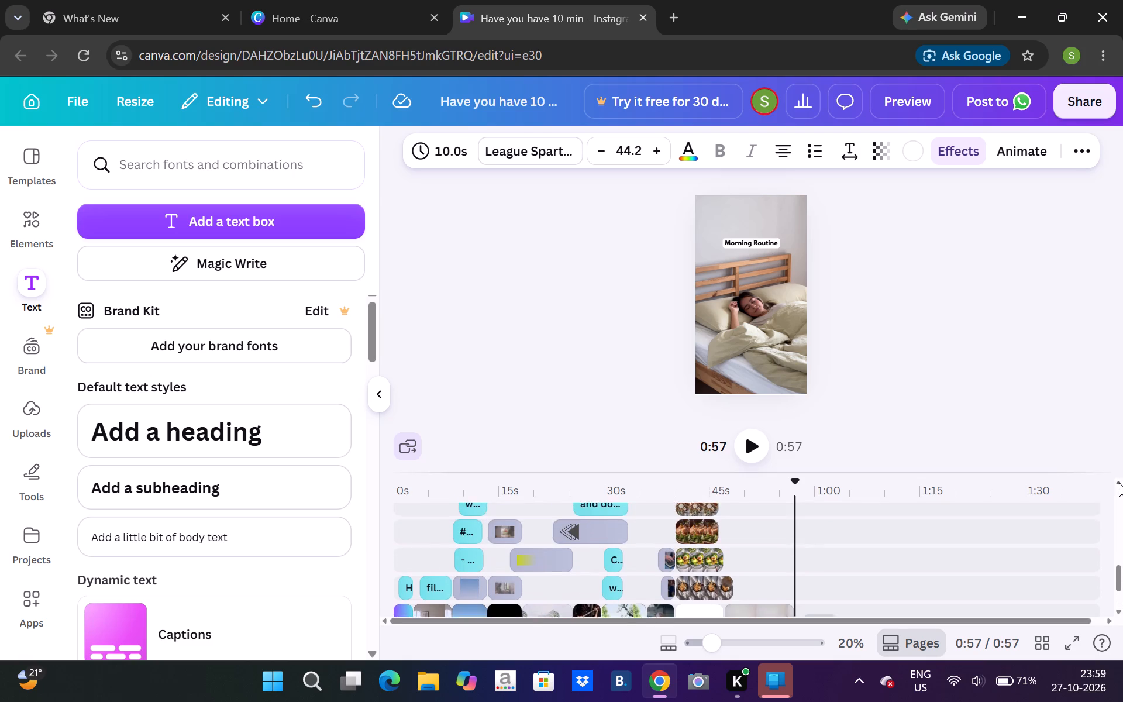
pyautogui.click(1119, 483)
pyautogui.tripleClick(1119, 483)
pyautogui.tripleClick(1119, 483)
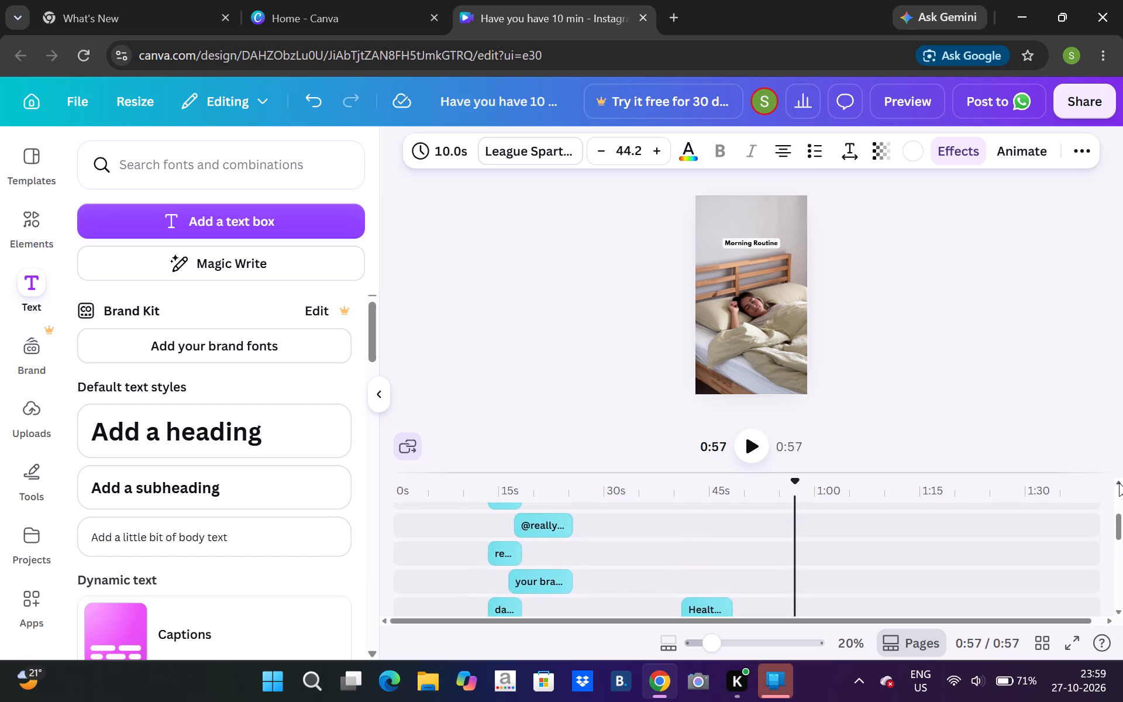
pyautogui.tripleClick(1119, 483)
pyautogui.moveTo(1119, 483); pyautogui.dragTo(1108, 544)
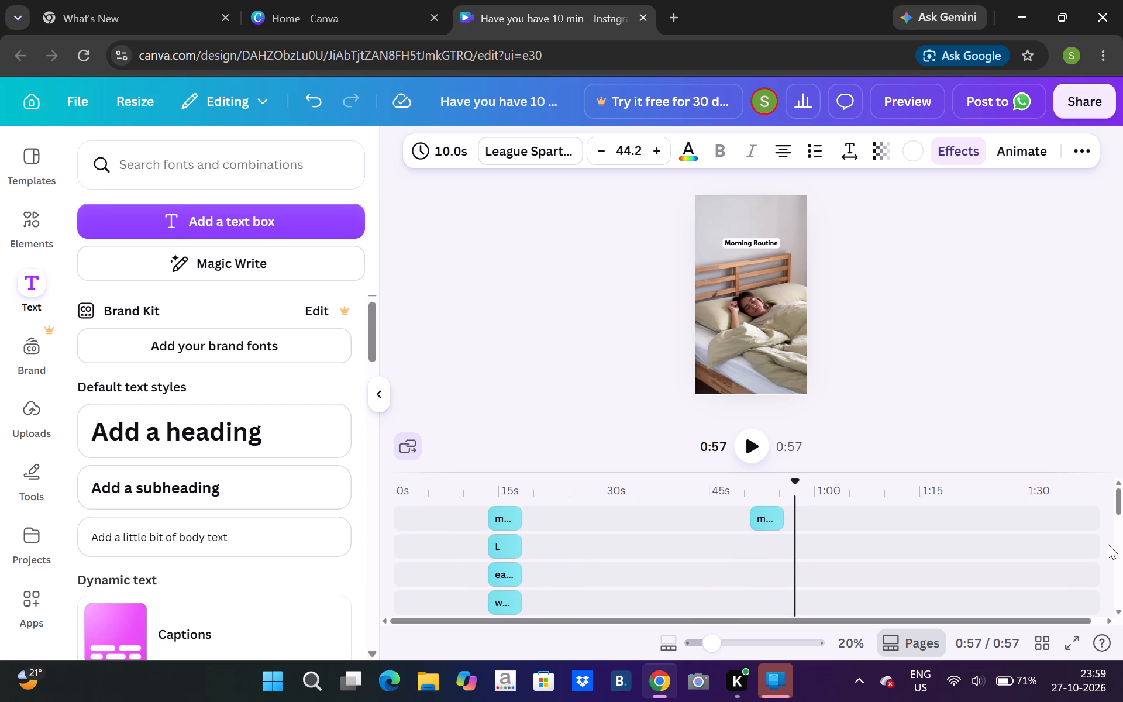
# Replace the previous template search with one for "like follow and comment and repost".
pyautogui.moveTo(1108, 544); pyautogui.dragTo(445, 429)
pyautogui.moveTo(445, 429); pyautogui.dragTo(170, 373)
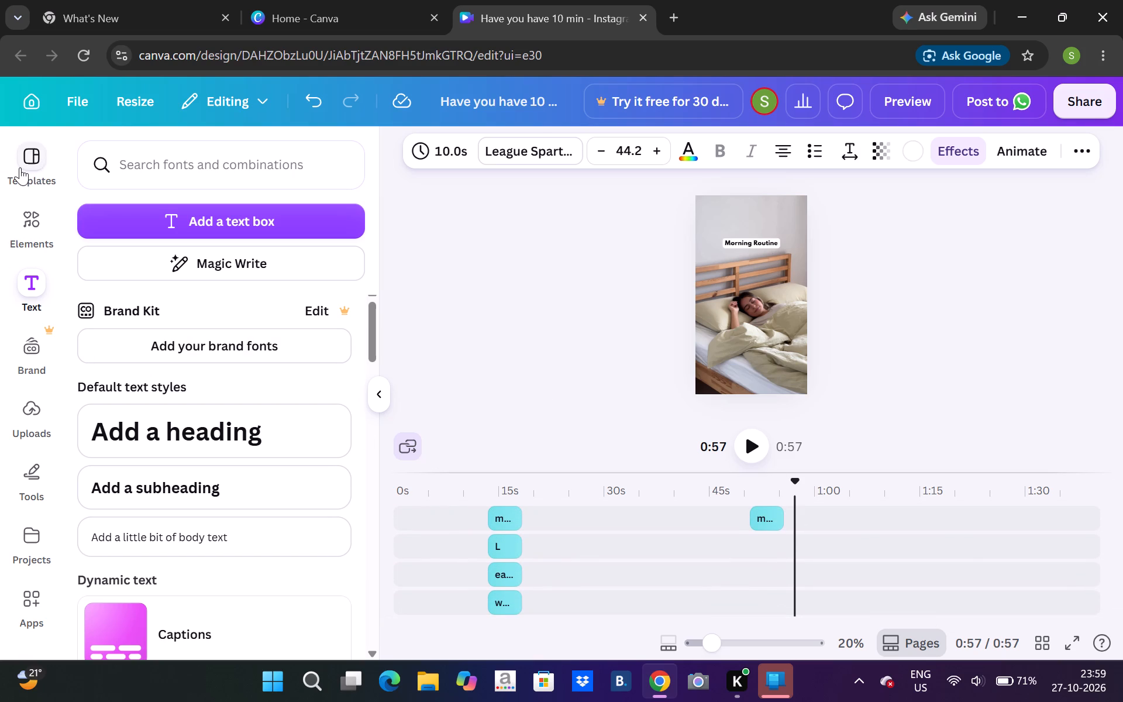
pyautogui.click(20, 167)
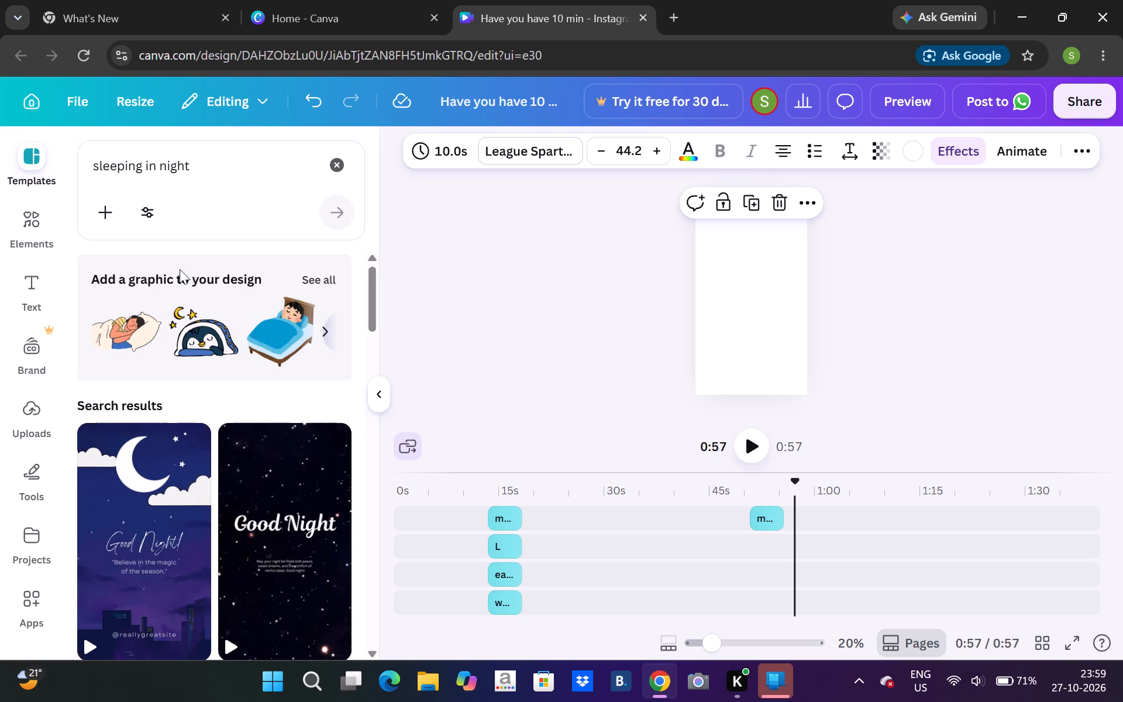
pyautogui.click(331, 178)
pyautogui.doubleClick(279, 159)
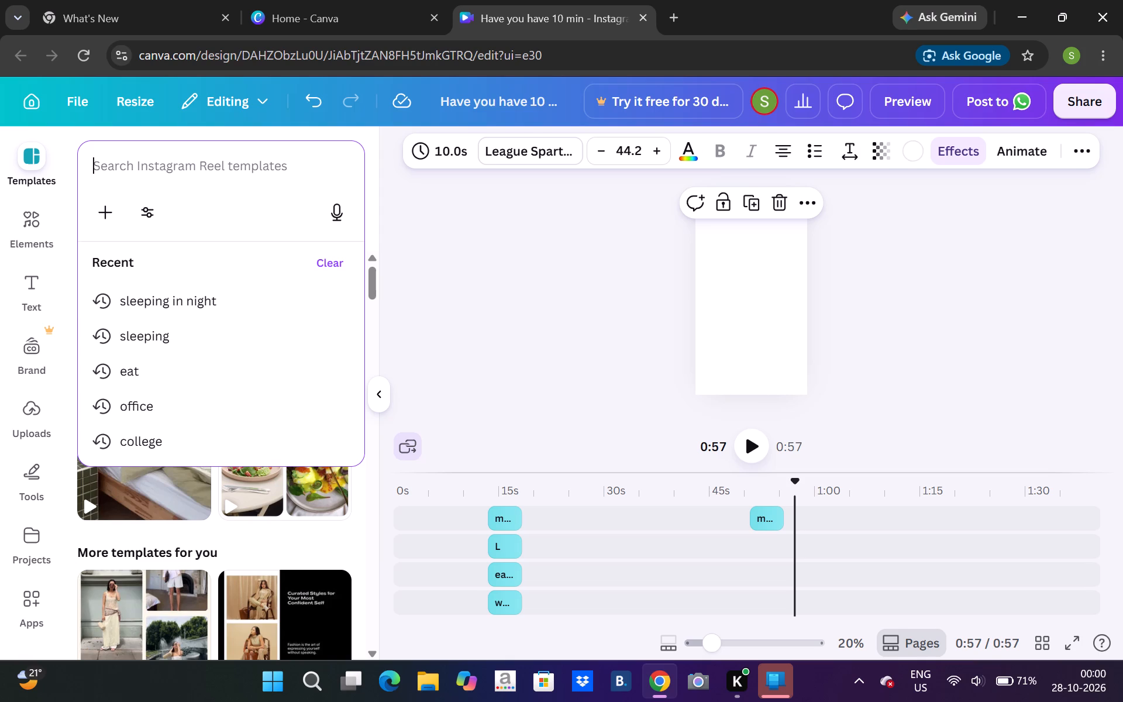
pyautogui.write('like')
pyautogui.press('space')
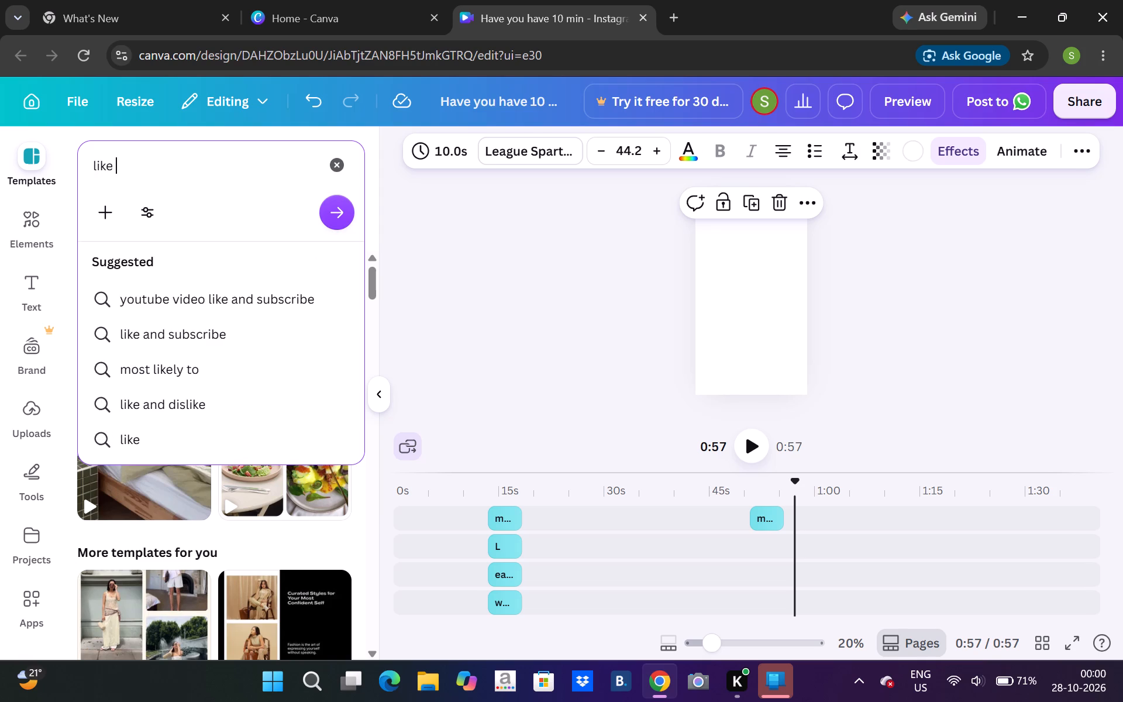
pyautogui.write('foolw')
pyautogui.press('space')
pyautogui.press('BackSpace')
pyautogui.press('BackSpace')
pyautogui.press('BackSpace')
pyautogui.press('BackSpace')
pyautogui.write('llow')
pyautogui.press('space')
pyautogui.write('and')
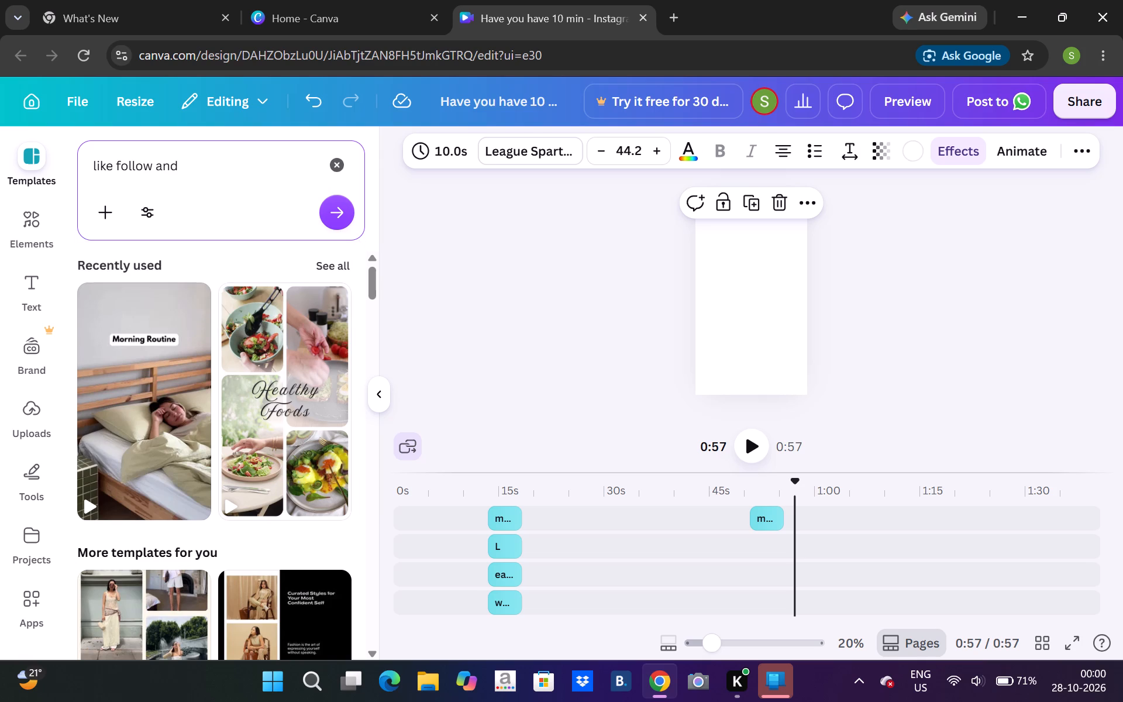
pyautogui.press('space')
pyautogui.write('co')
pyautogui.write('mment')
pyautogui.press('space')
pyautogui.write('and repost')
pyautogui.click(345, 229)
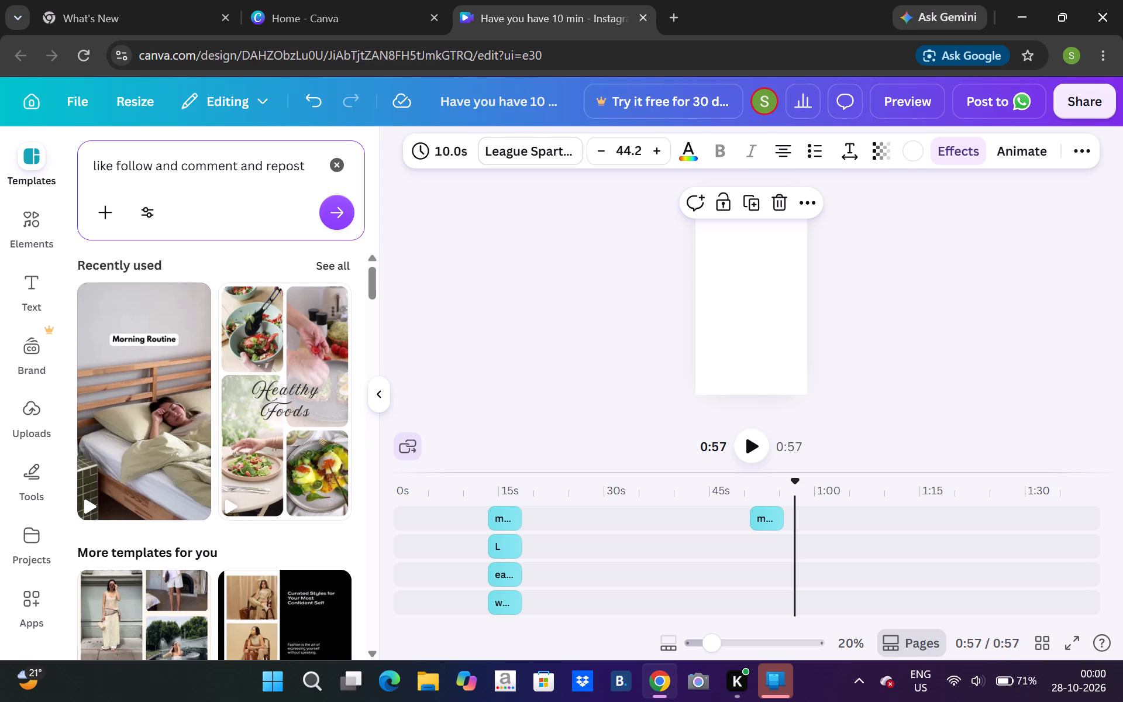
pyautogui.click(343, 218)
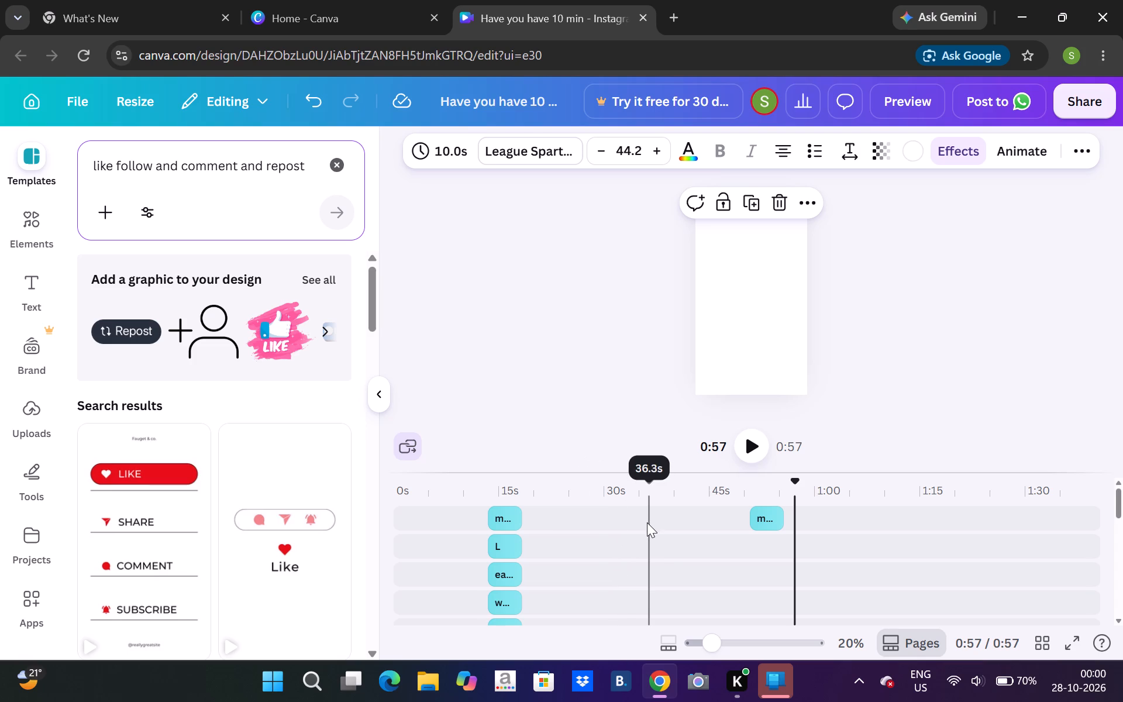
# Move the timeline playhead to 32.0 s to view the college life page.
pyautogui.click(655, 469)
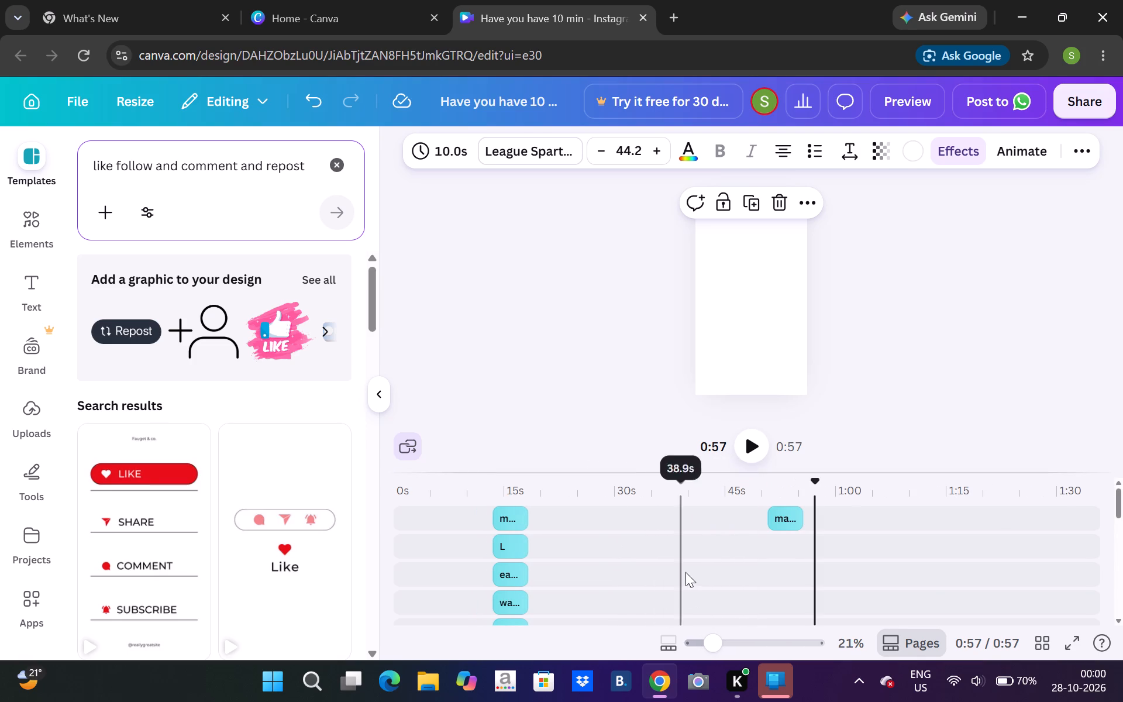
pyautogui.click(630, 539)
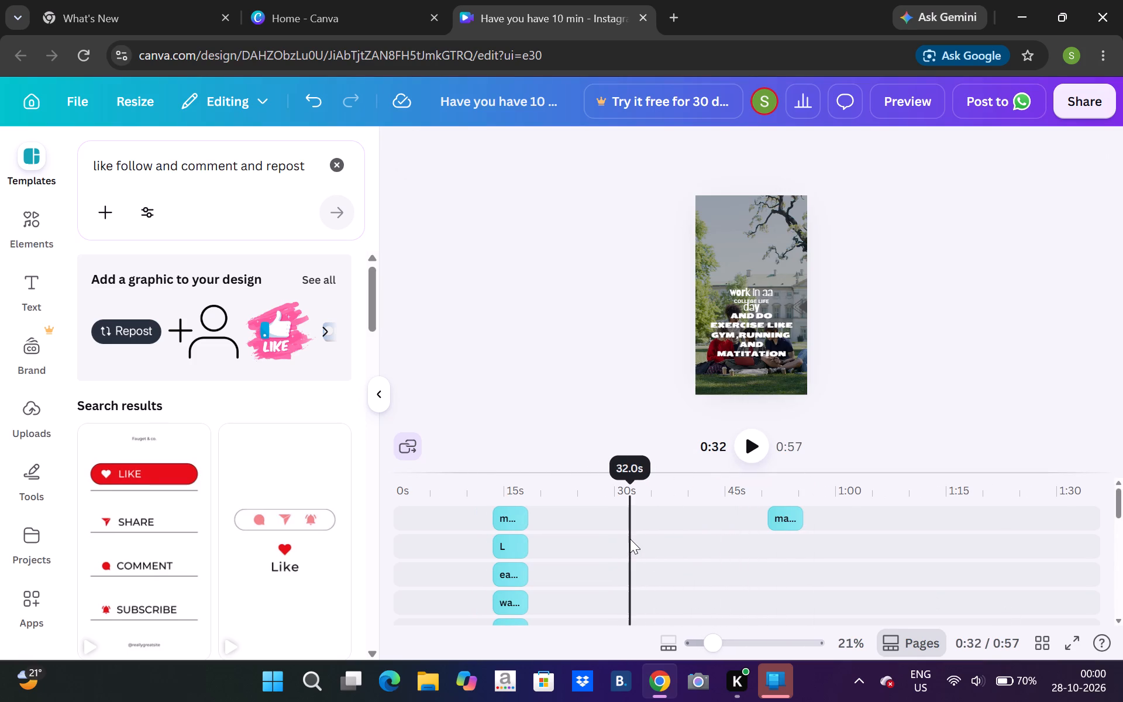
pyautogui.click(597, 517)
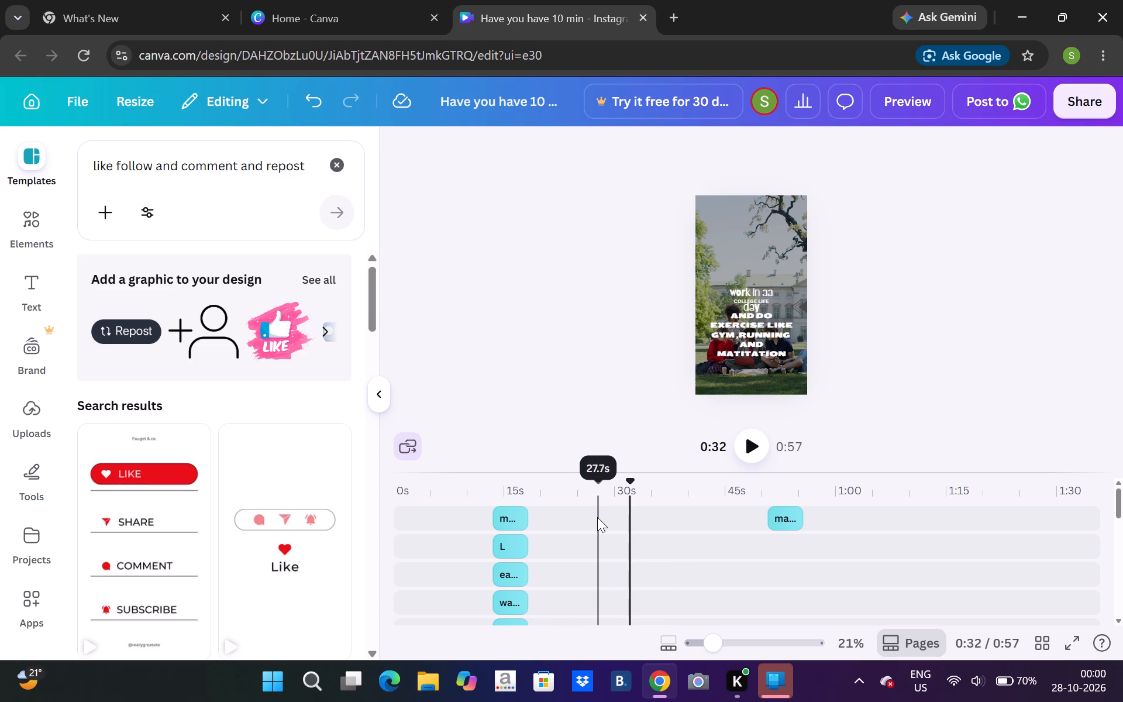
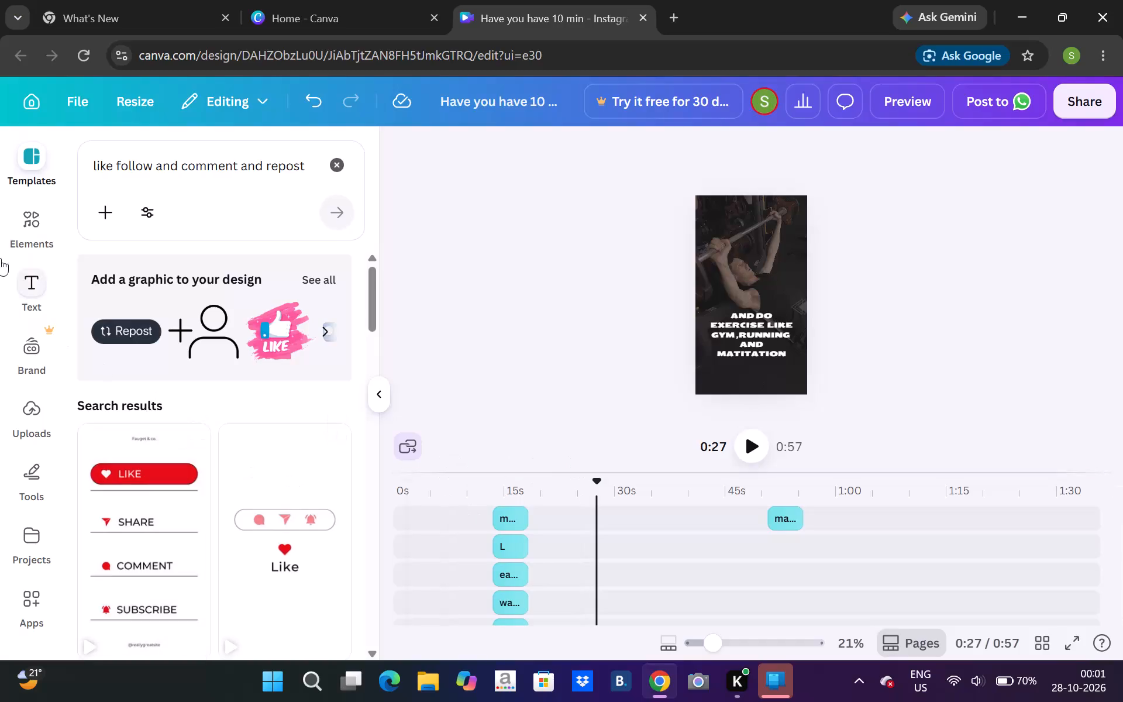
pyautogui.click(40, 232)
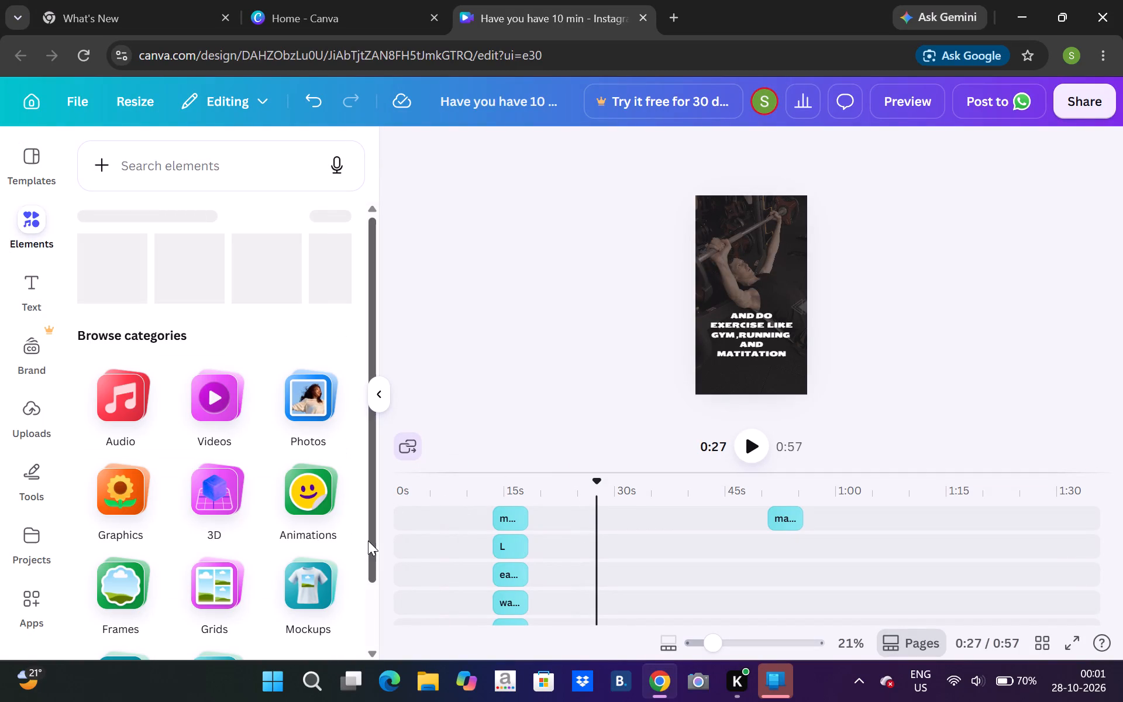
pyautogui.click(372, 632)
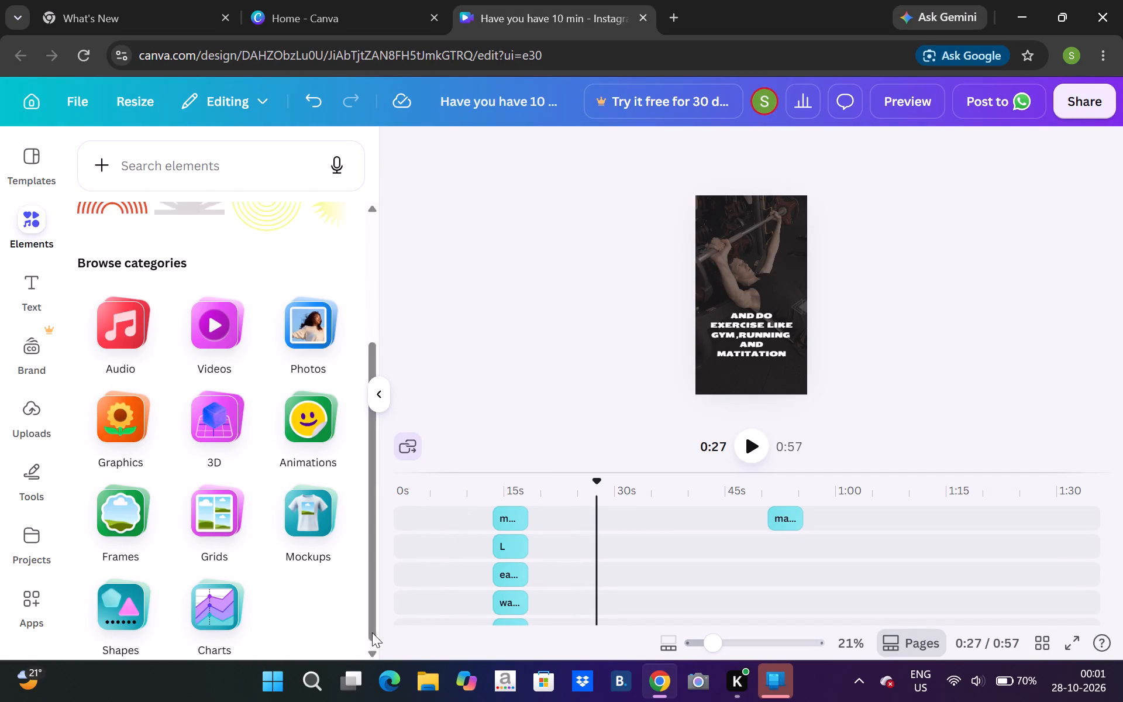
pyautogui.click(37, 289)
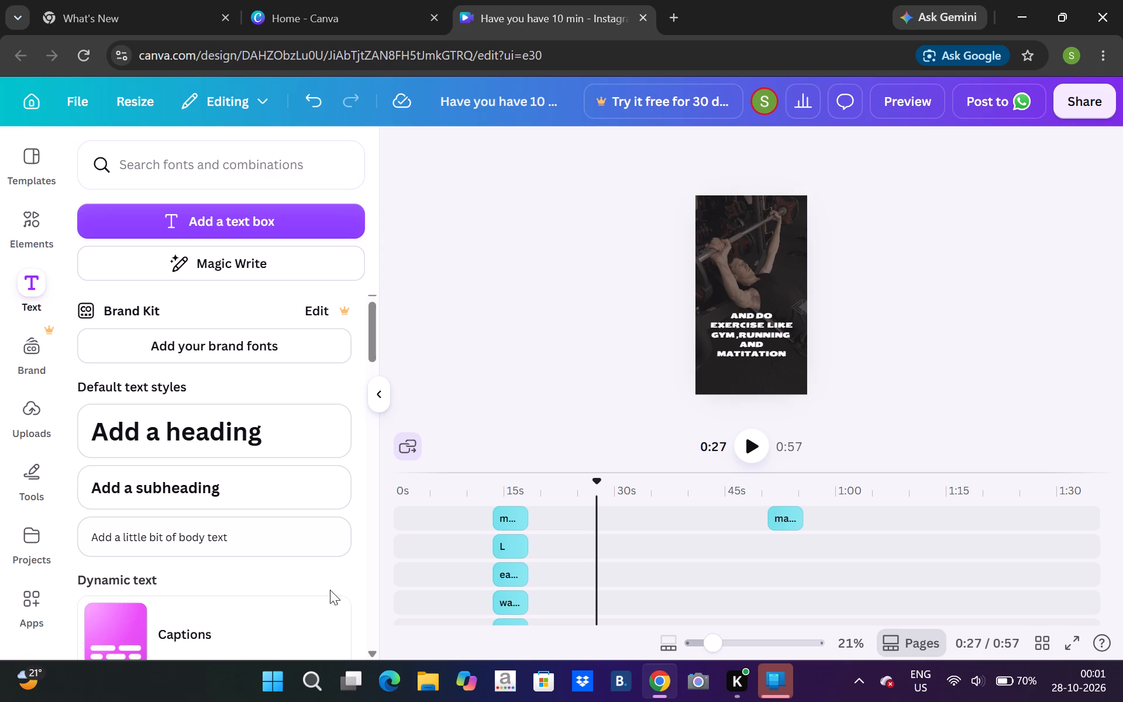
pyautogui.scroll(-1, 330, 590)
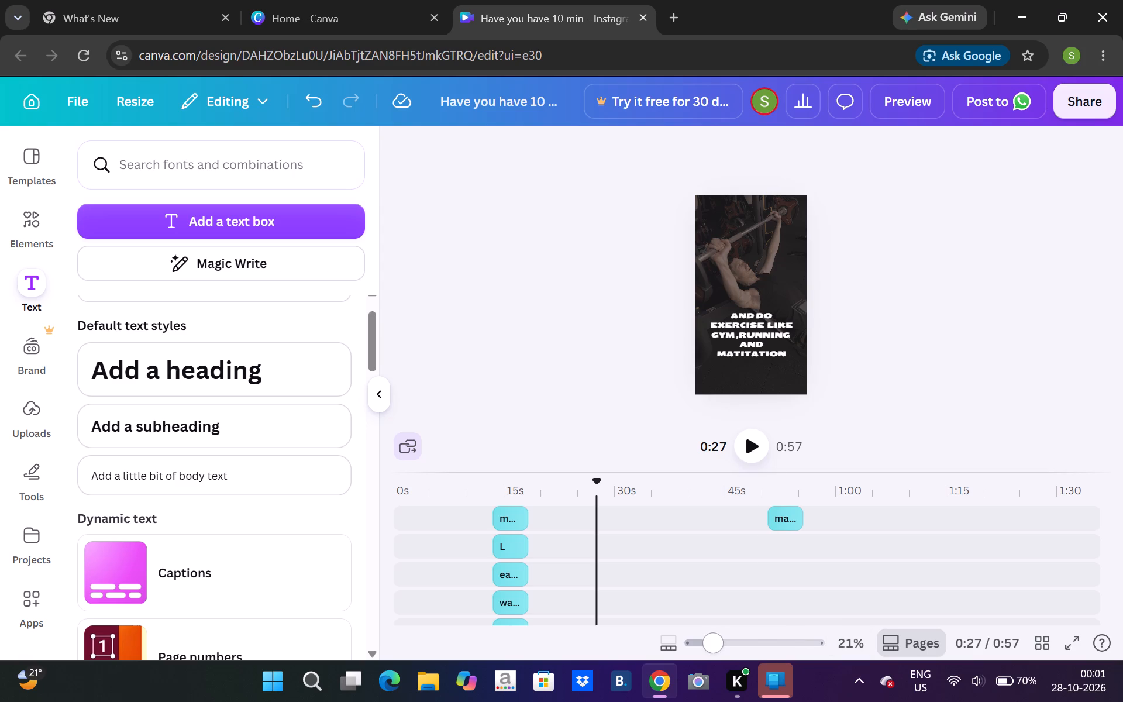
# Look through the reel's timeline tracks, from the text layers down to the graphic and image layers.
pyautogui.click(741, 640)
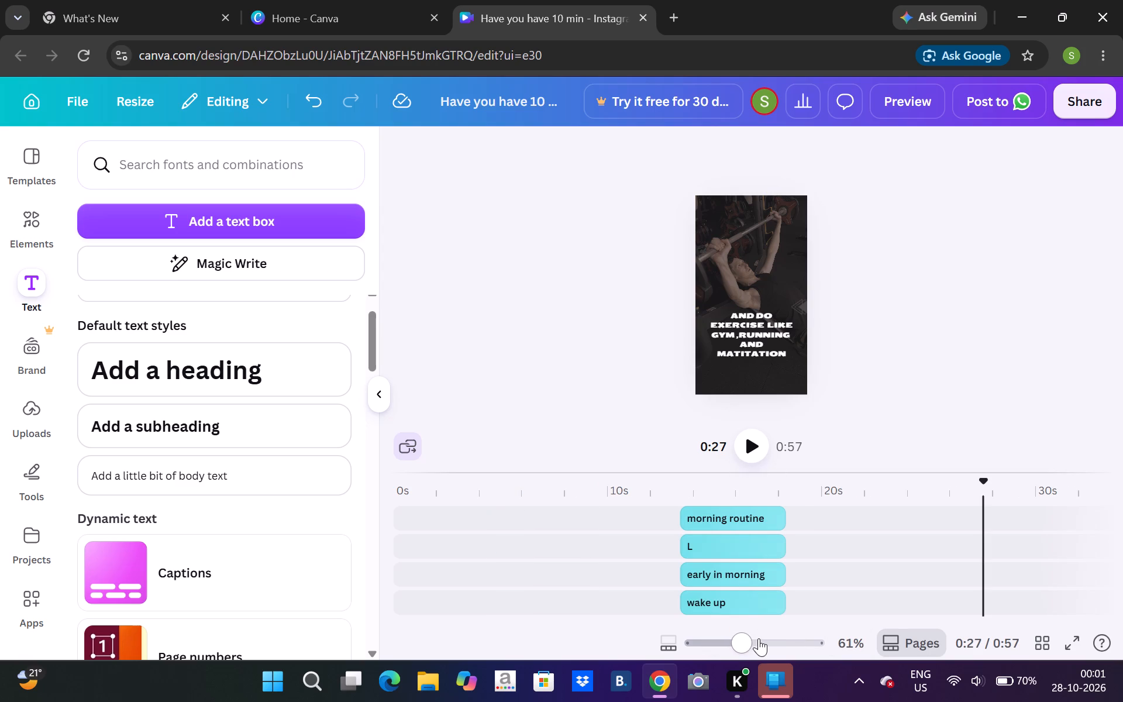
pyautogui.click(760, 640)
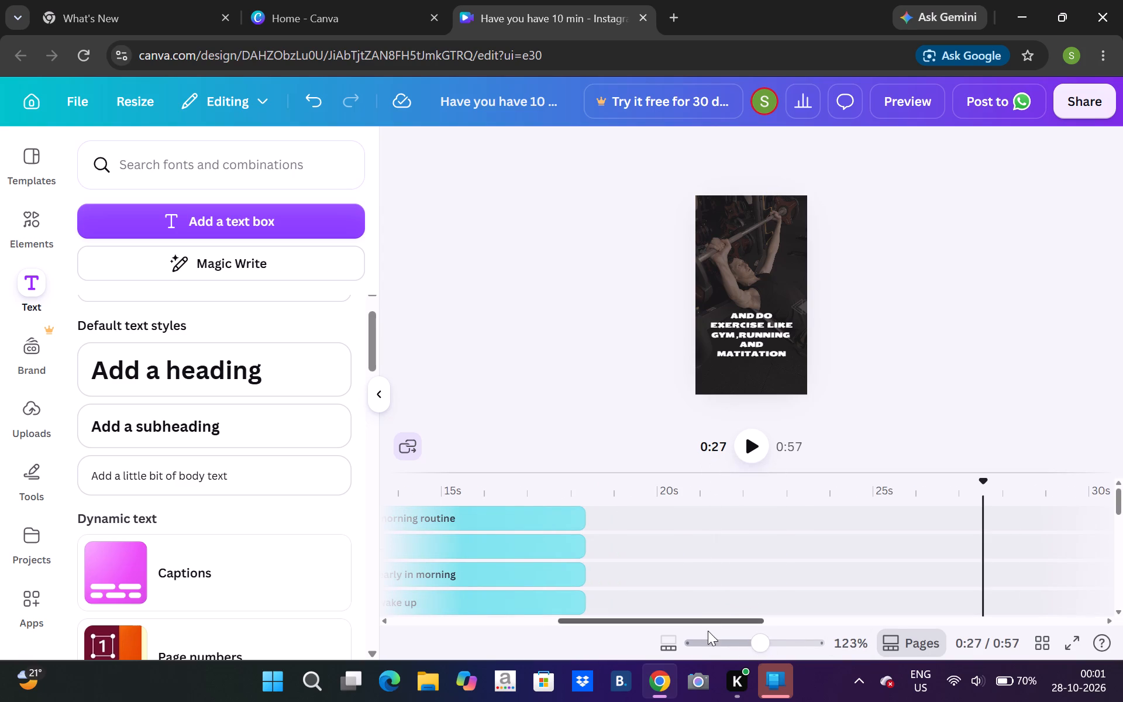
pyautogui.click(697, 641)
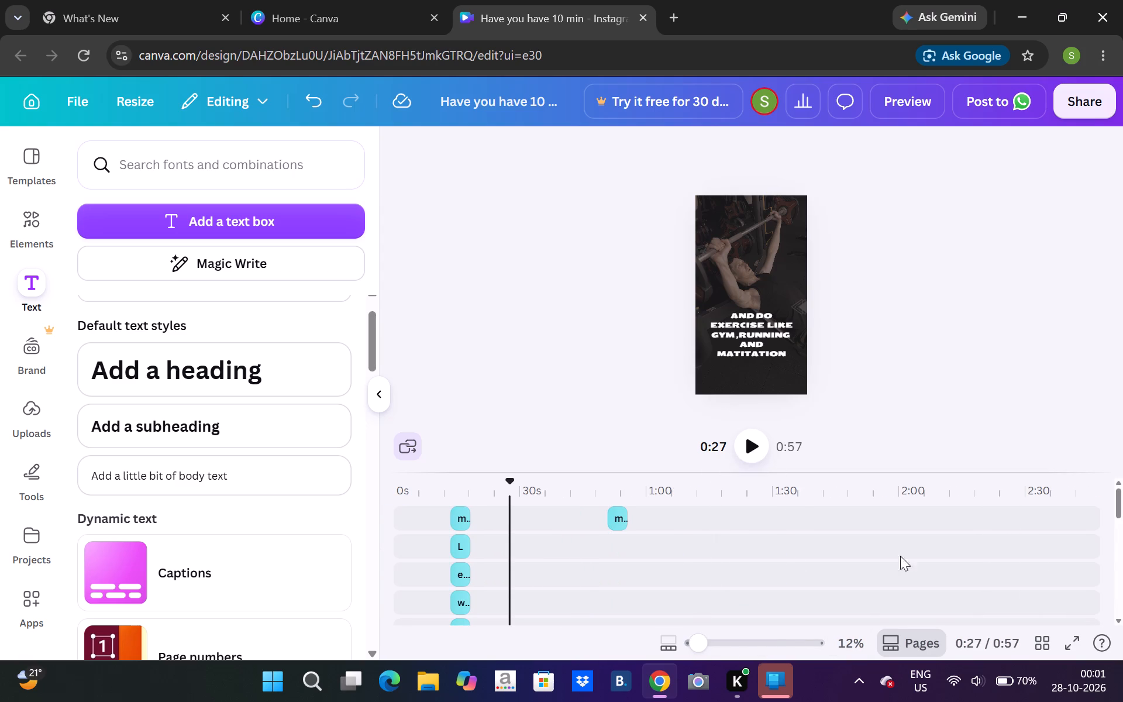
pyautogui.tripleClick(1122, 622)
pyautogui.tripleClick(1122, 622)
pyautogui.click(1122, 622)
pyautogui.tripleClick(1122, 622)
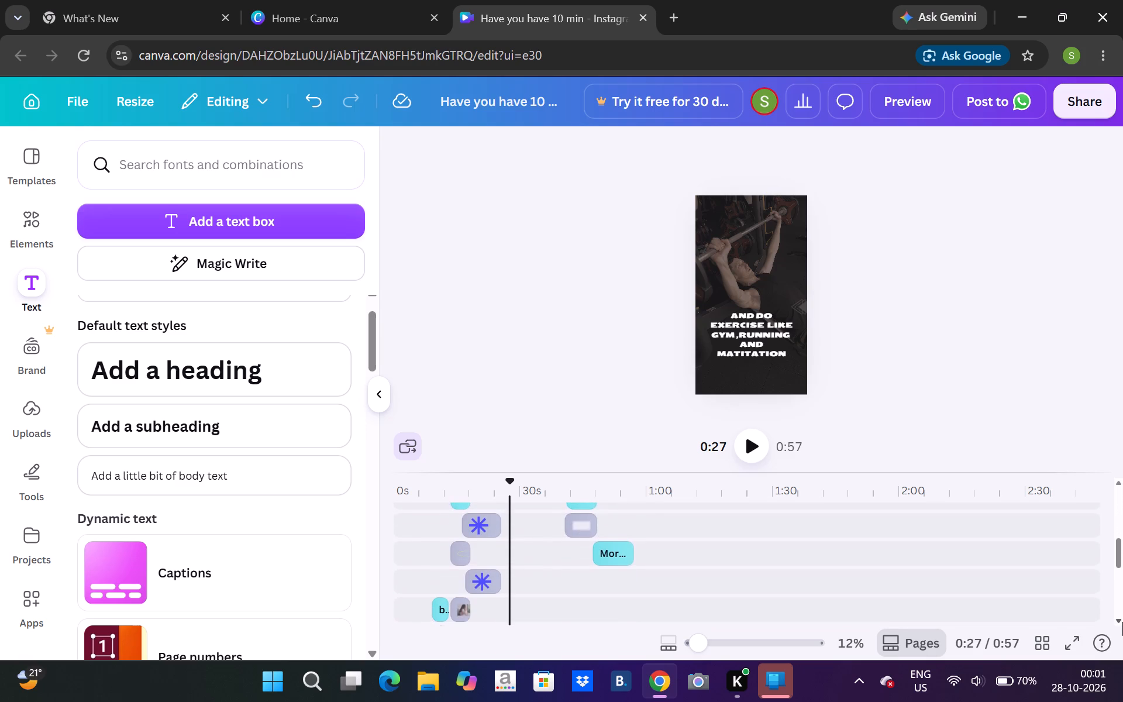
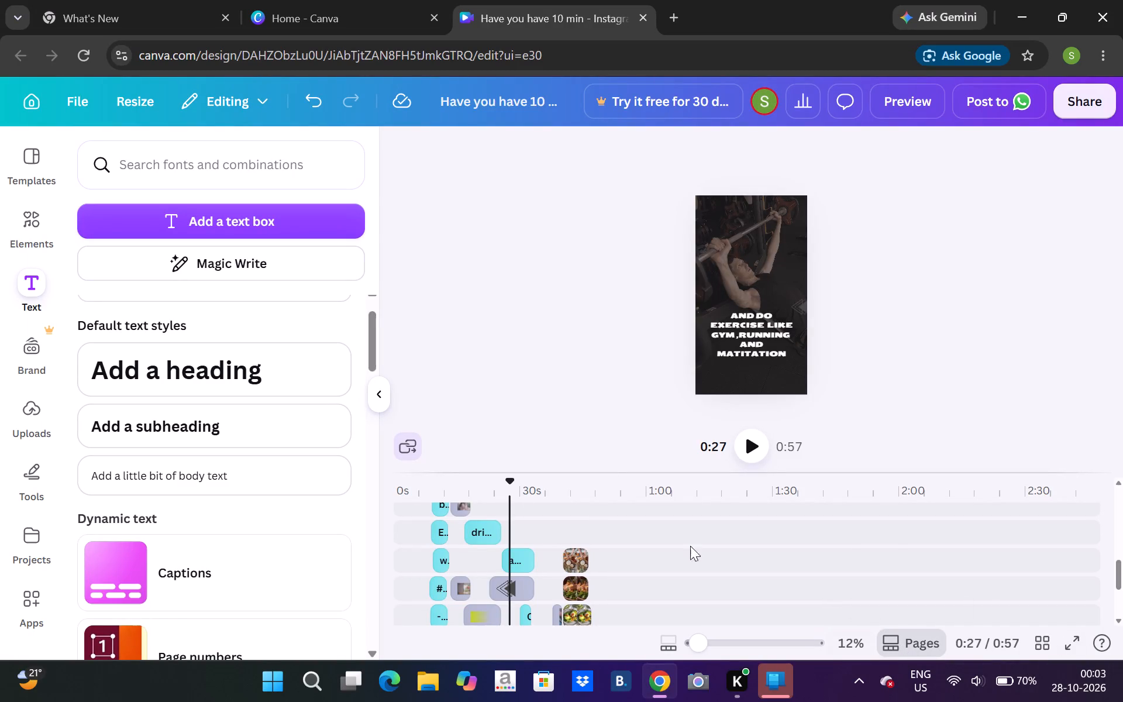
# Open the template library to browse designs for the reel.
pyautogui.click(26, 150)
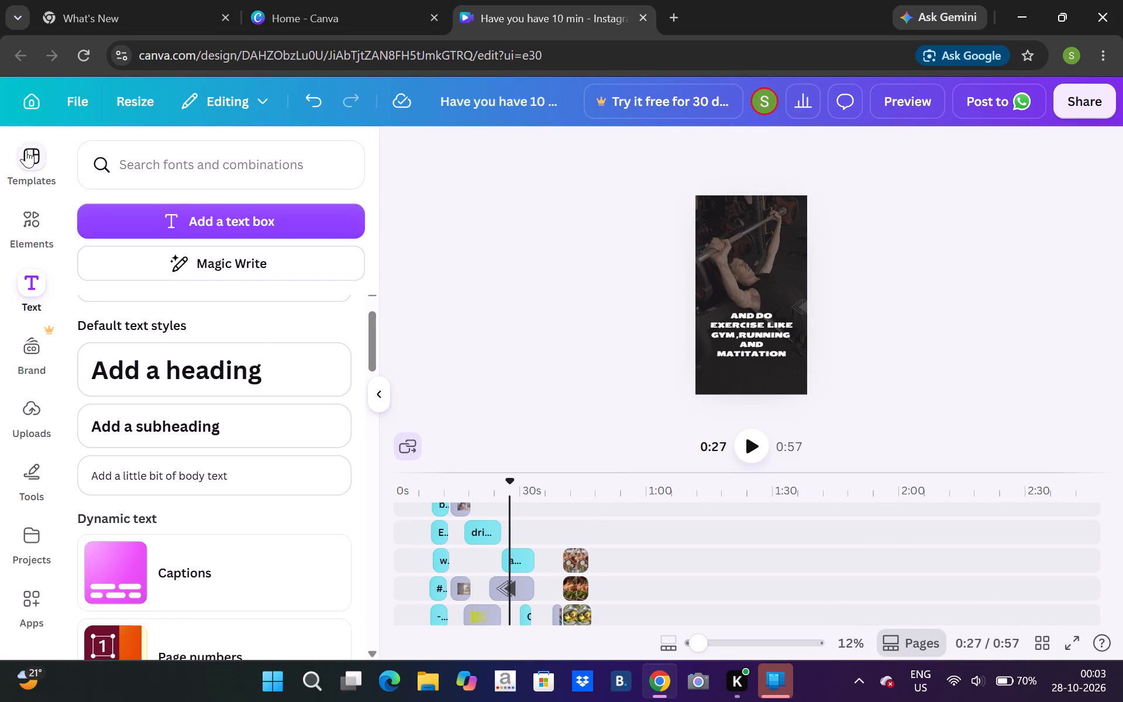